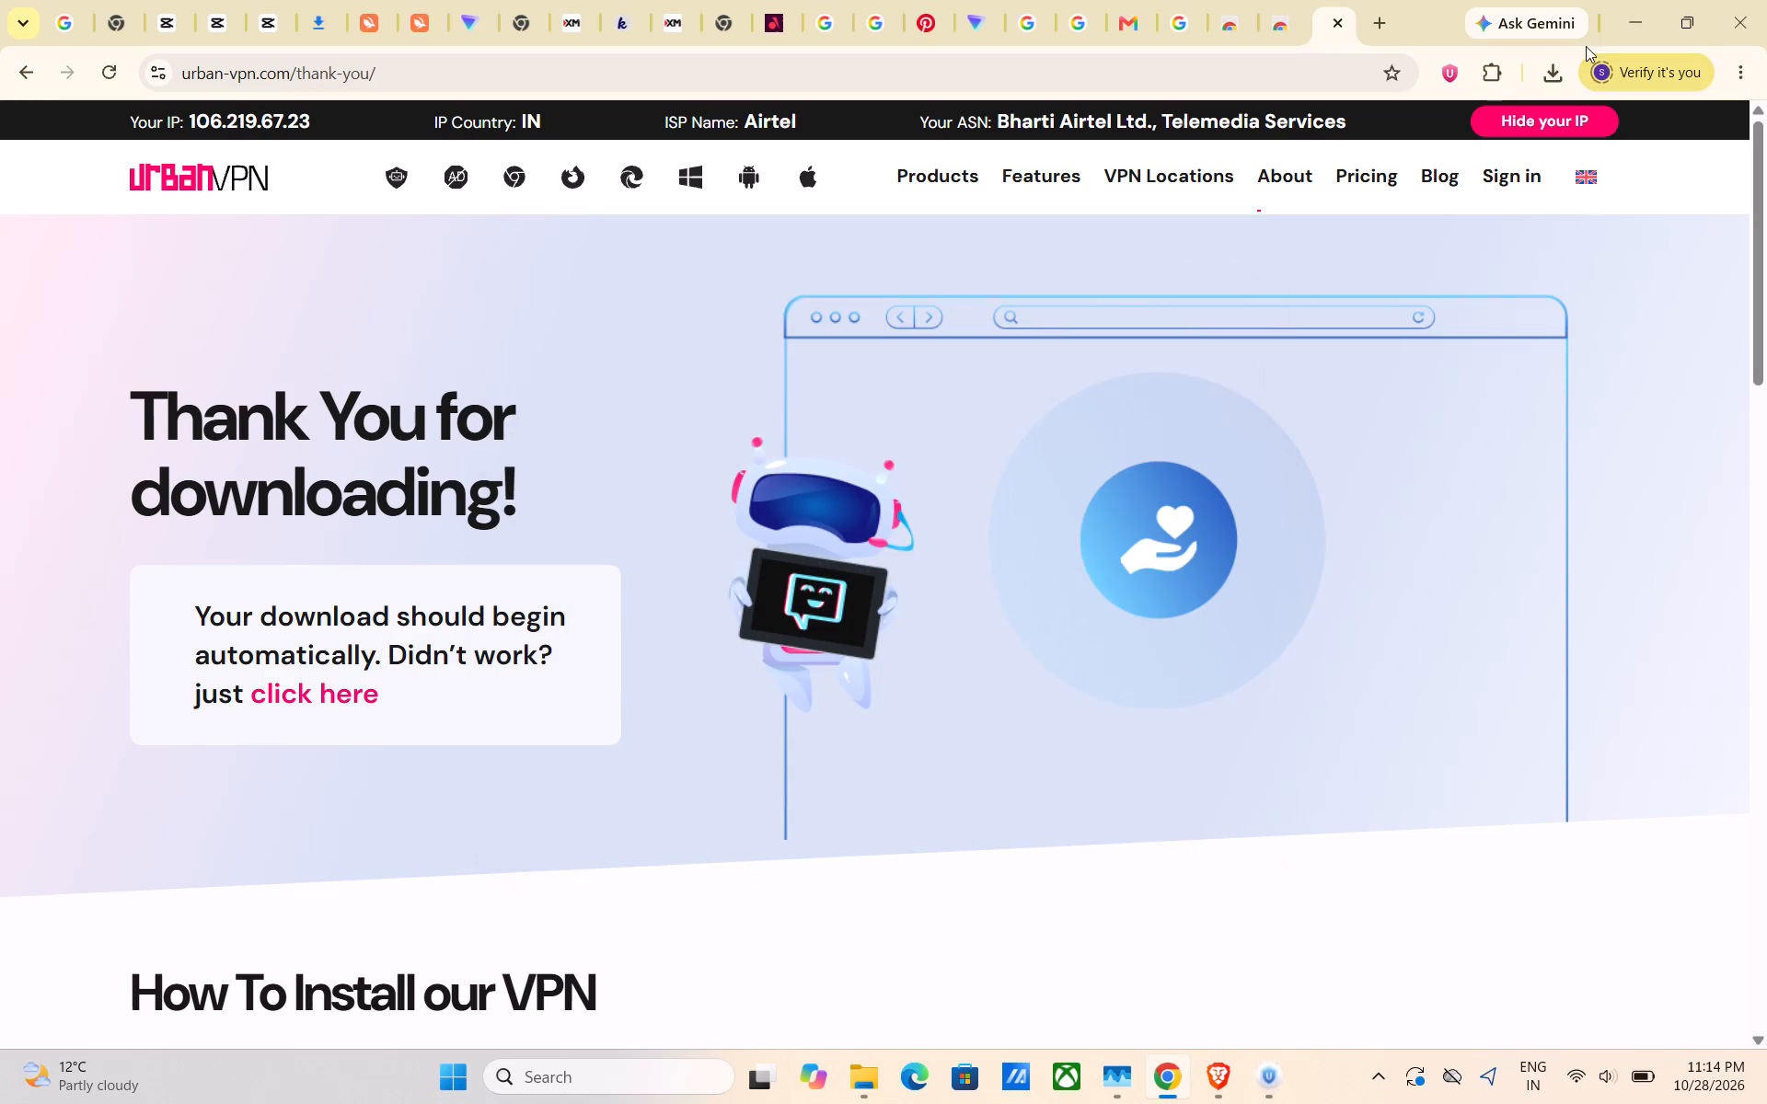
Minimize the Chrome and Brave windows, leaving the UrbanVPN setup on the desktop.
click(1650, 17)
click(1281, 1070)
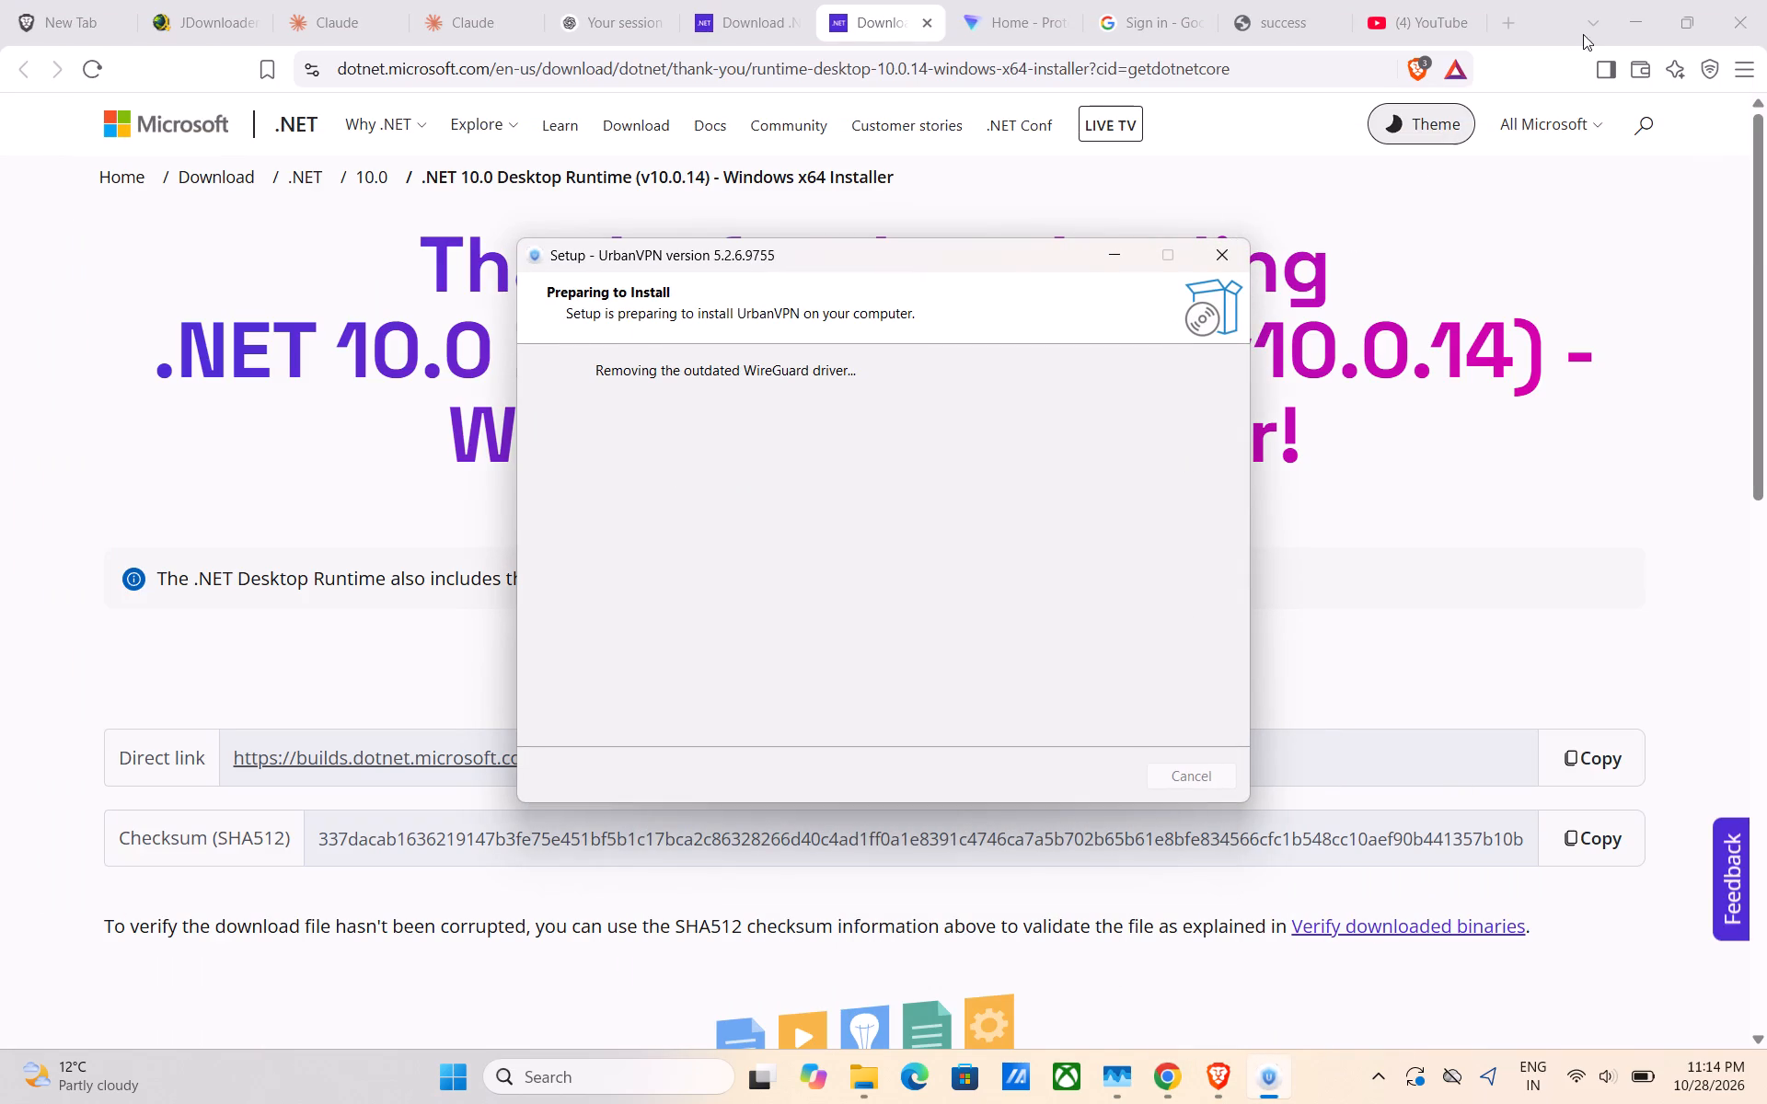
click(1639, 10)
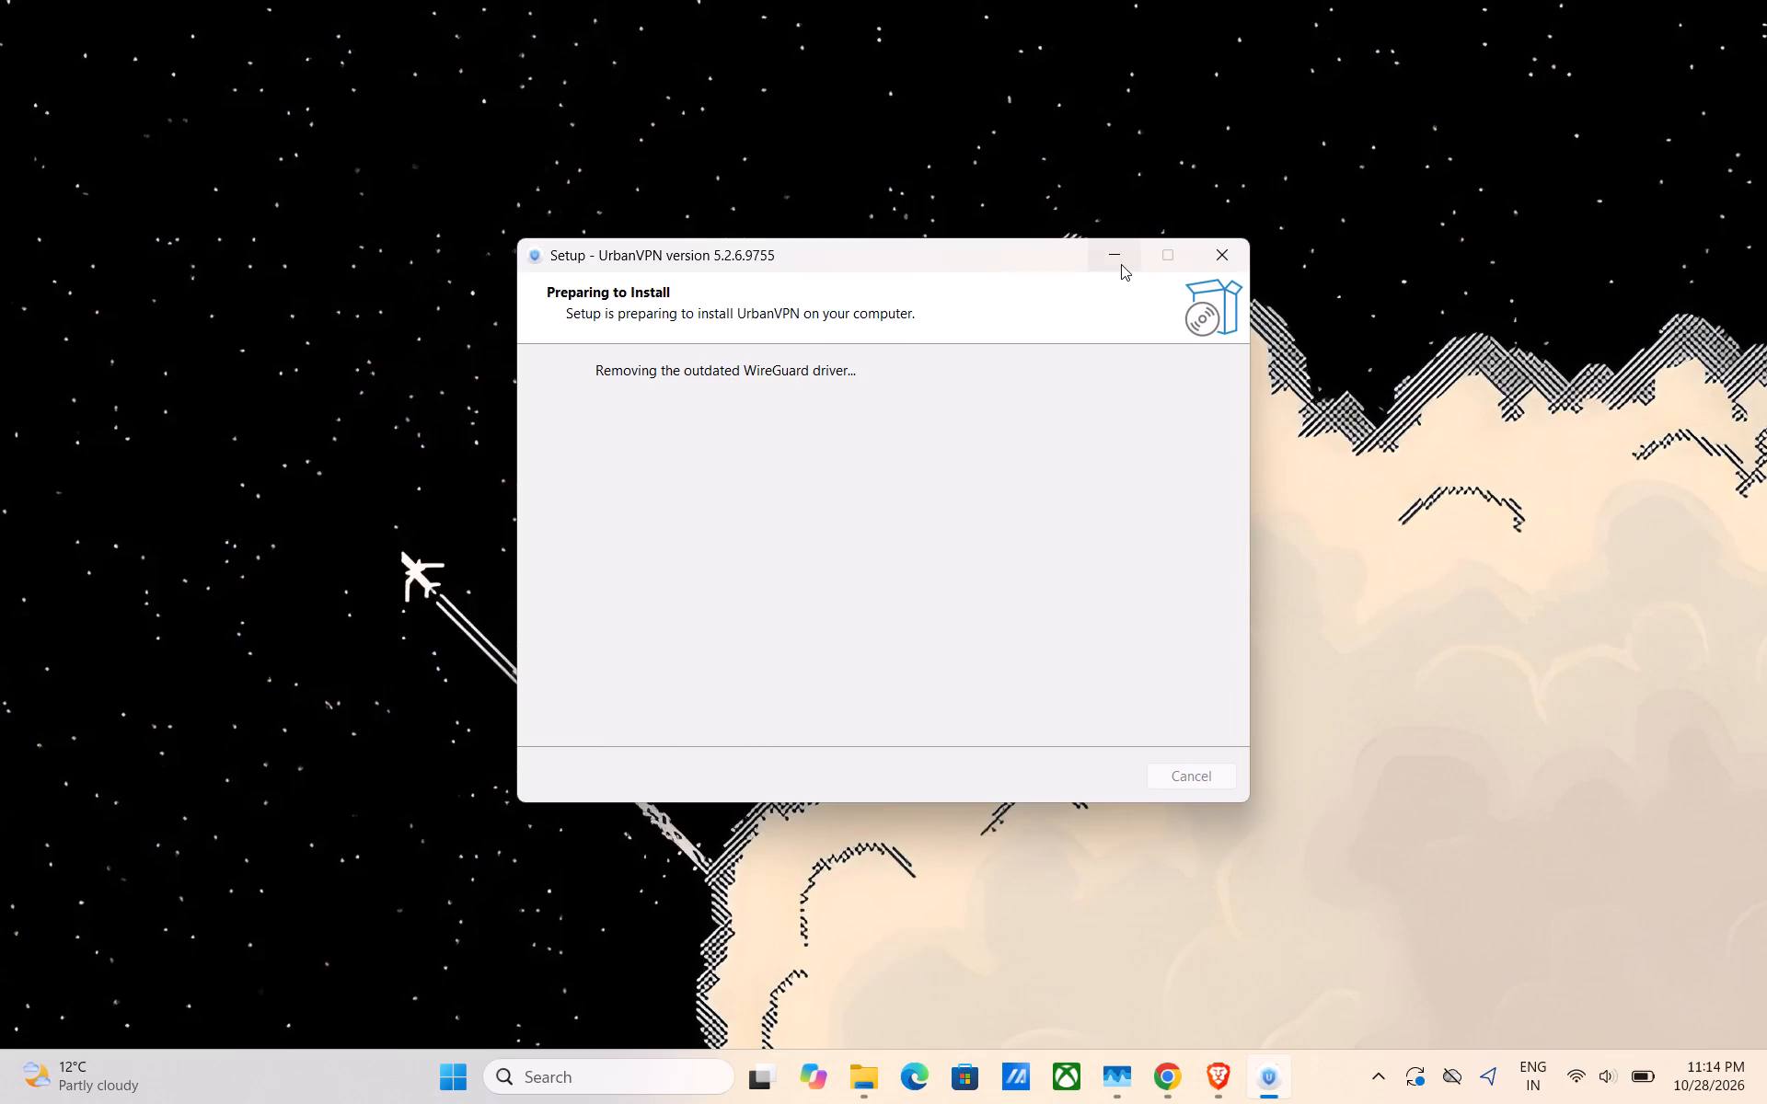
Bring the Chrome window forward and close it.
click(1161, 1068)
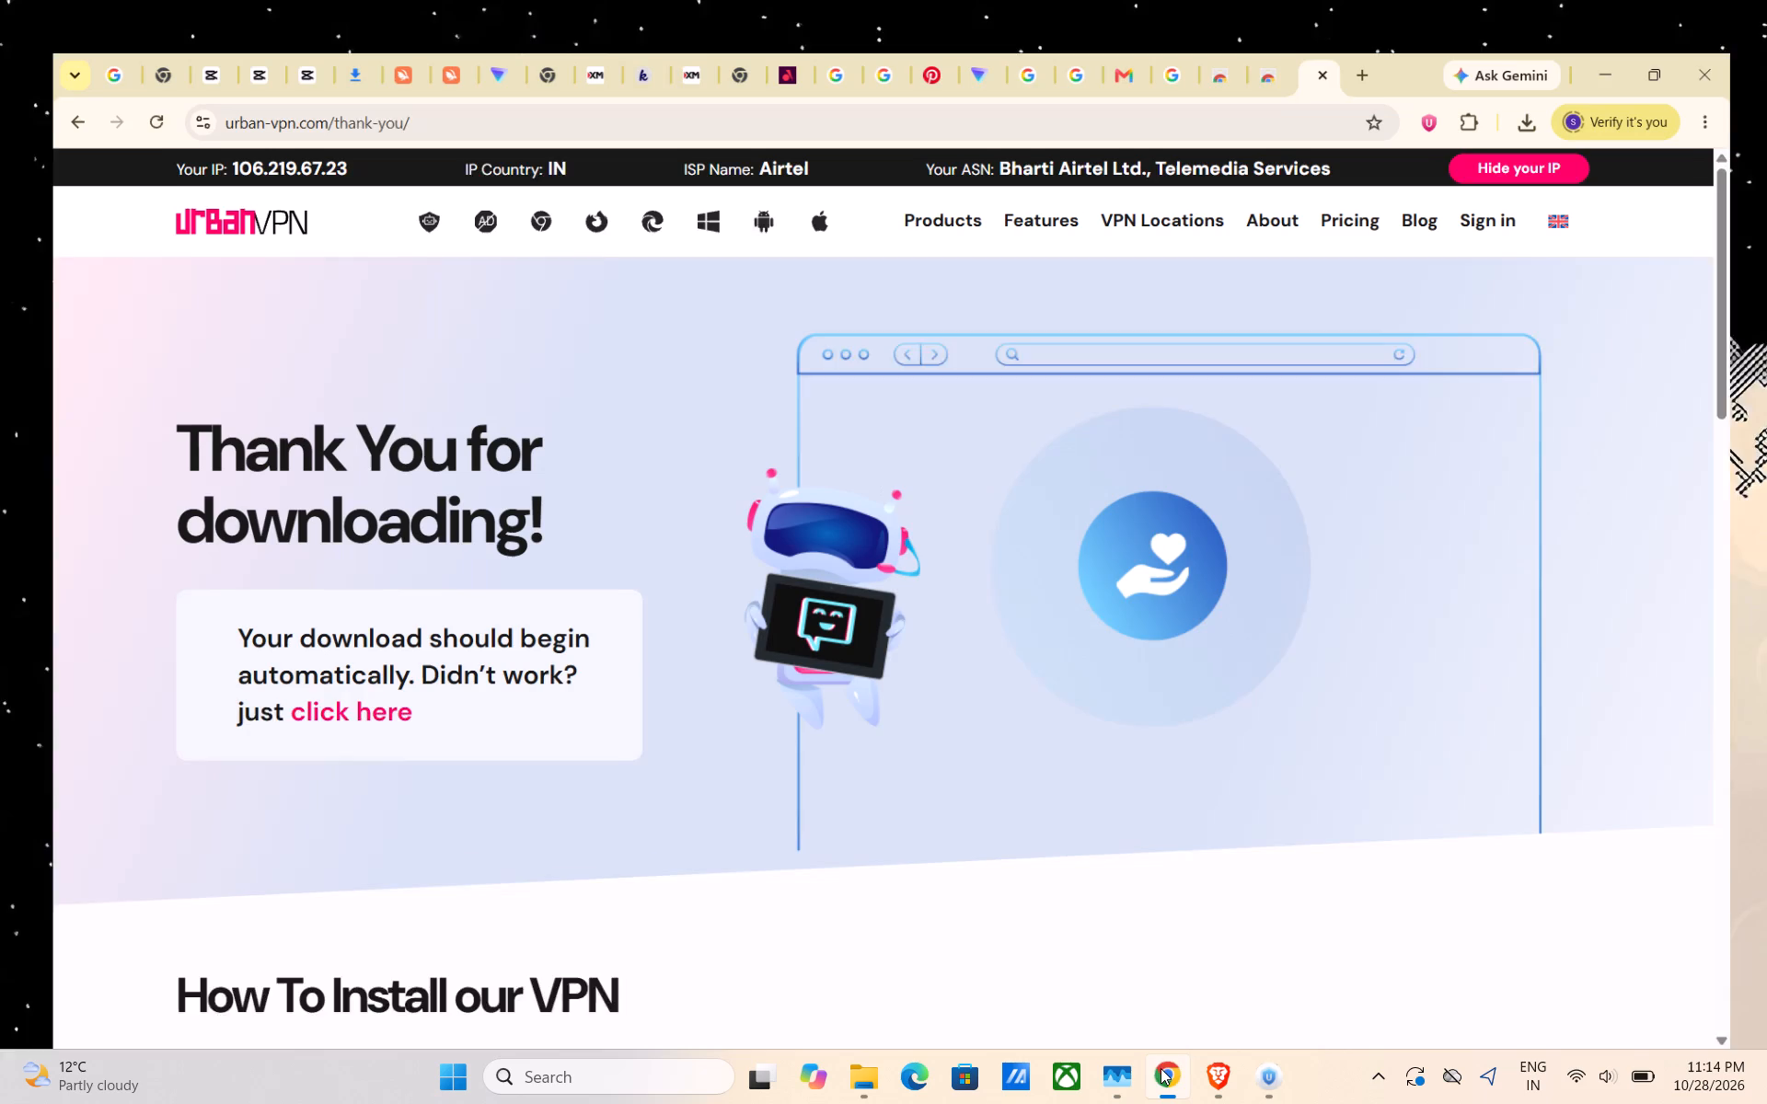
click(1764, 0)
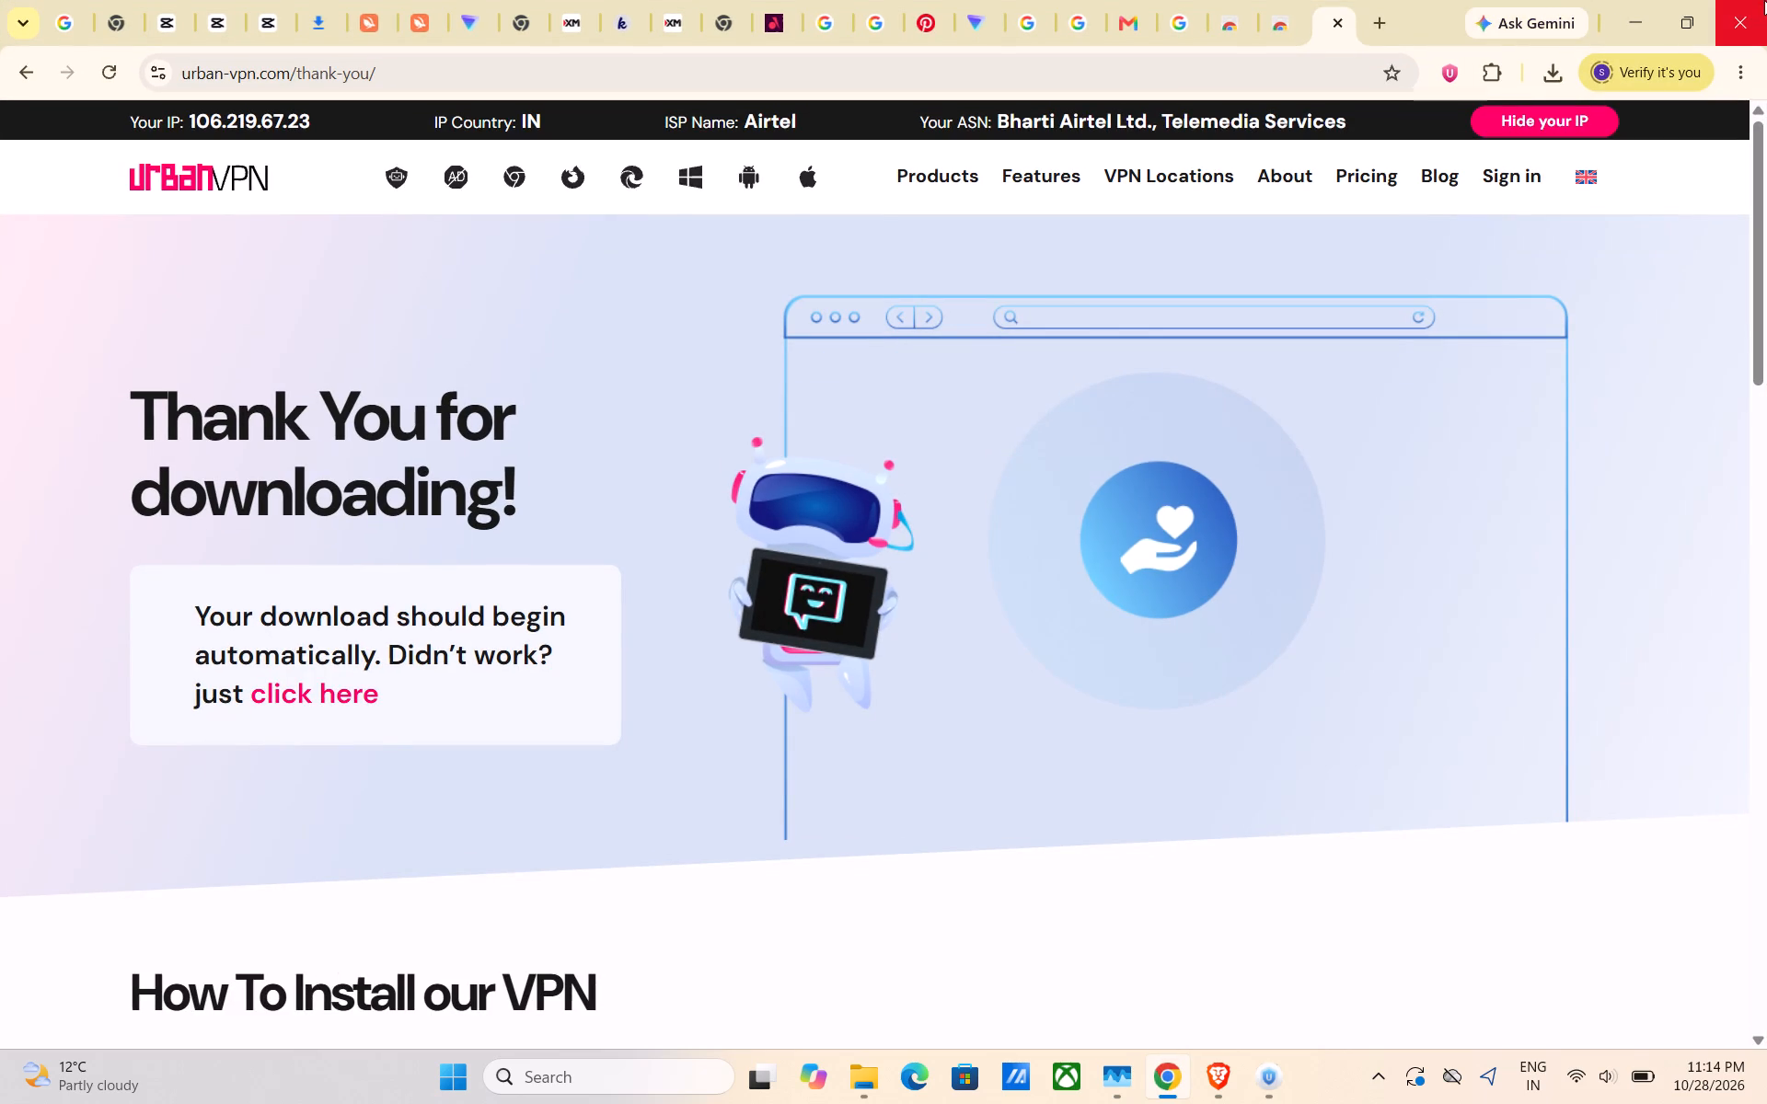
right_click(1739, 21)
triple_click(1739, 21)
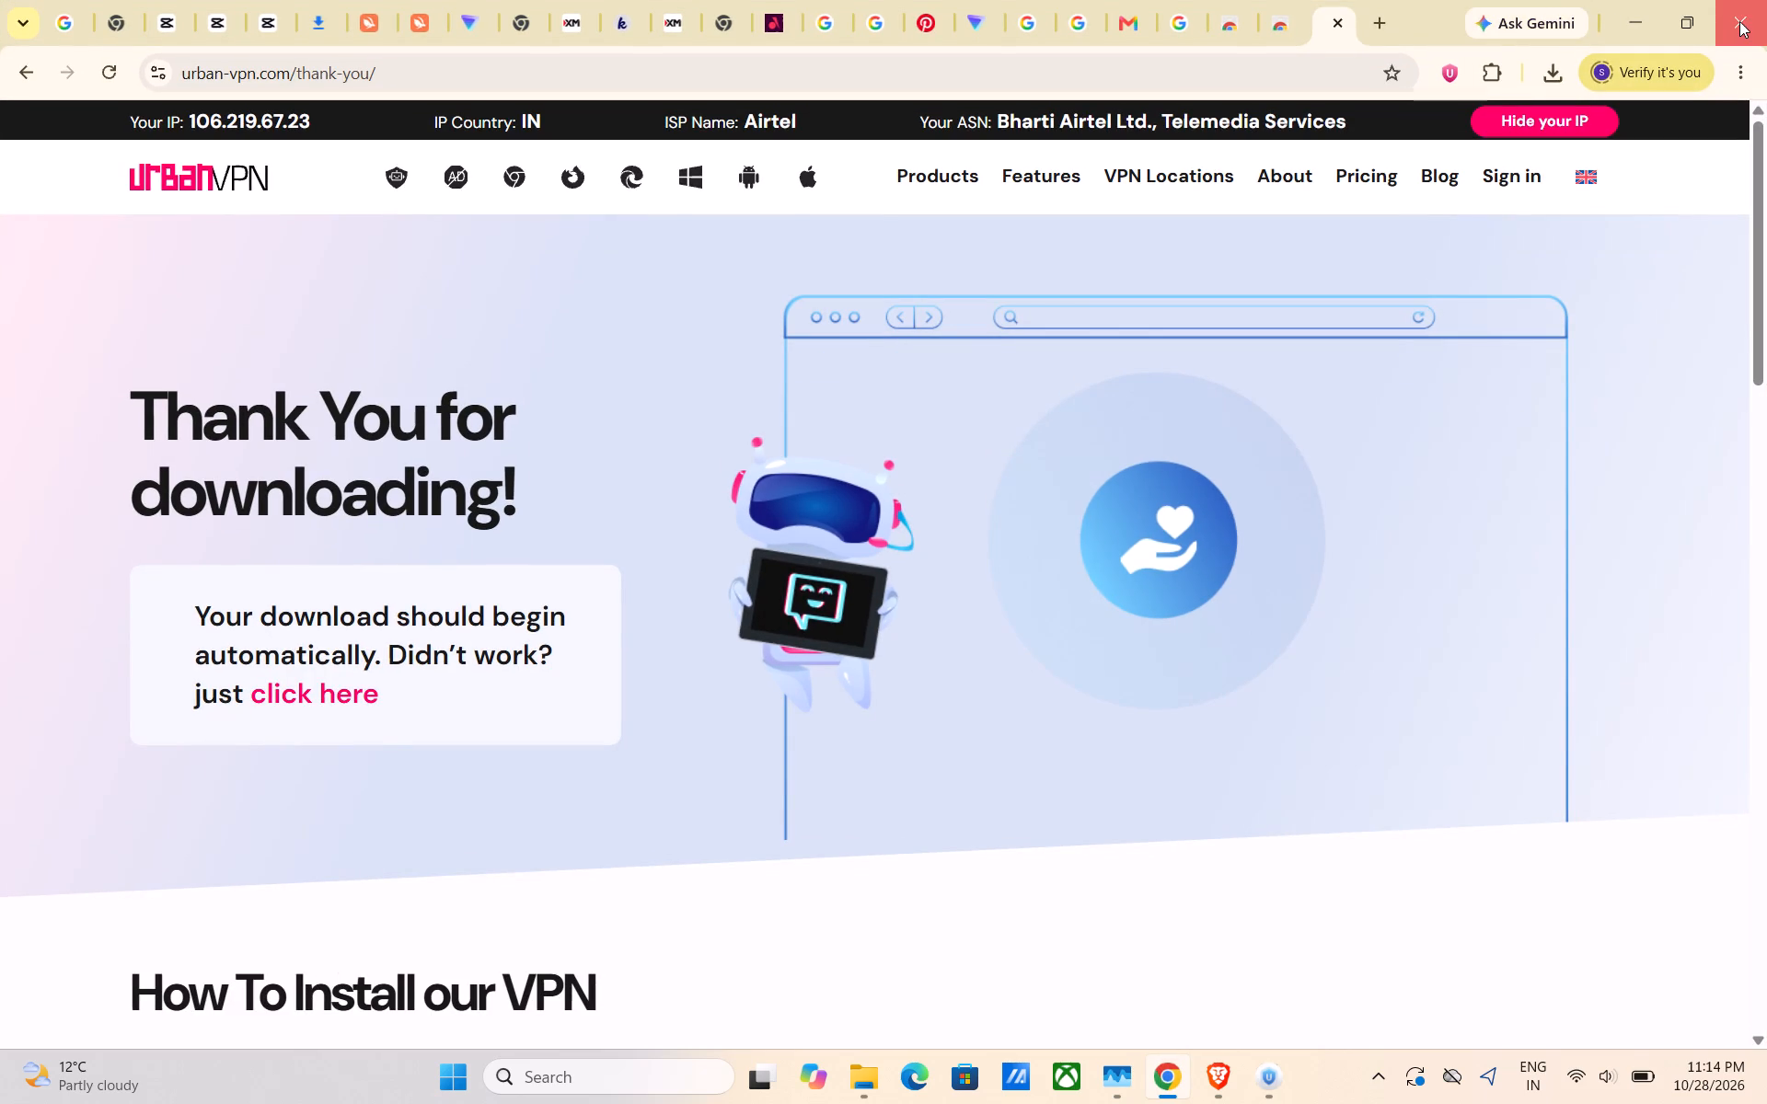
click(52, 17)
double_click(67, 23)
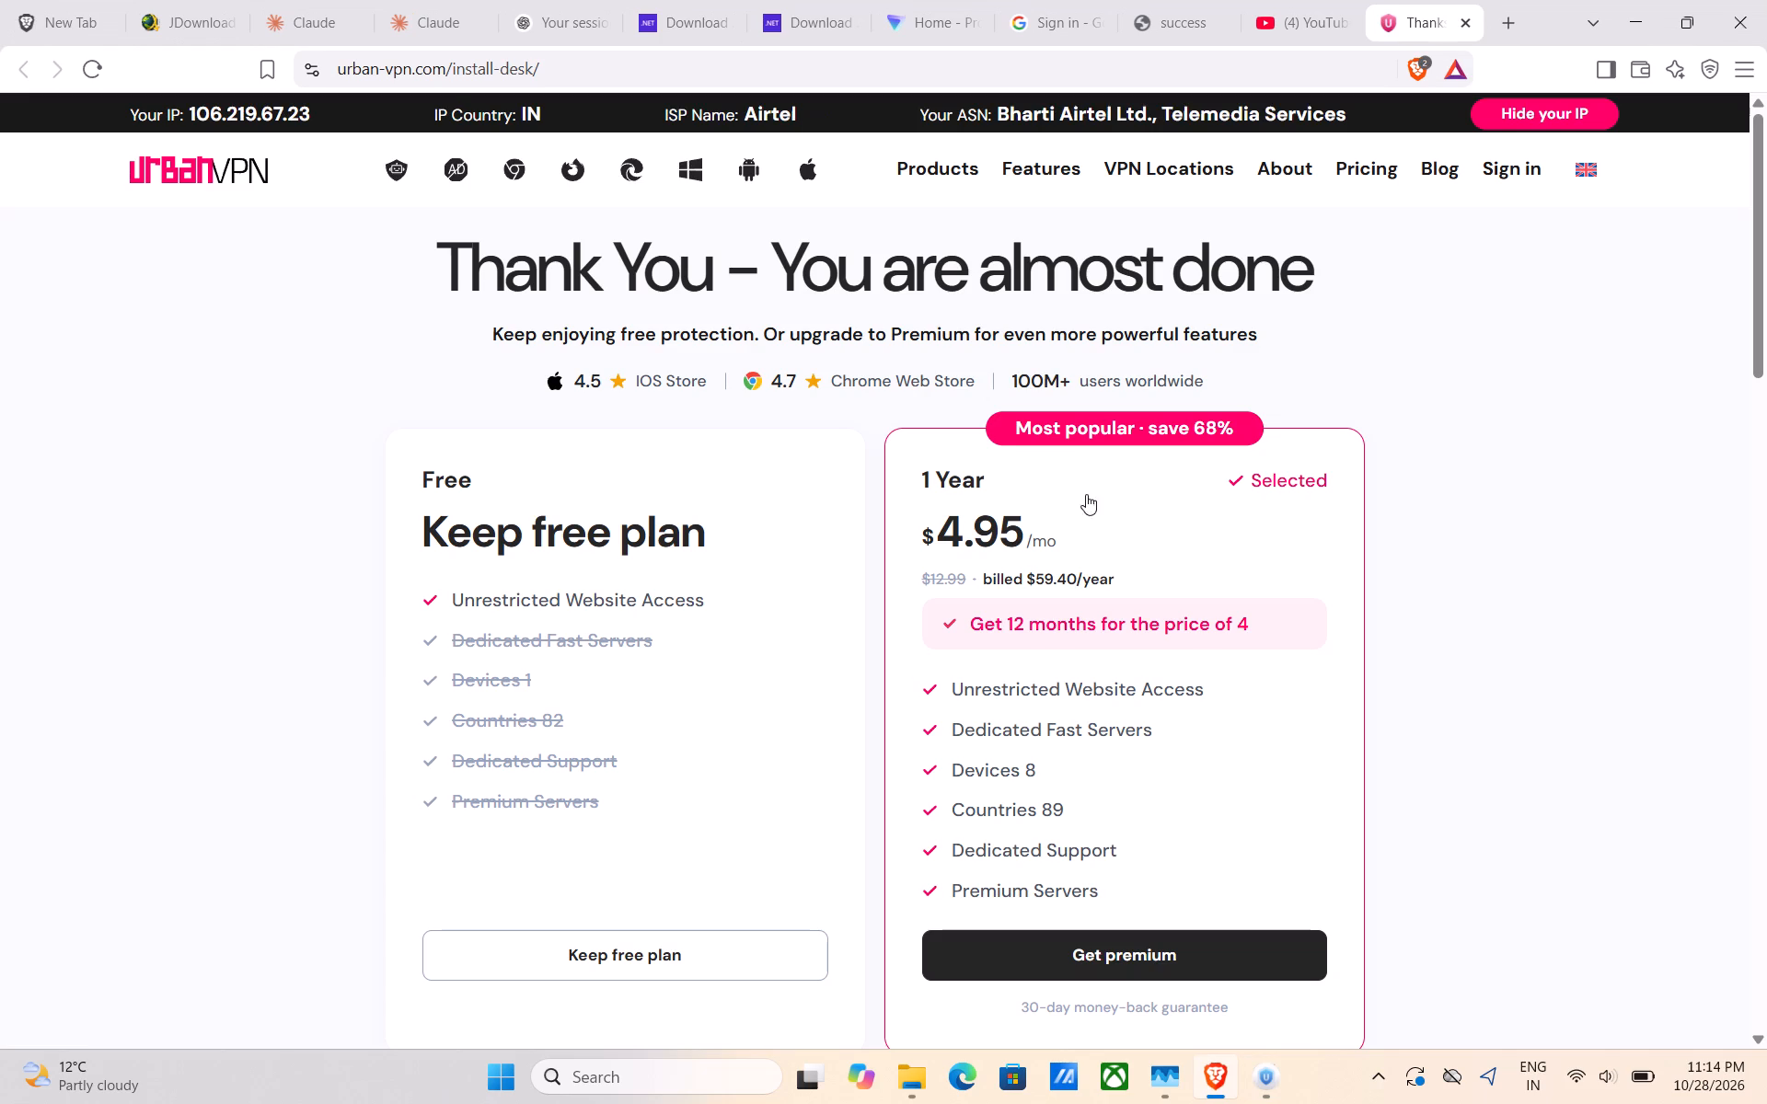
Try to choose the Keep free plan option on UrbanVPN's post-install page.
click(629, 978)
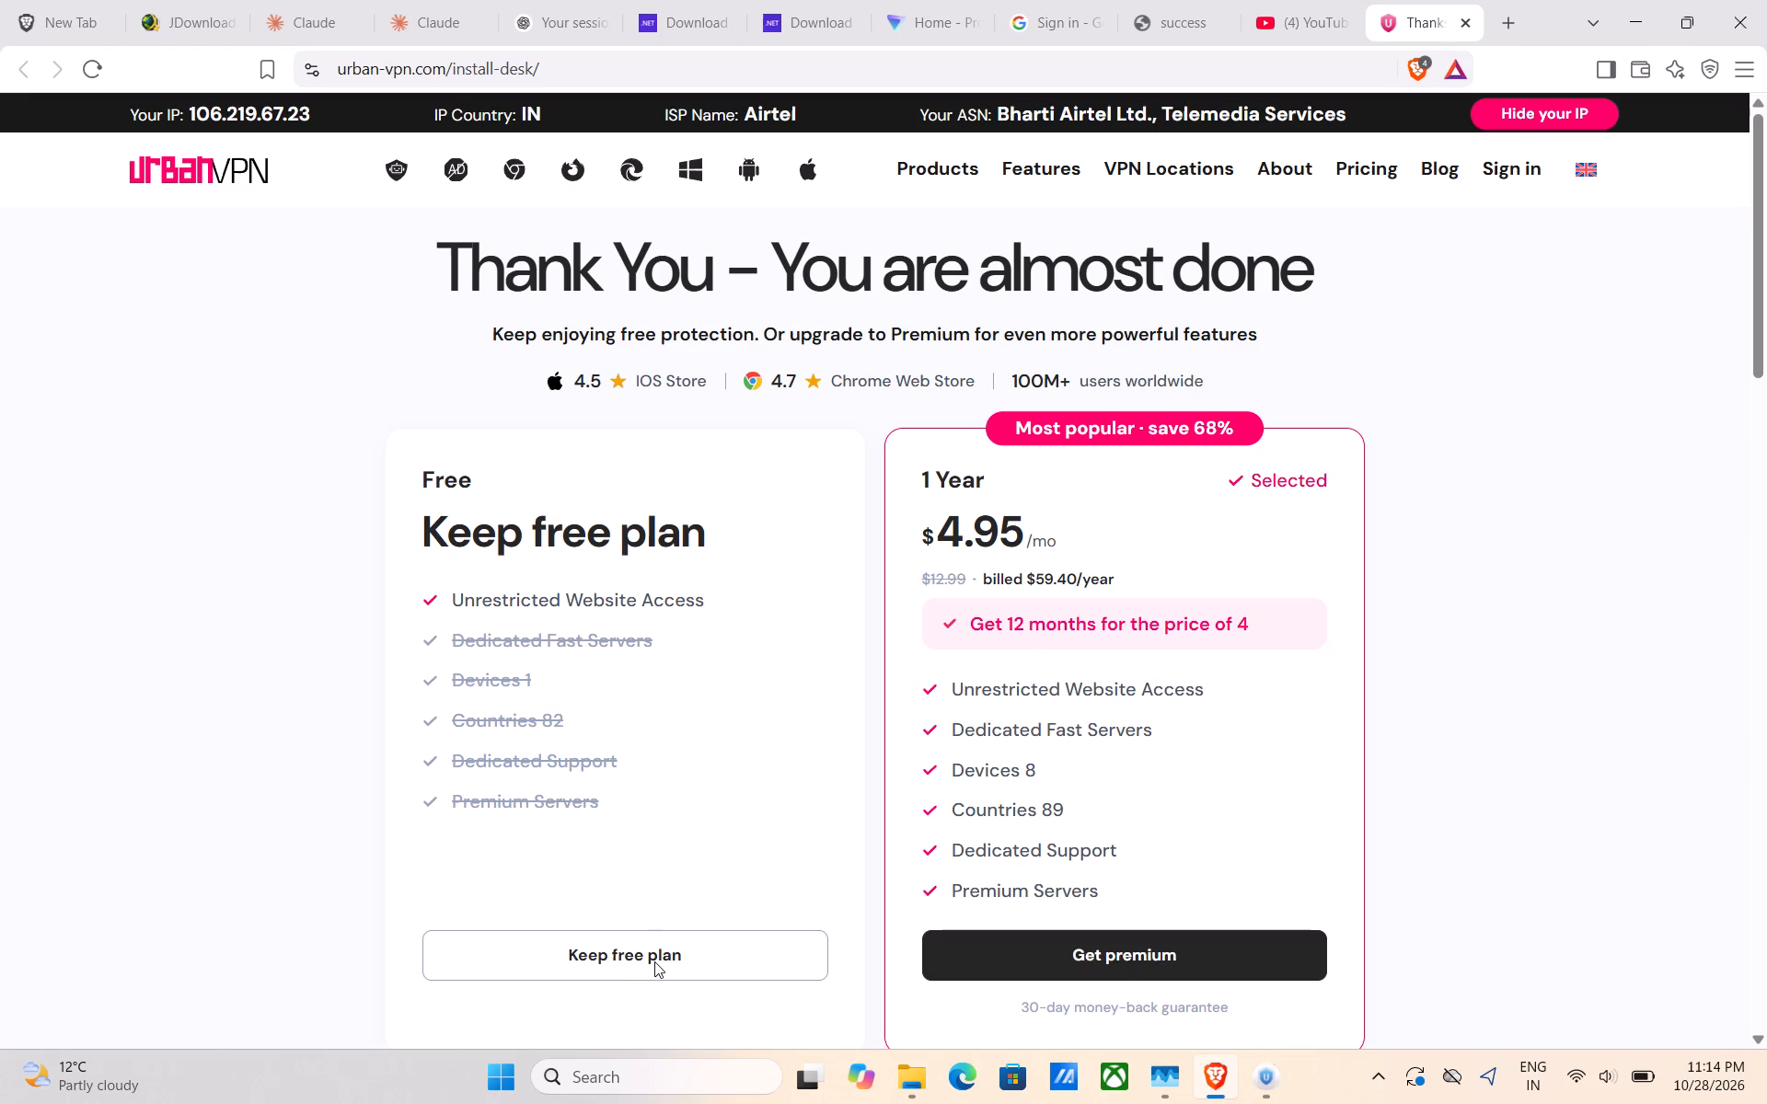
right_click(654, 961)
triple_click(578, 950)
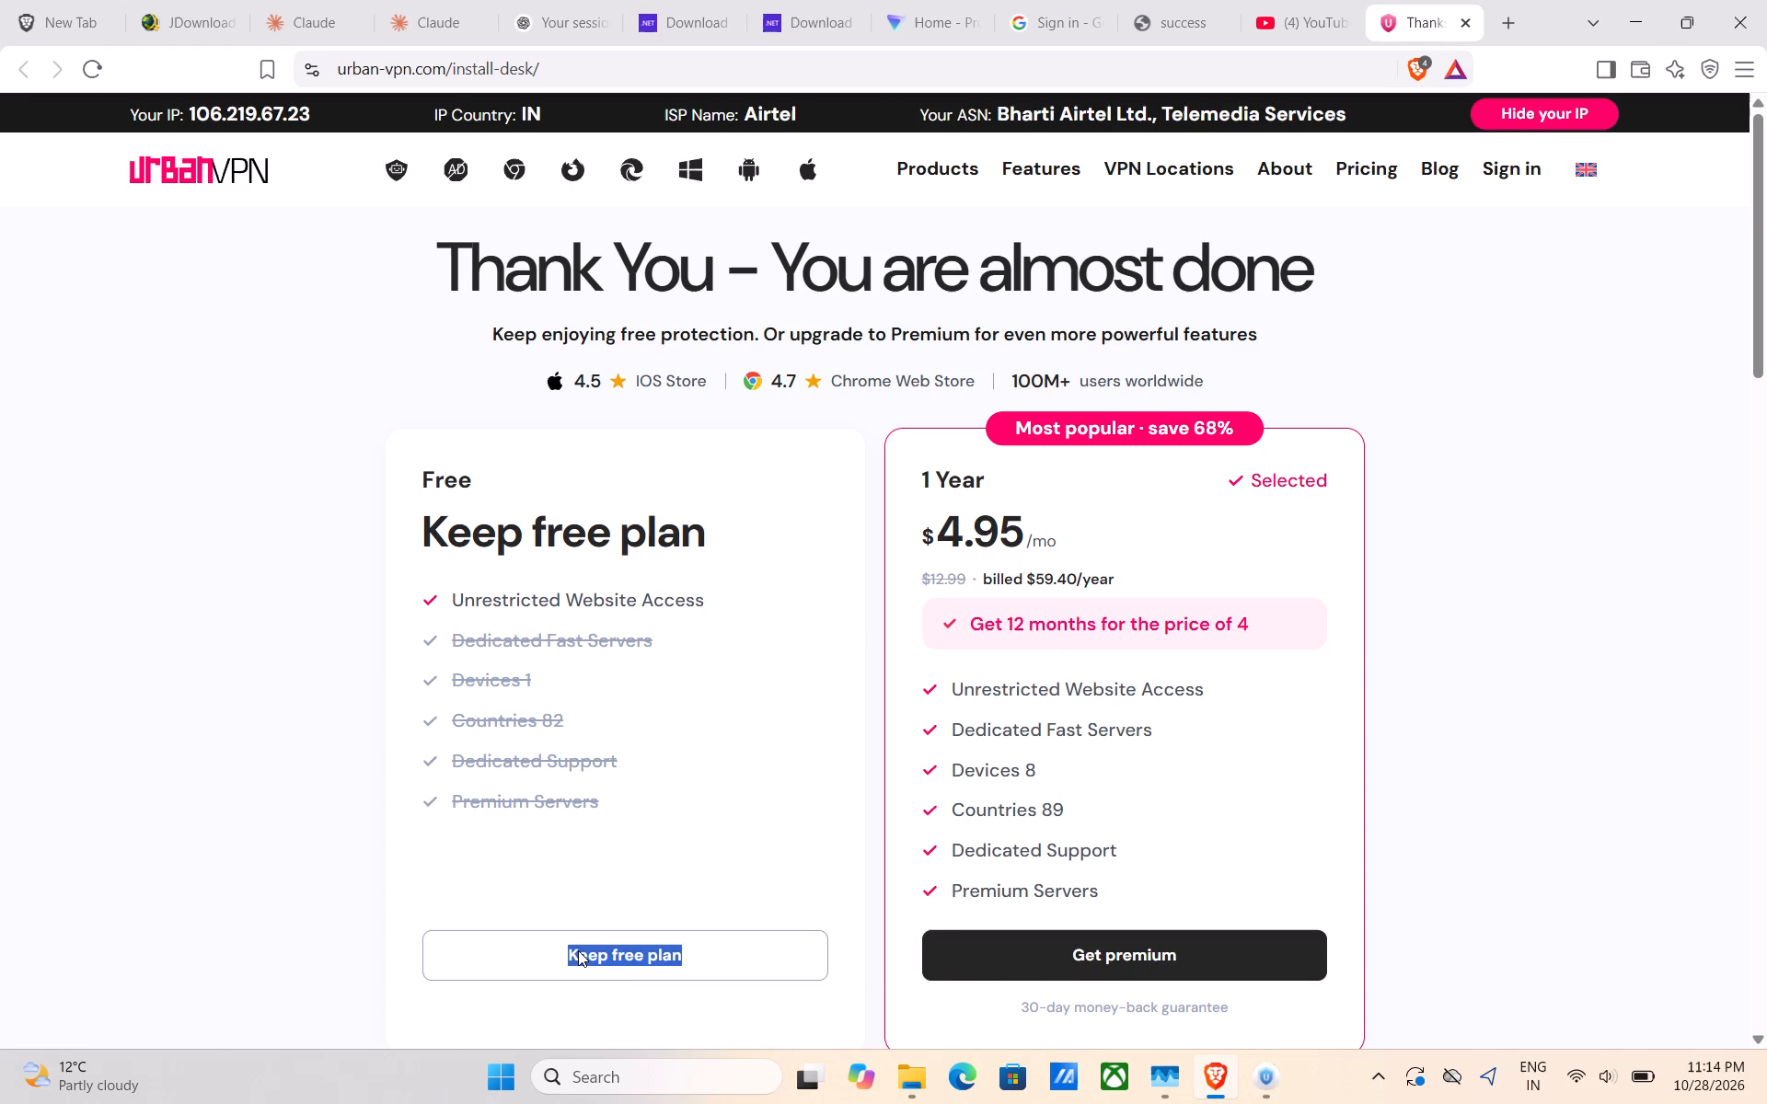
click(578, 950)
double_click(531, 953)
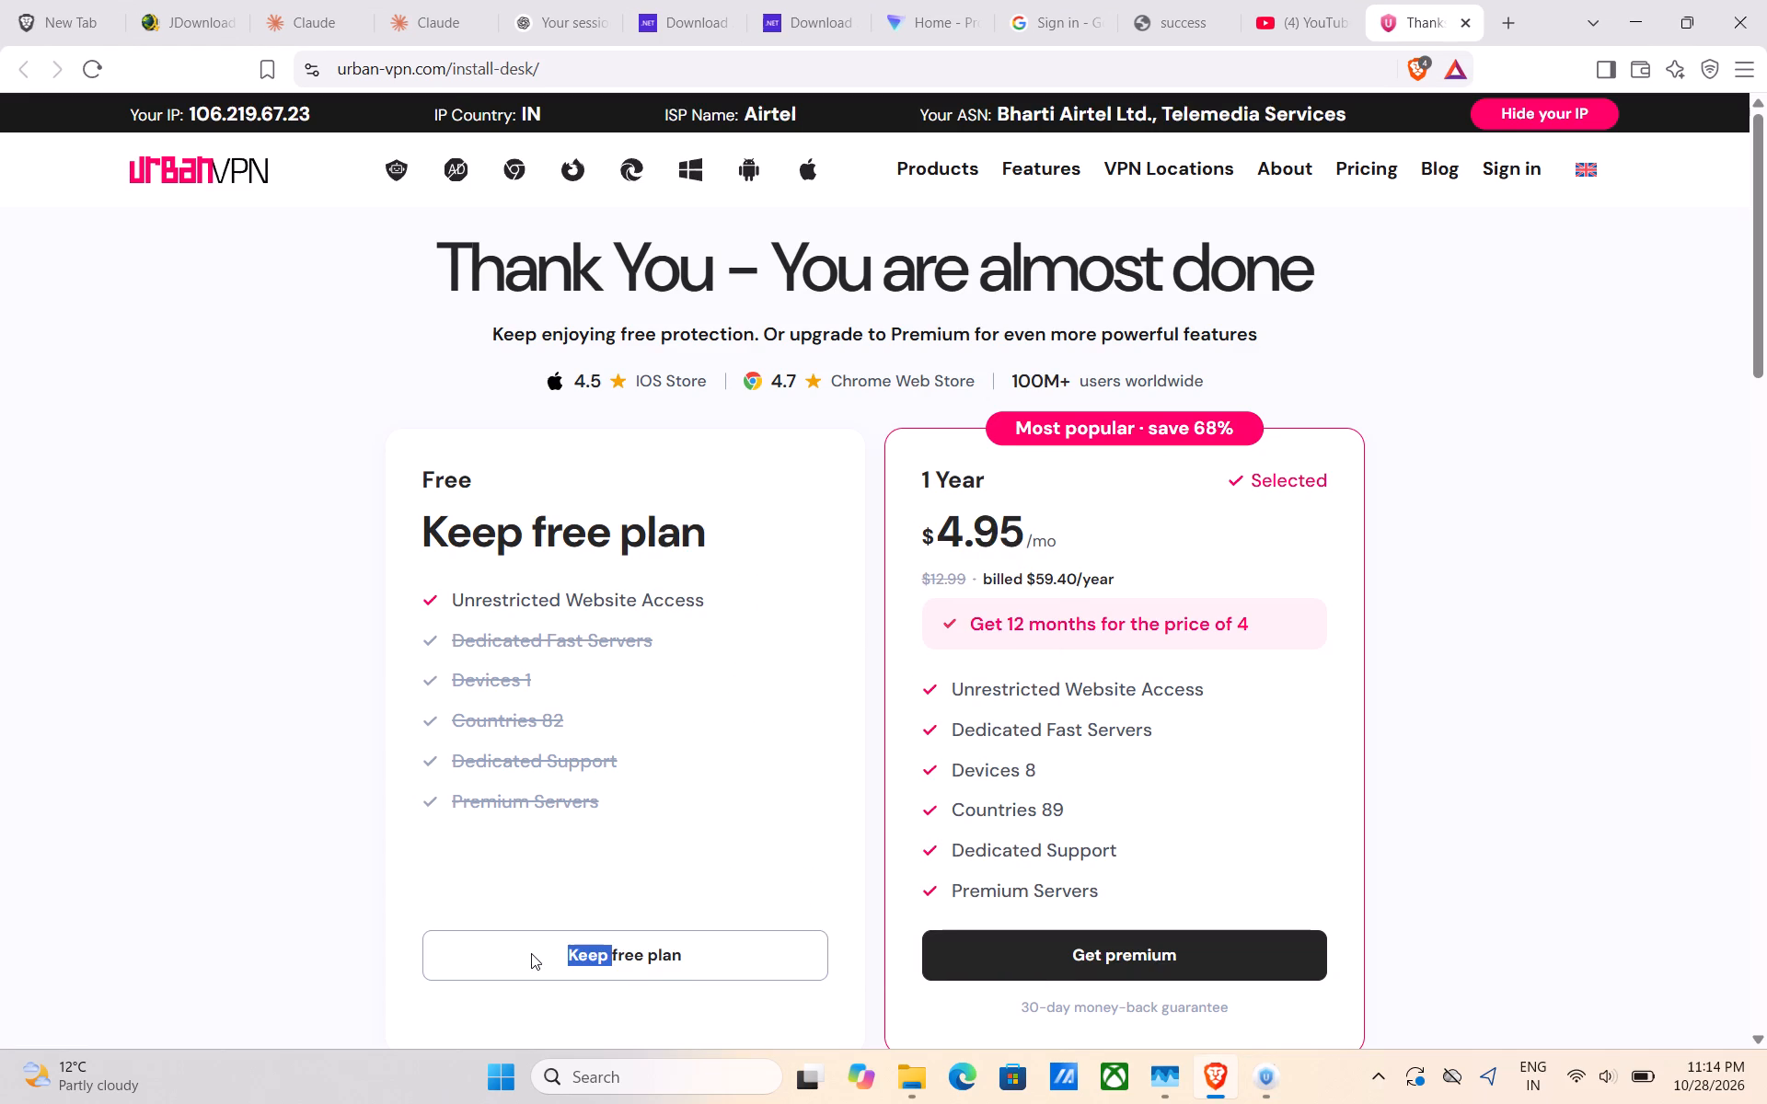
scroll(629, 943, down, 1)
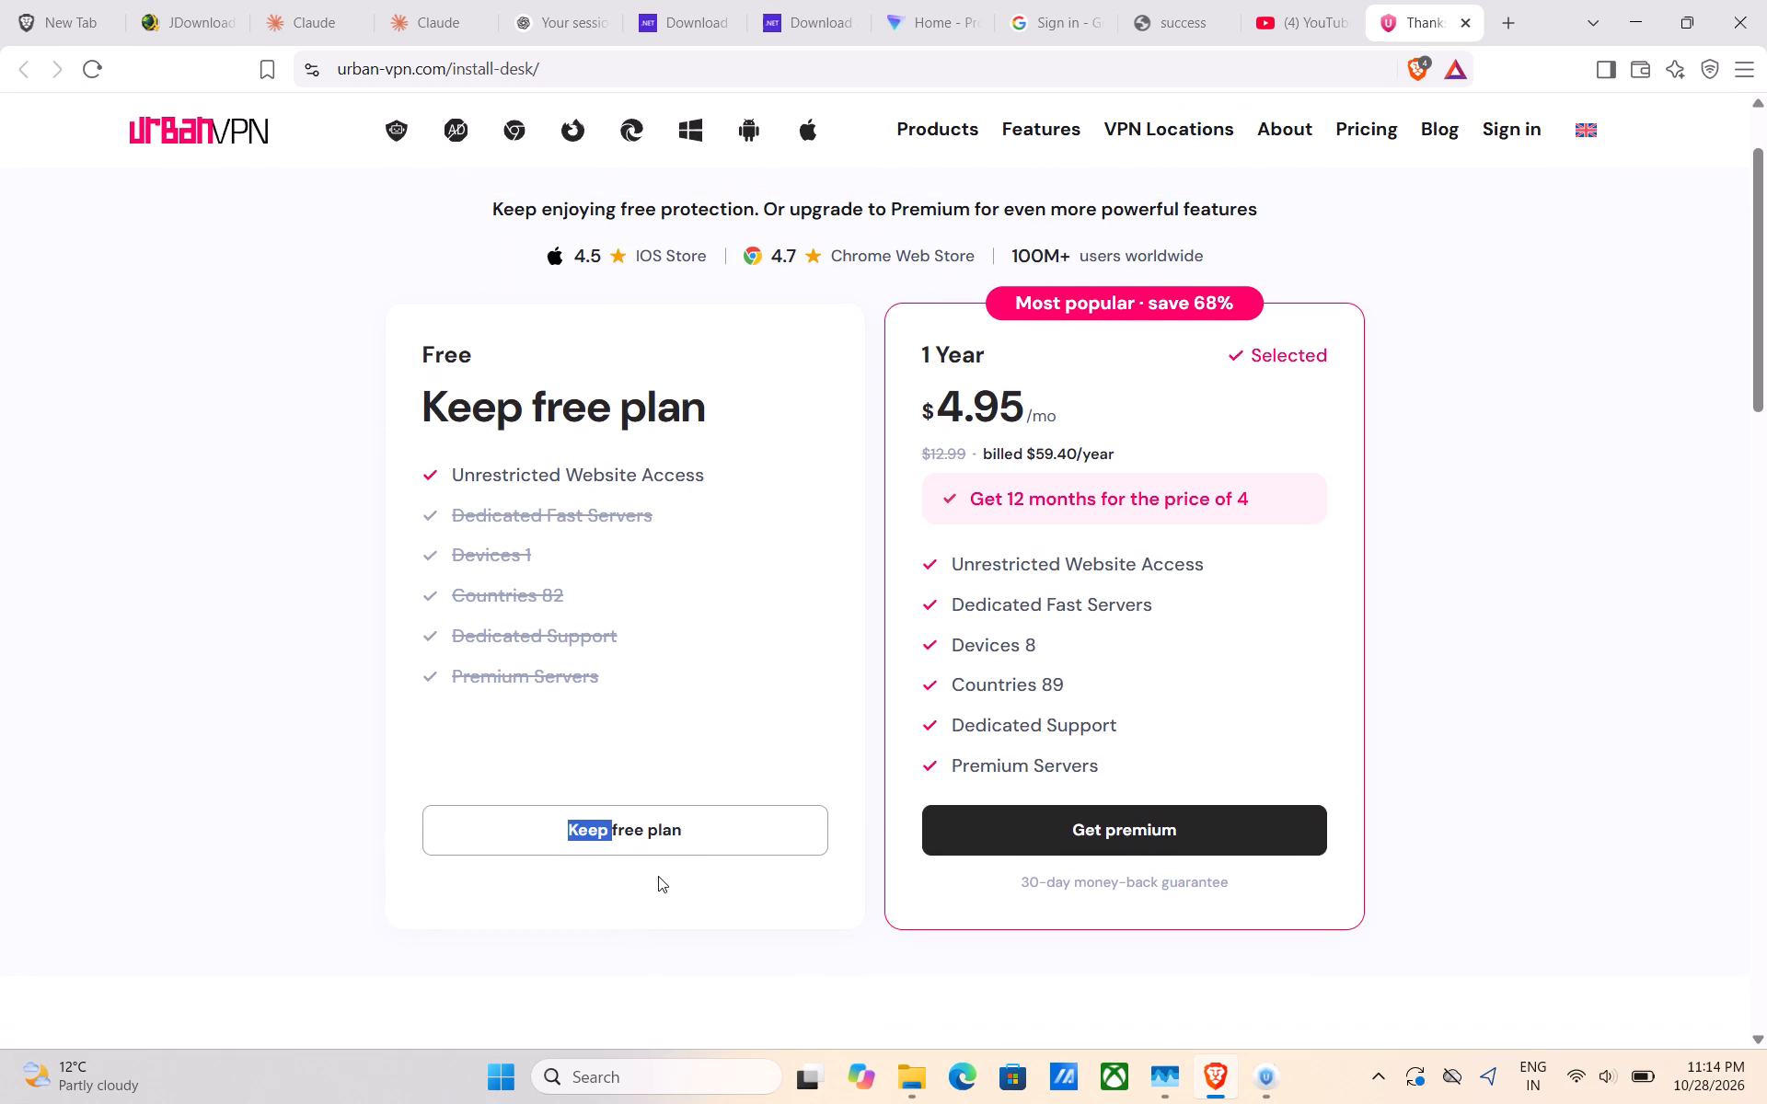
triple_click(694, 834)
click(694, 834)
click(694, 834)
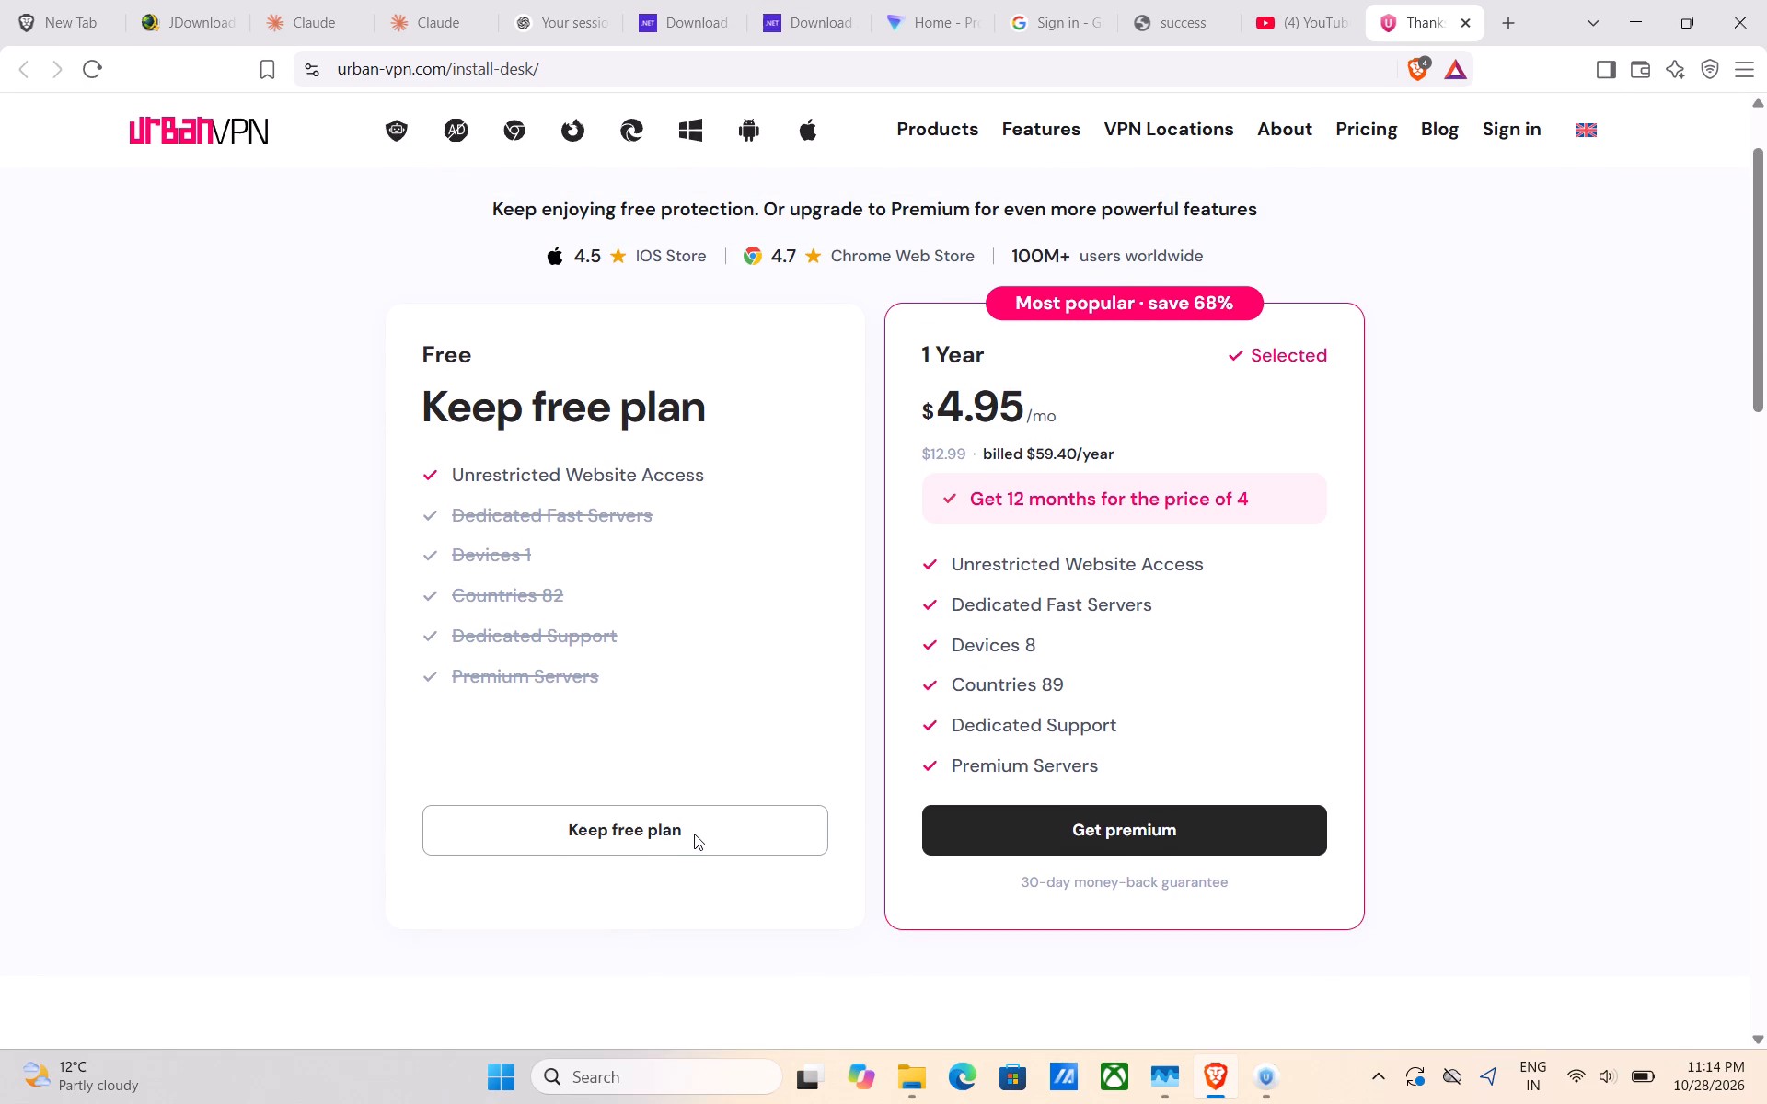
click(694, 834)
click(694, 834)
Close the YouTube tab and the whole Brave window with all its remaining tabs.
click(1348, 15)
click(1766, 0)
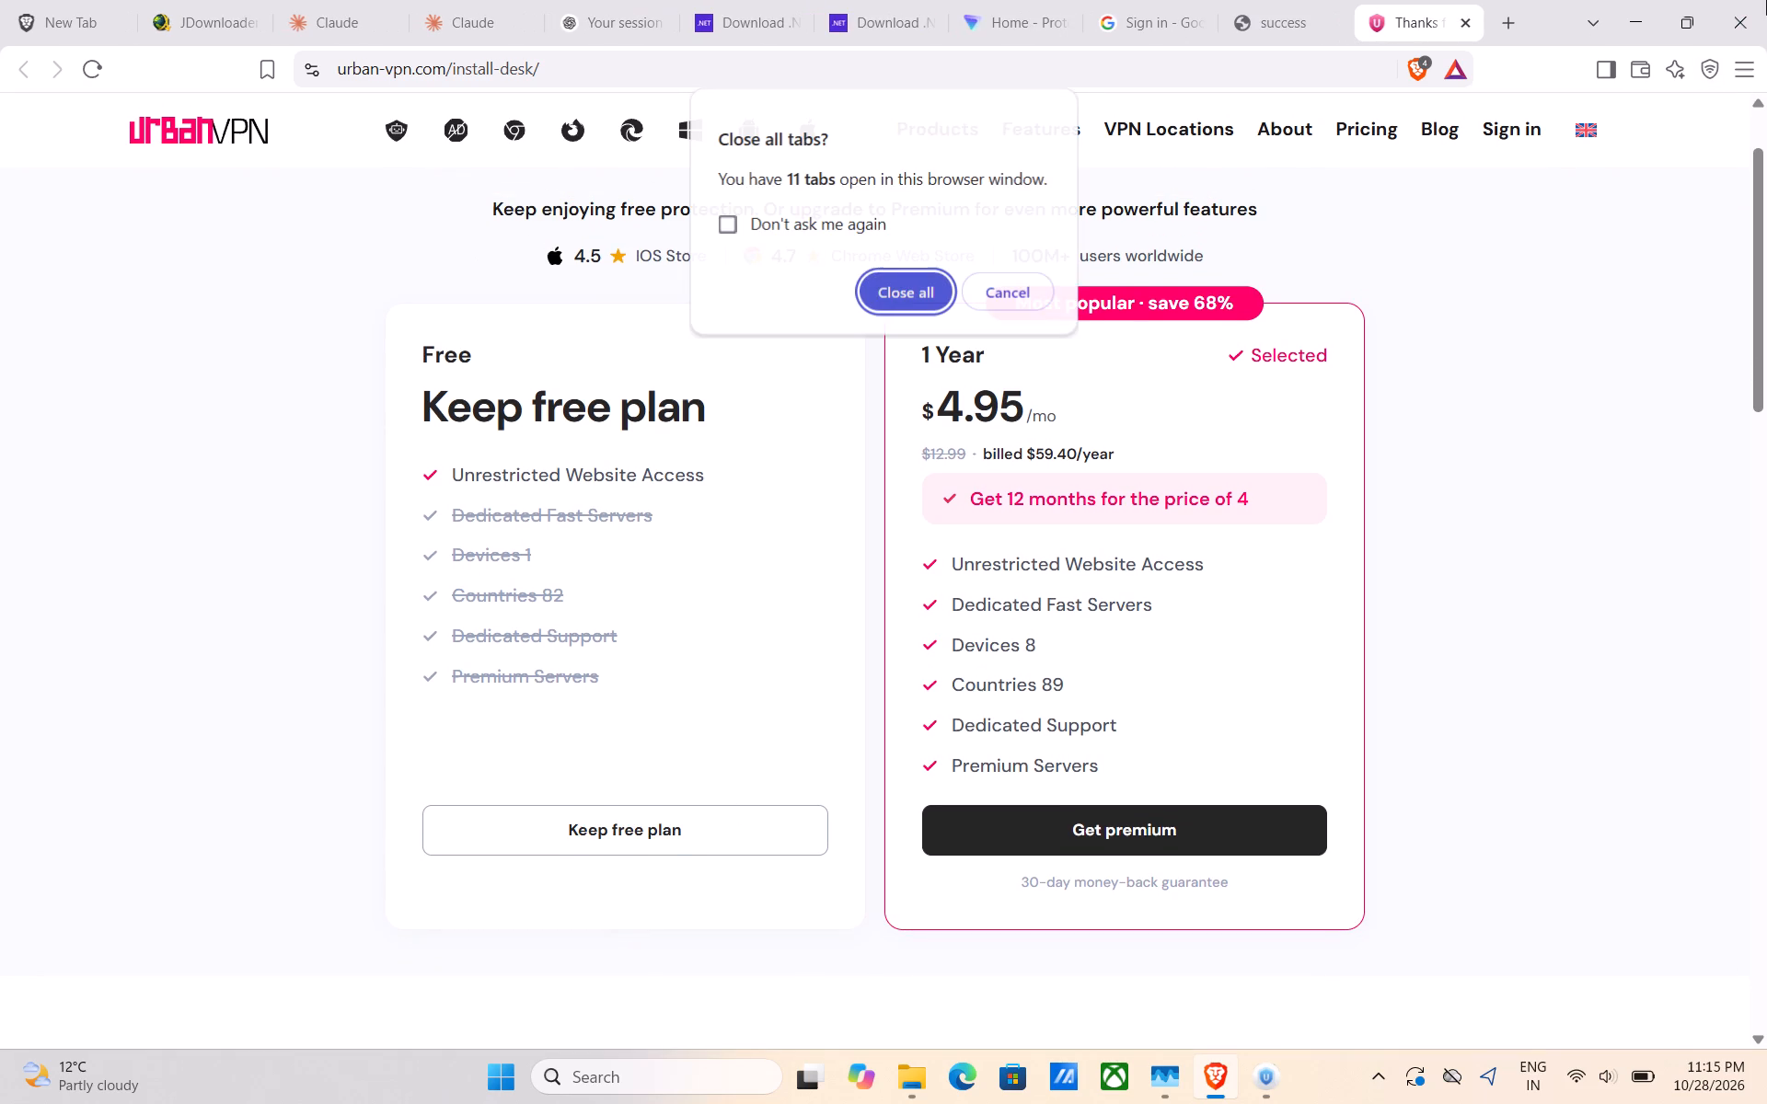
click(898, 282)
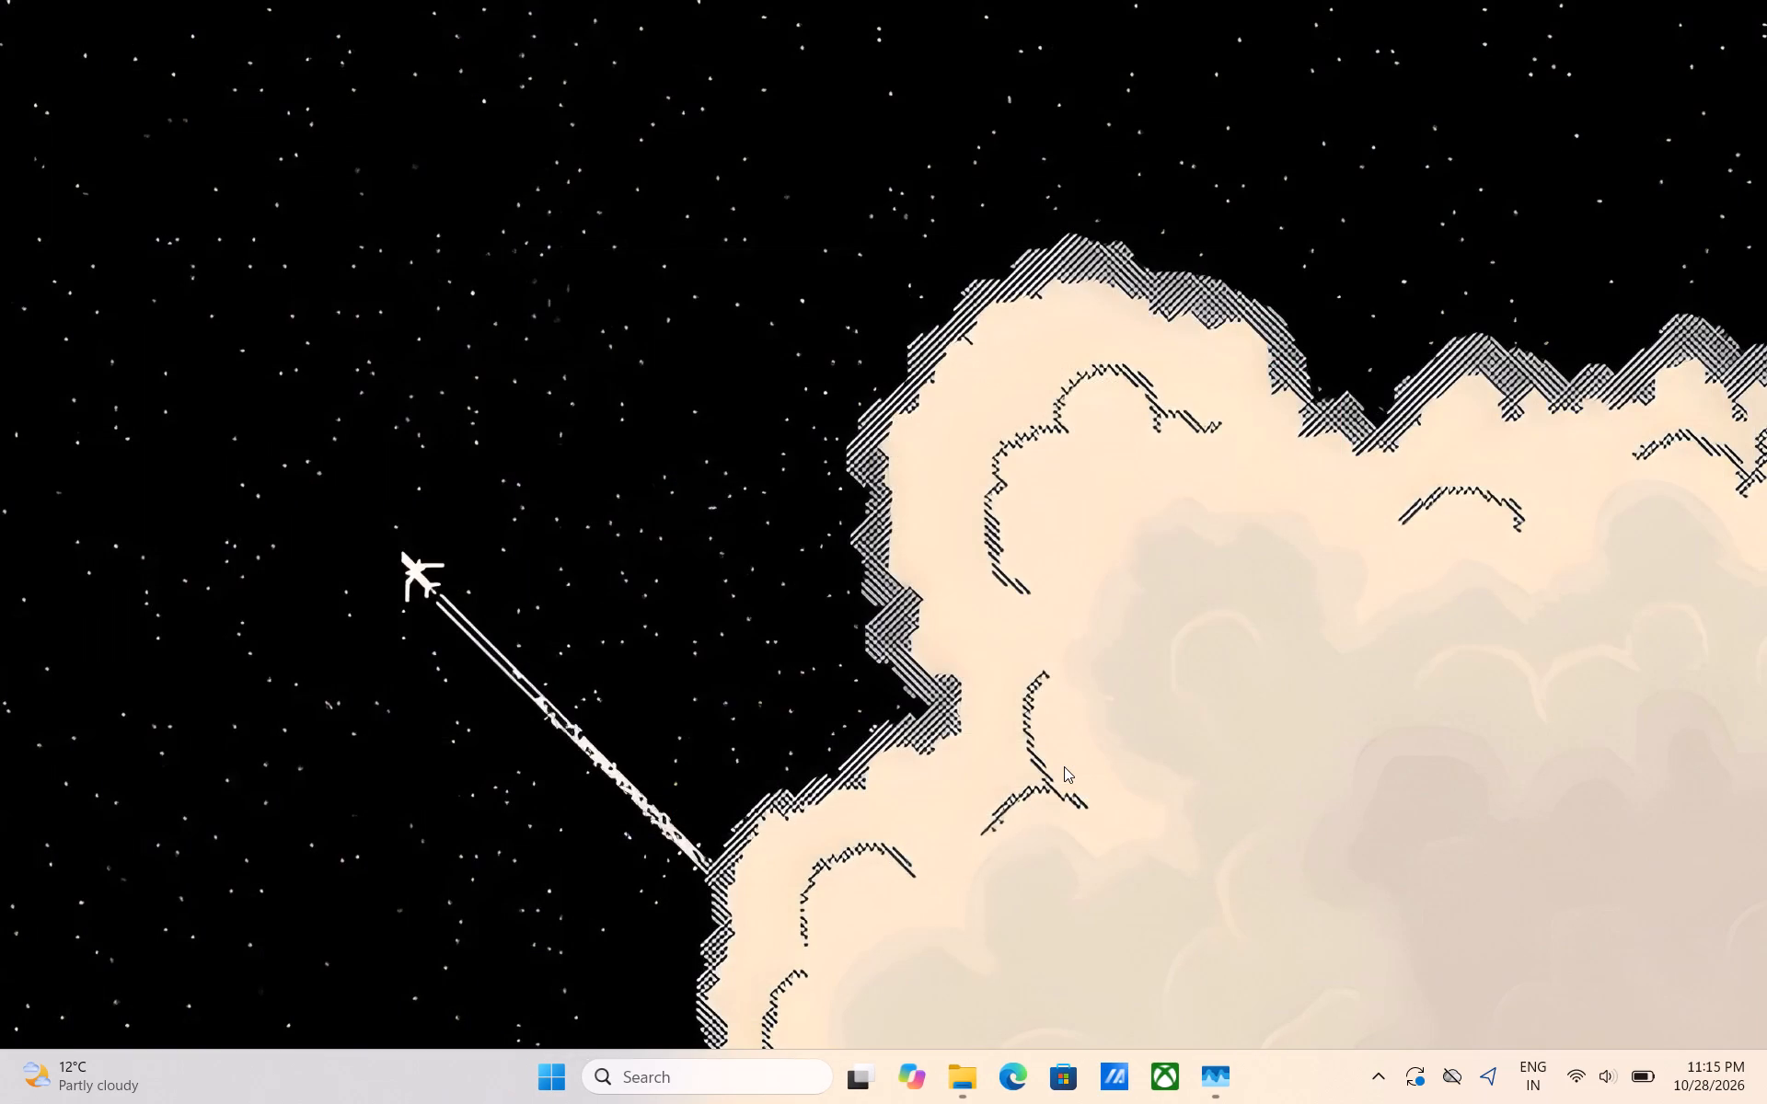
Search Windows for "ur" and launch the UrbanVPN app.
click(750, 1062)
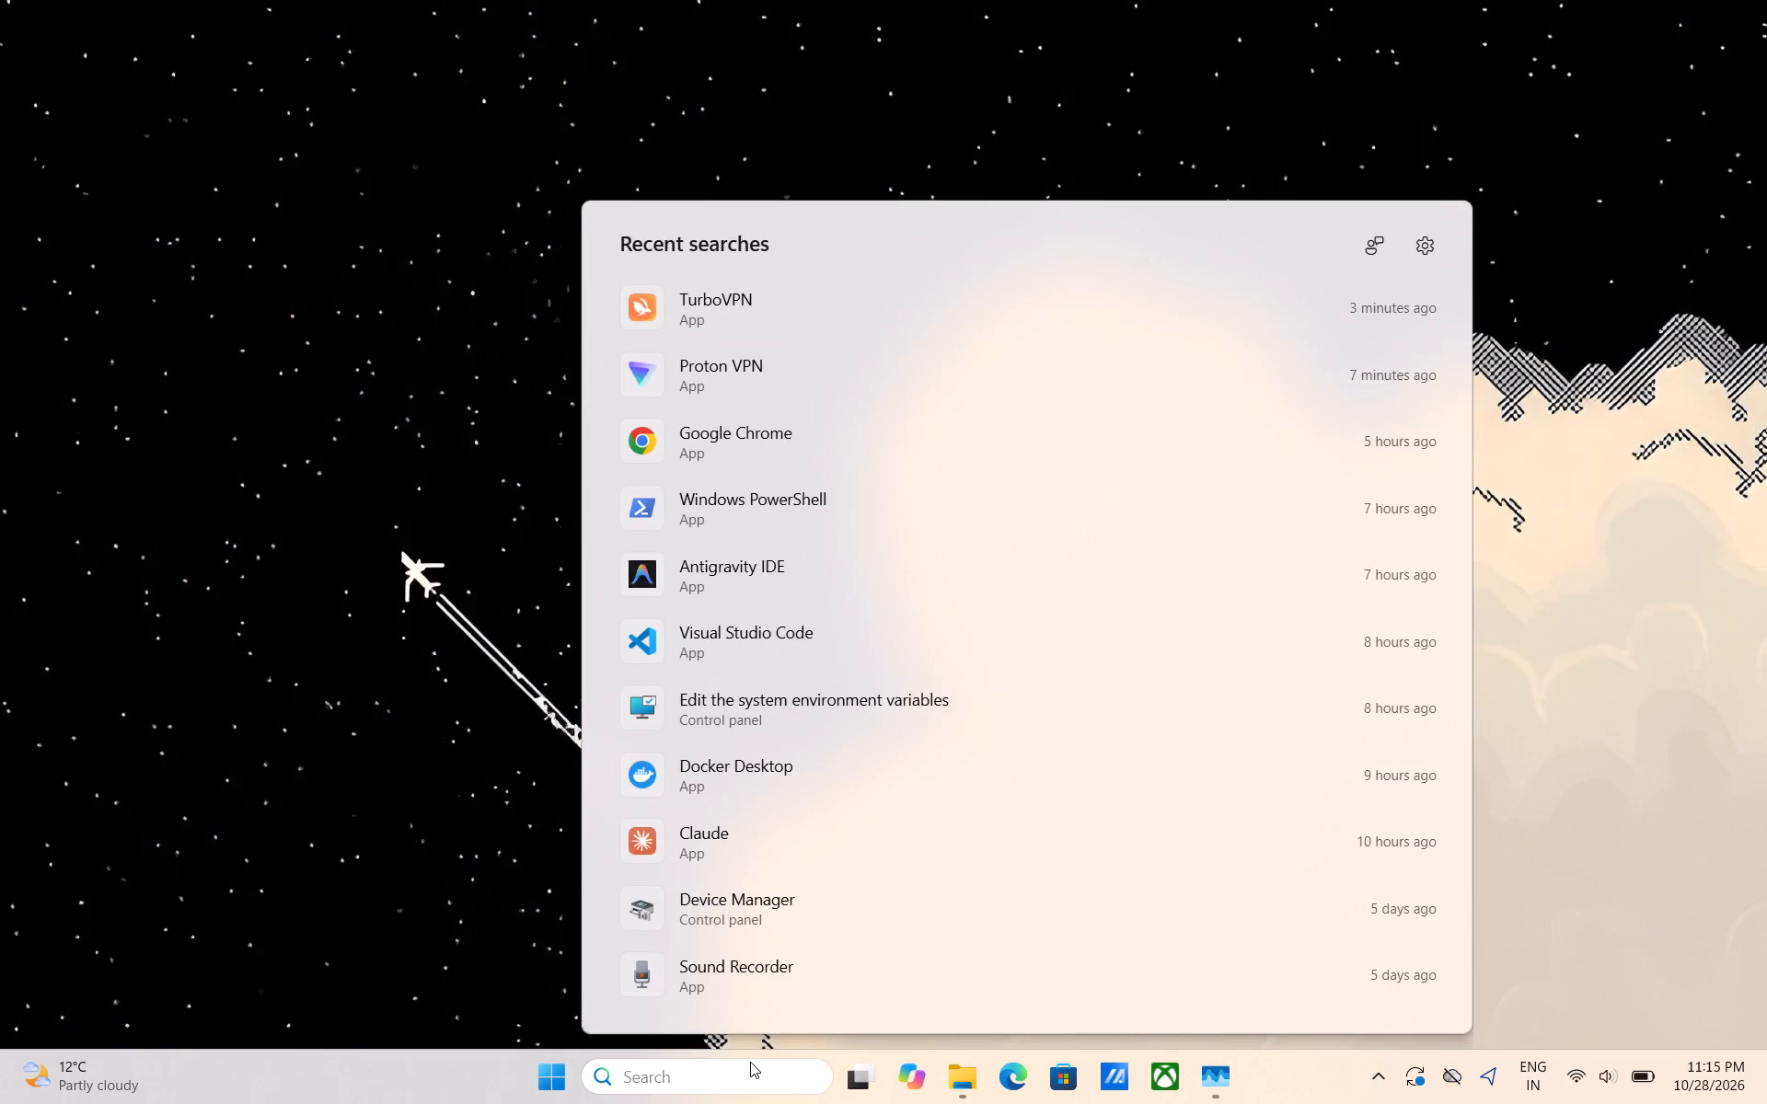
text(ur)
click(1106, 533)
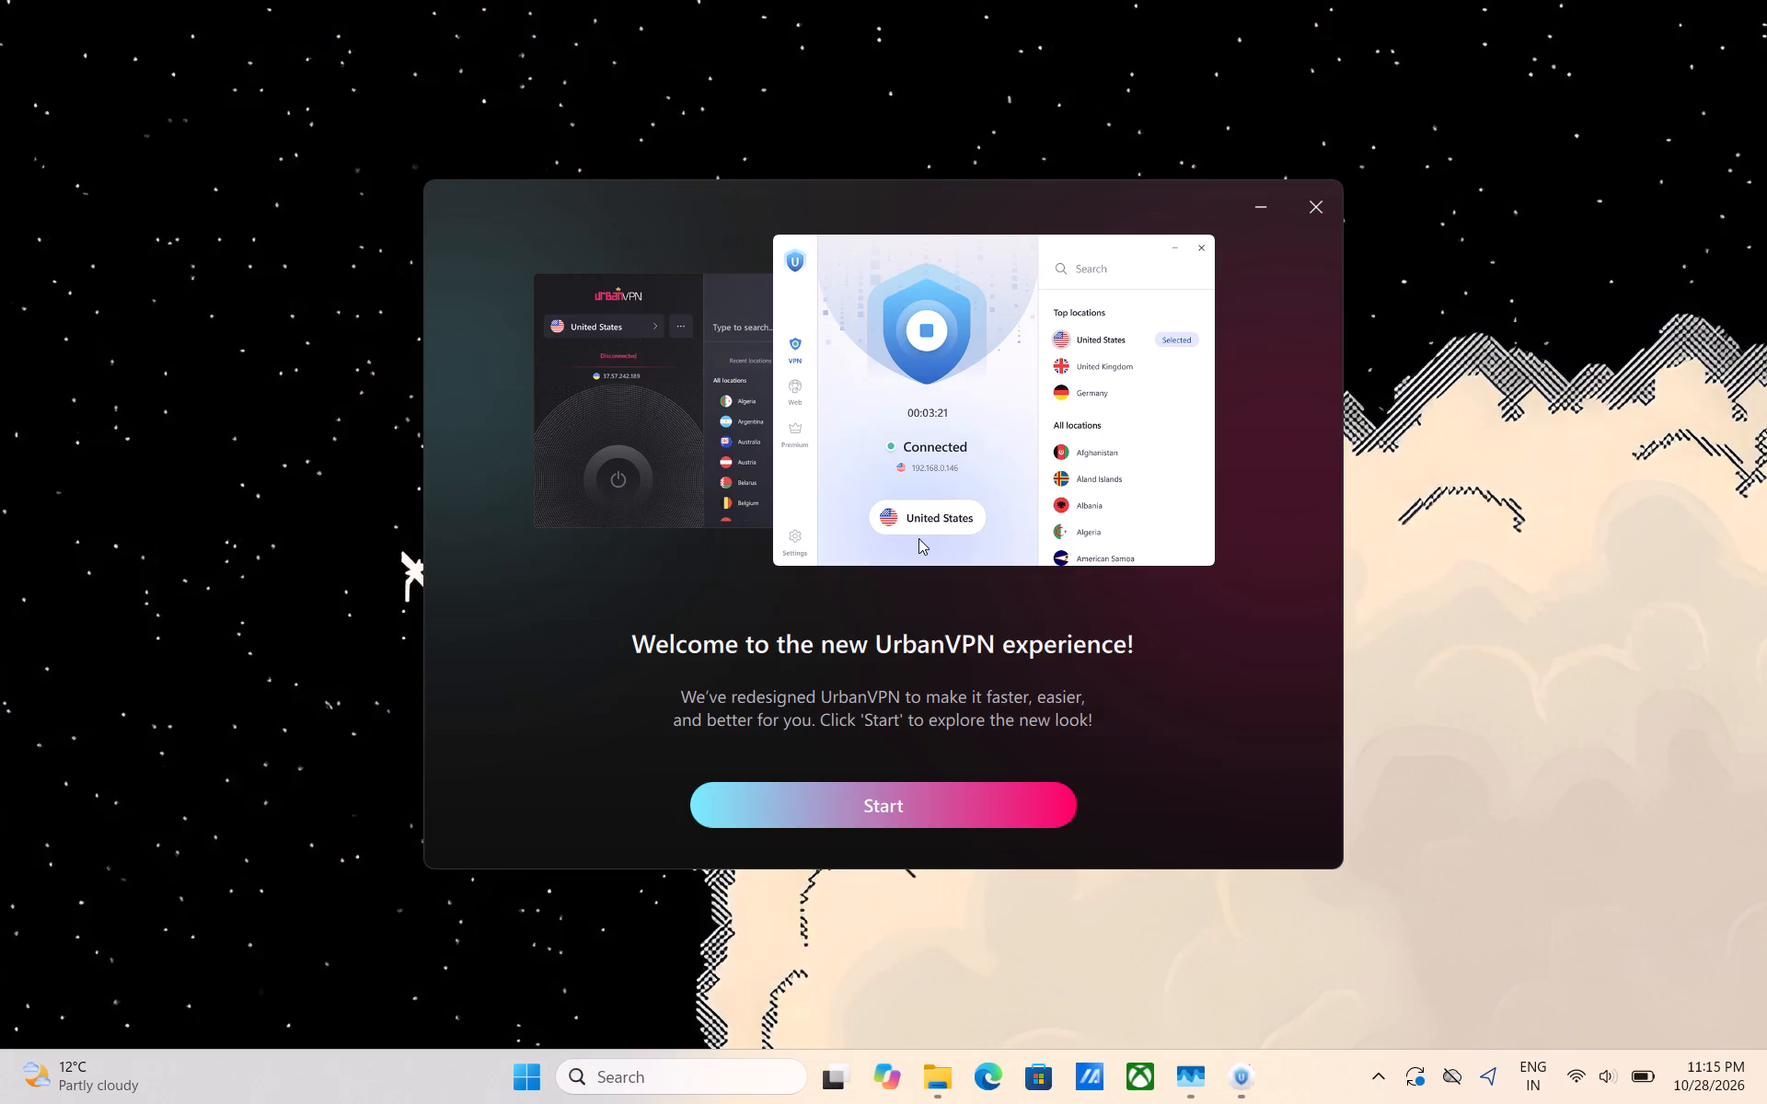
Start the new UrbanVPN experience, continue with the free version and ignore the Premium upgrade offer.
click(822, 788)
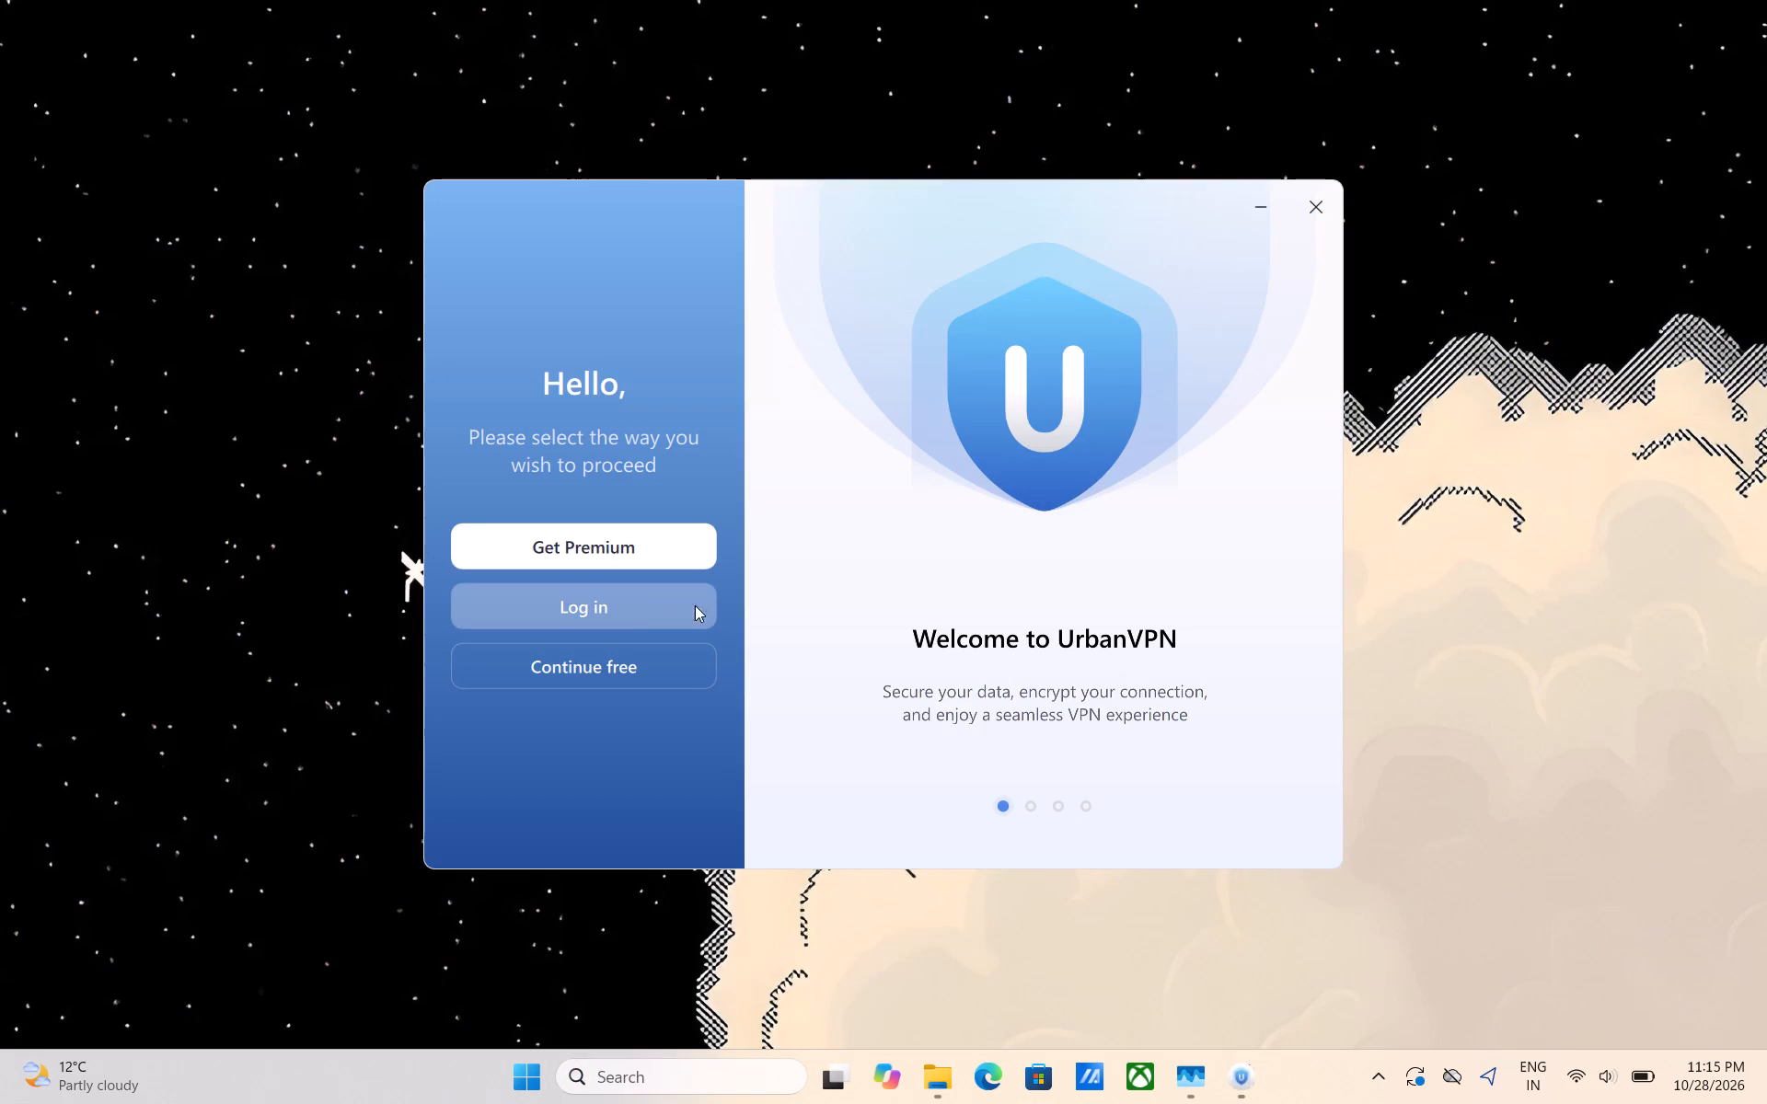
click(609, 663)
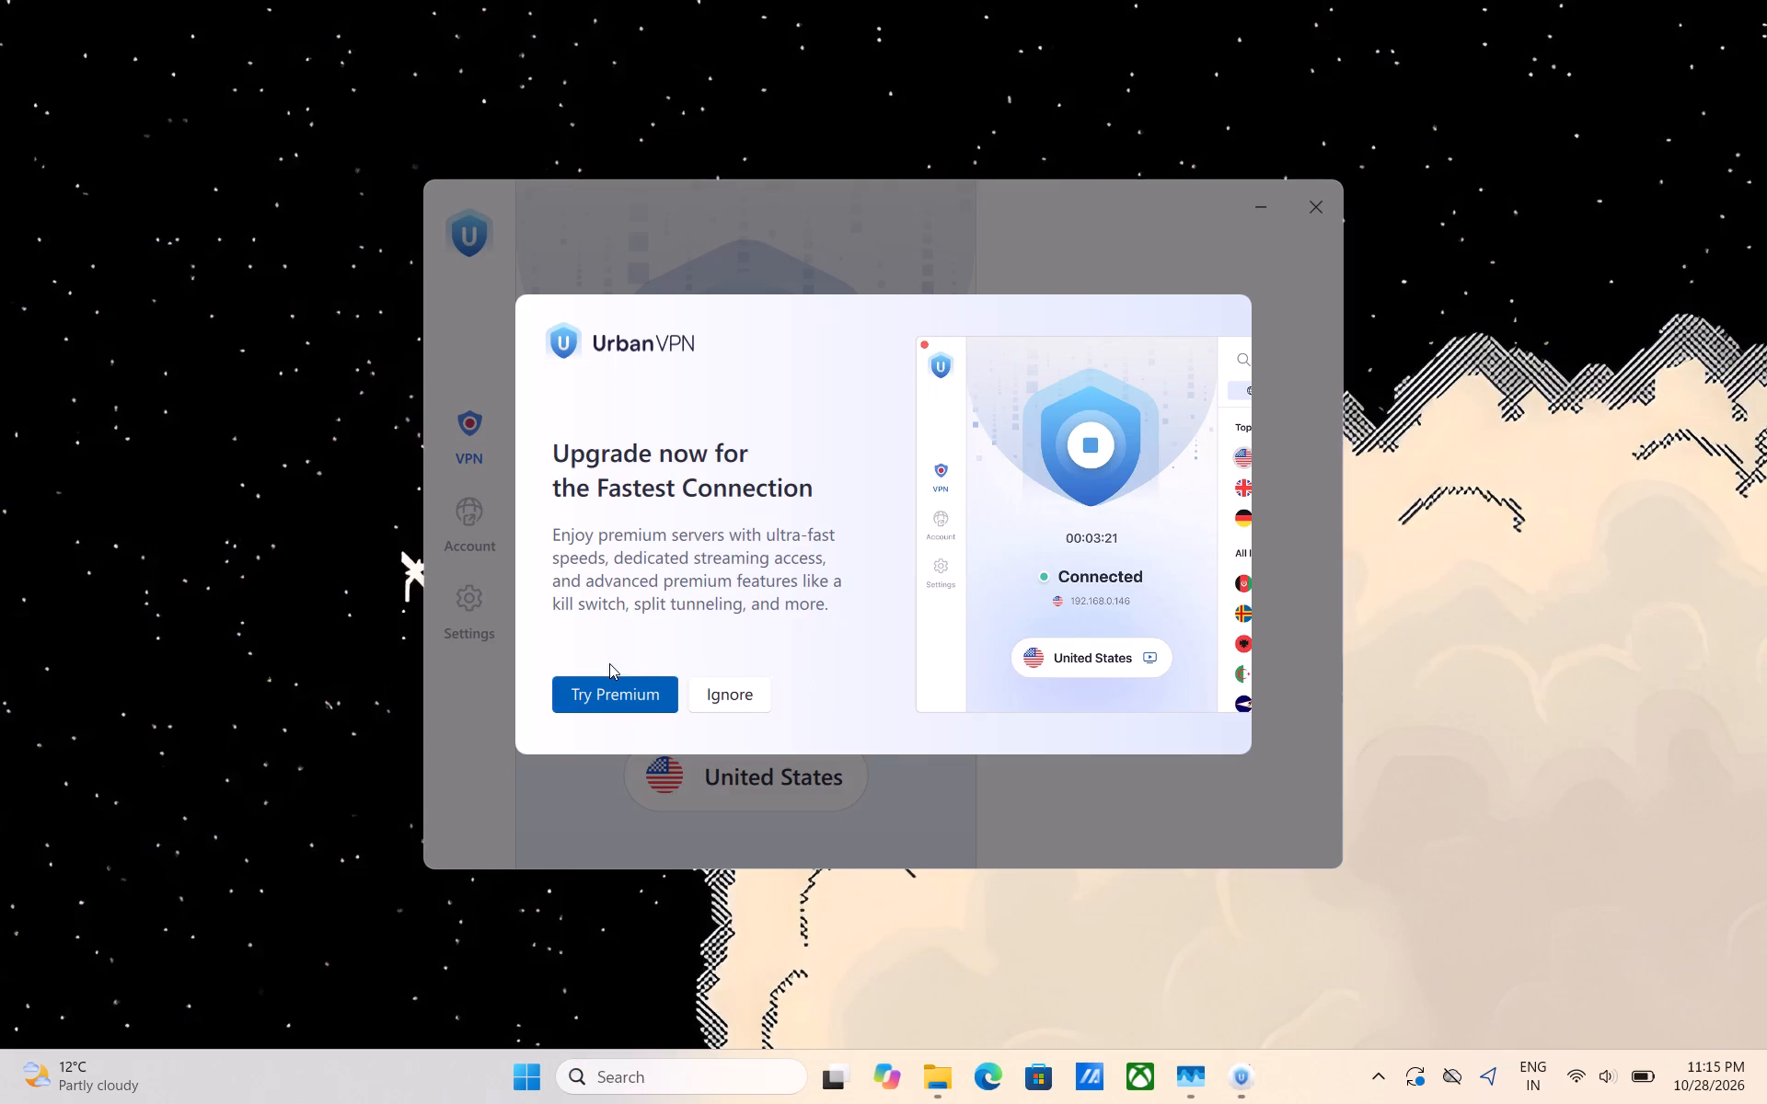
click(699, 690)
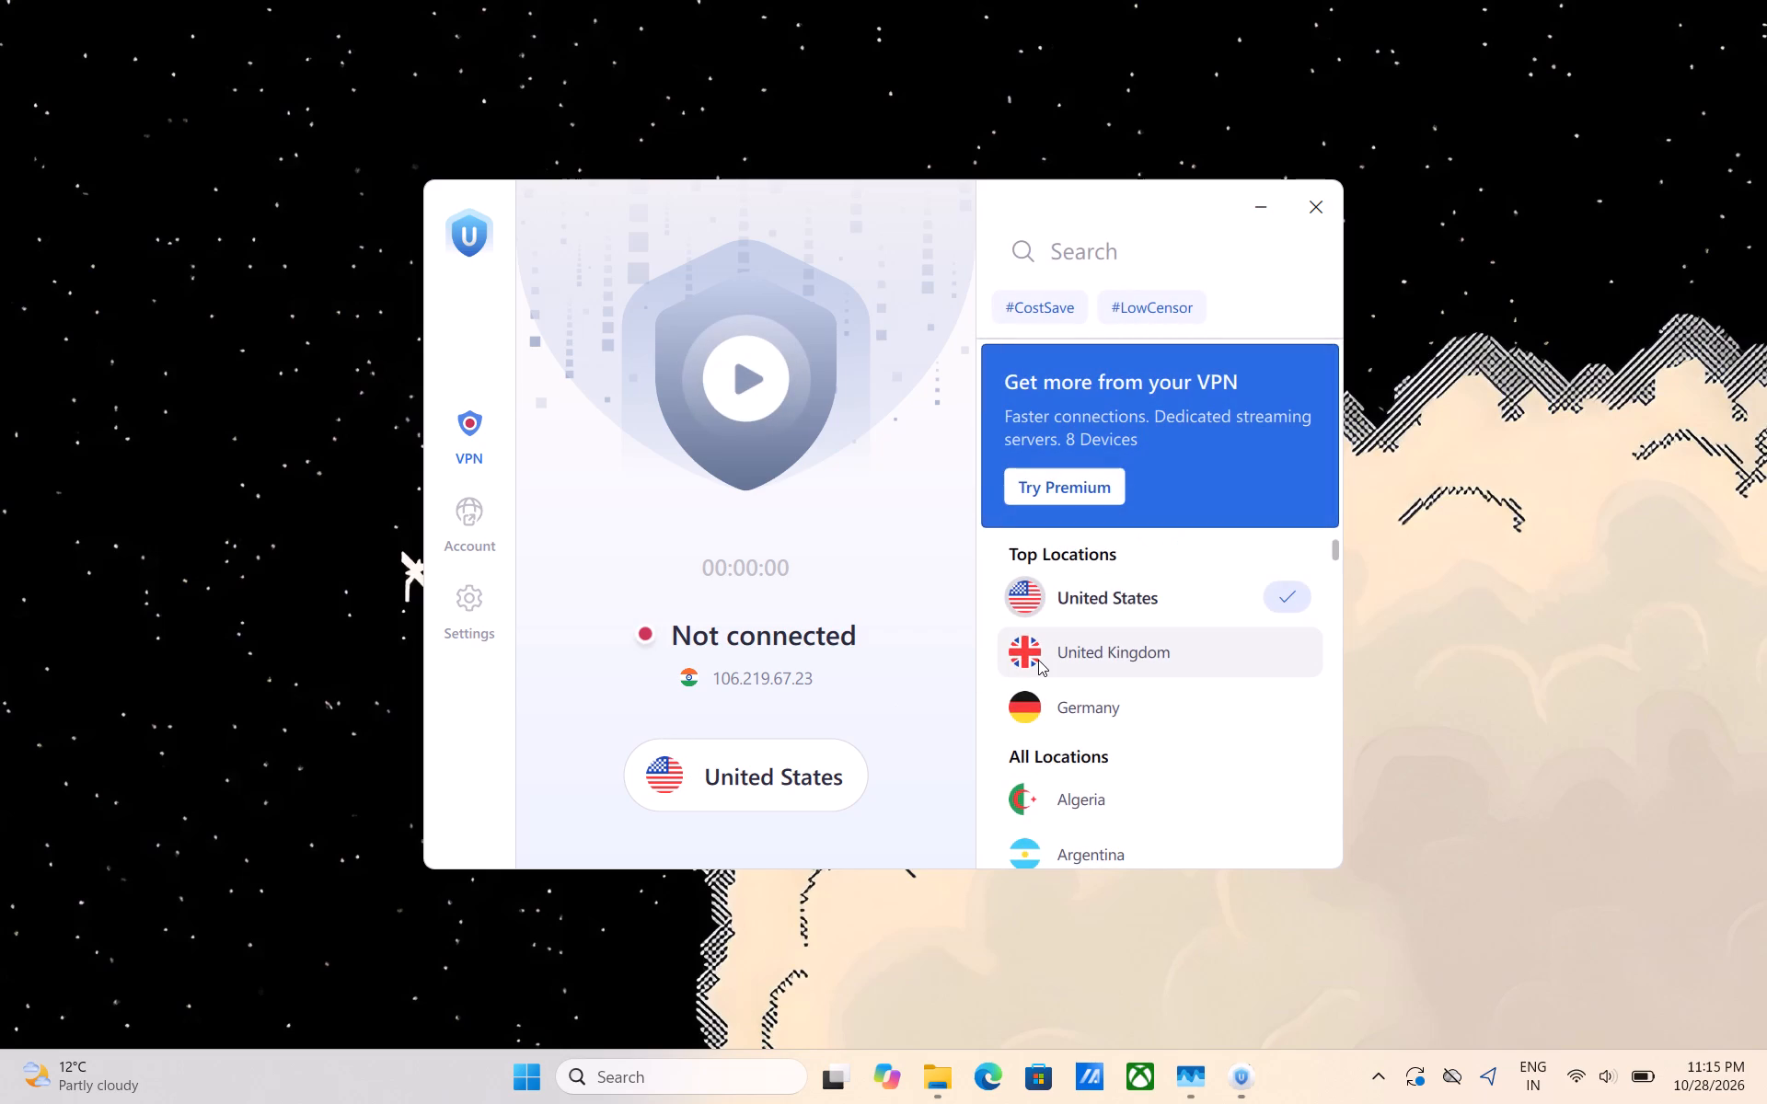
Search the VPN locations for "rus" and connect to Russia.
scroll(1038, 660, down, 4)
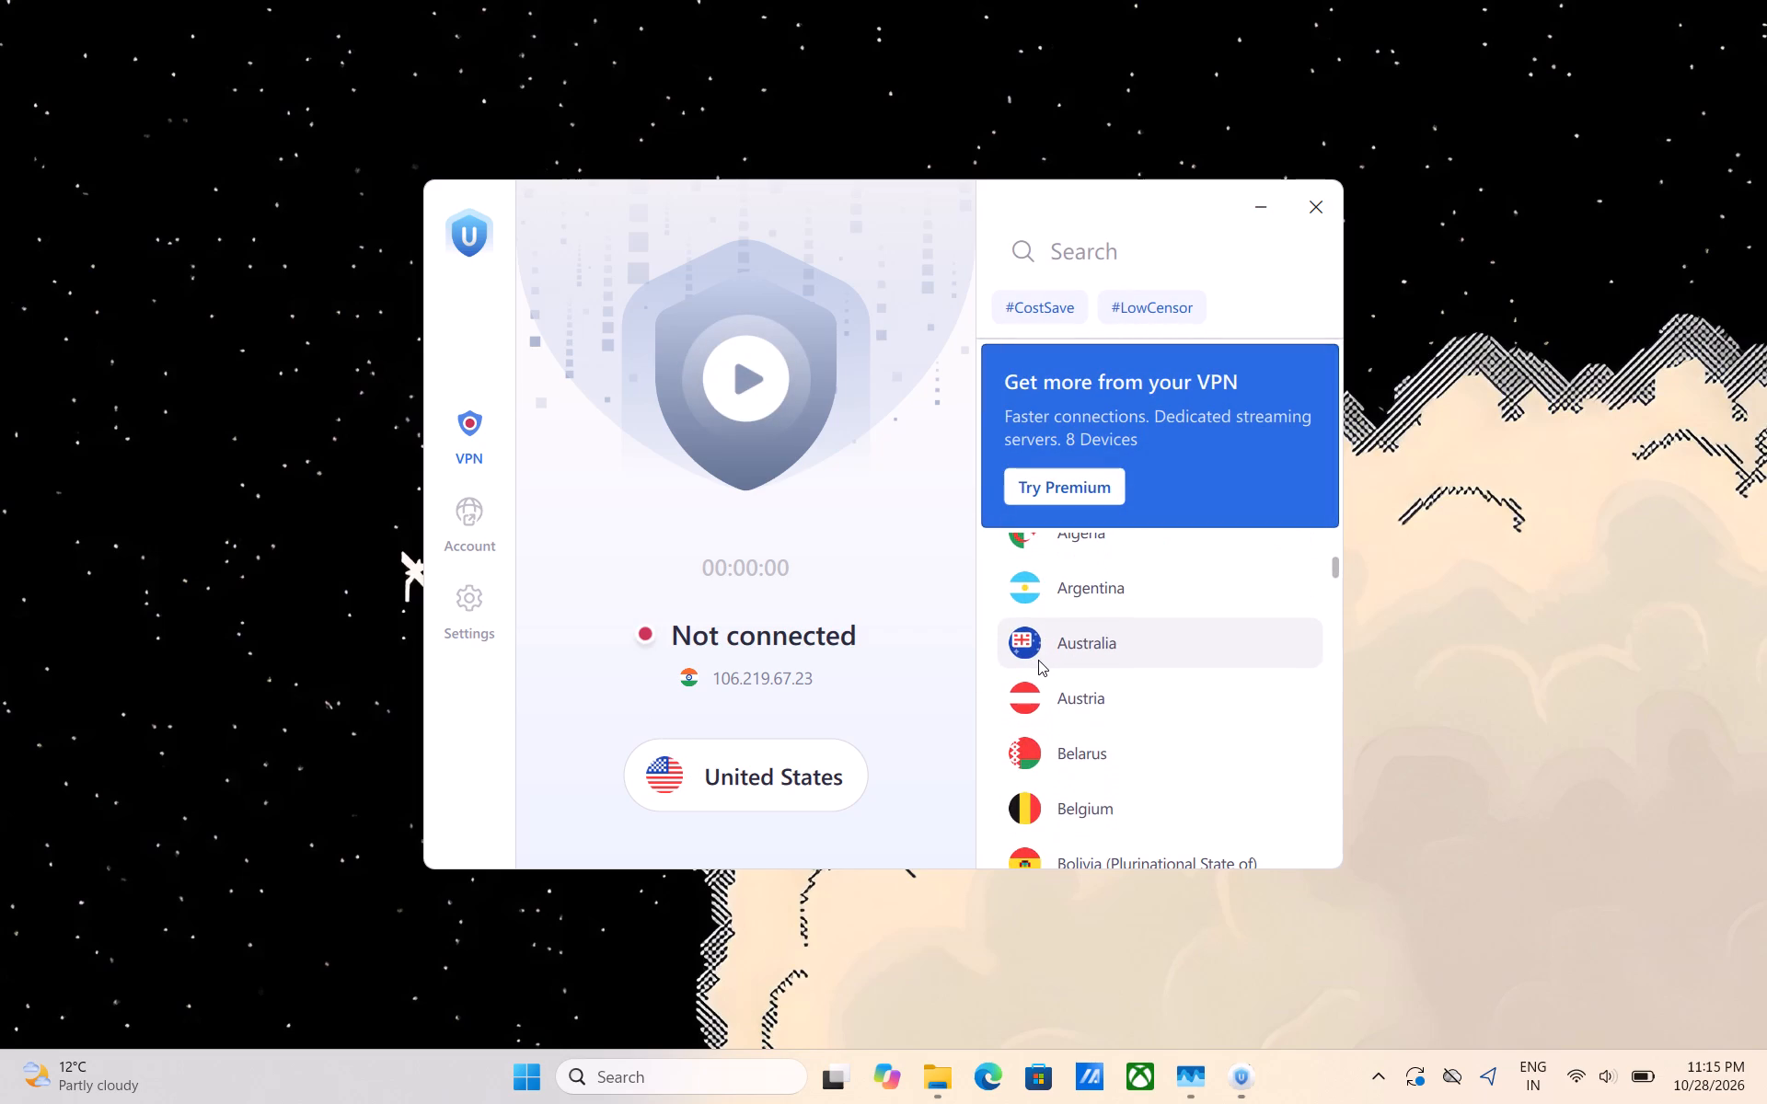
scroll(1038, 660, down, 1)
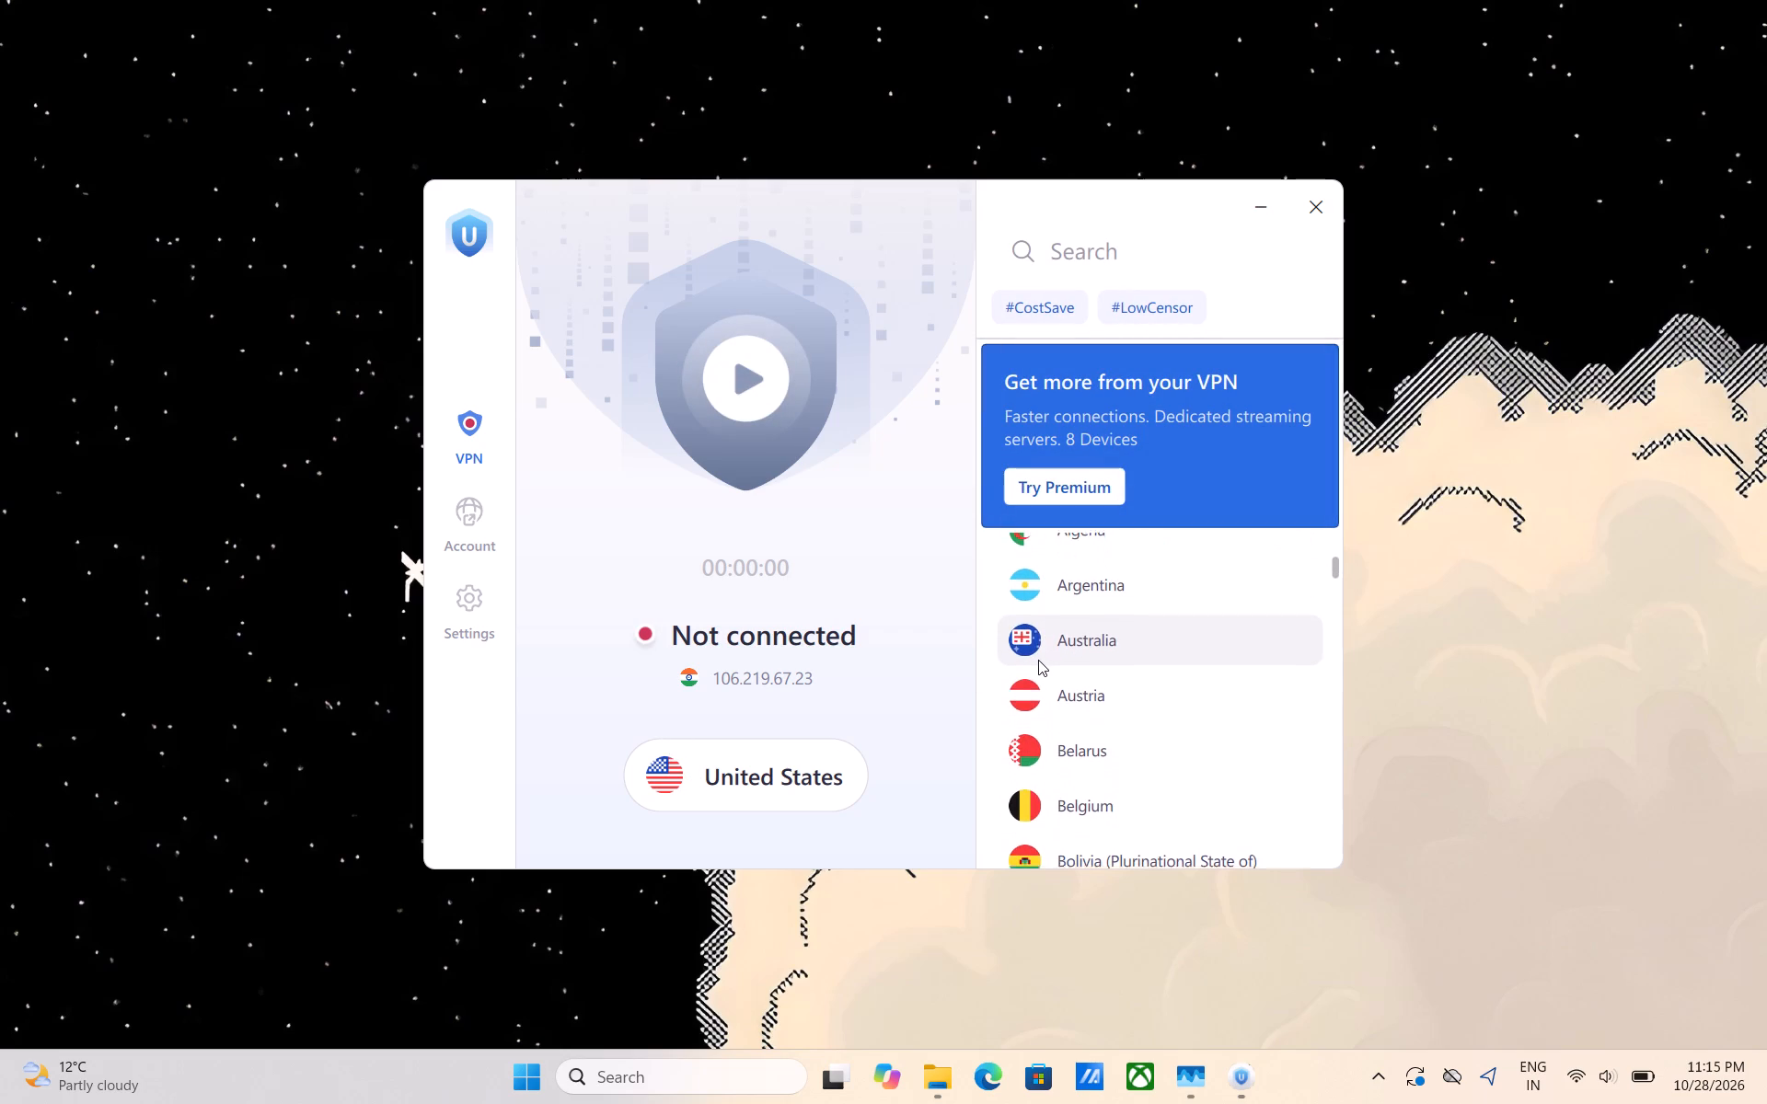
scroll(1038, 660, down, 2)
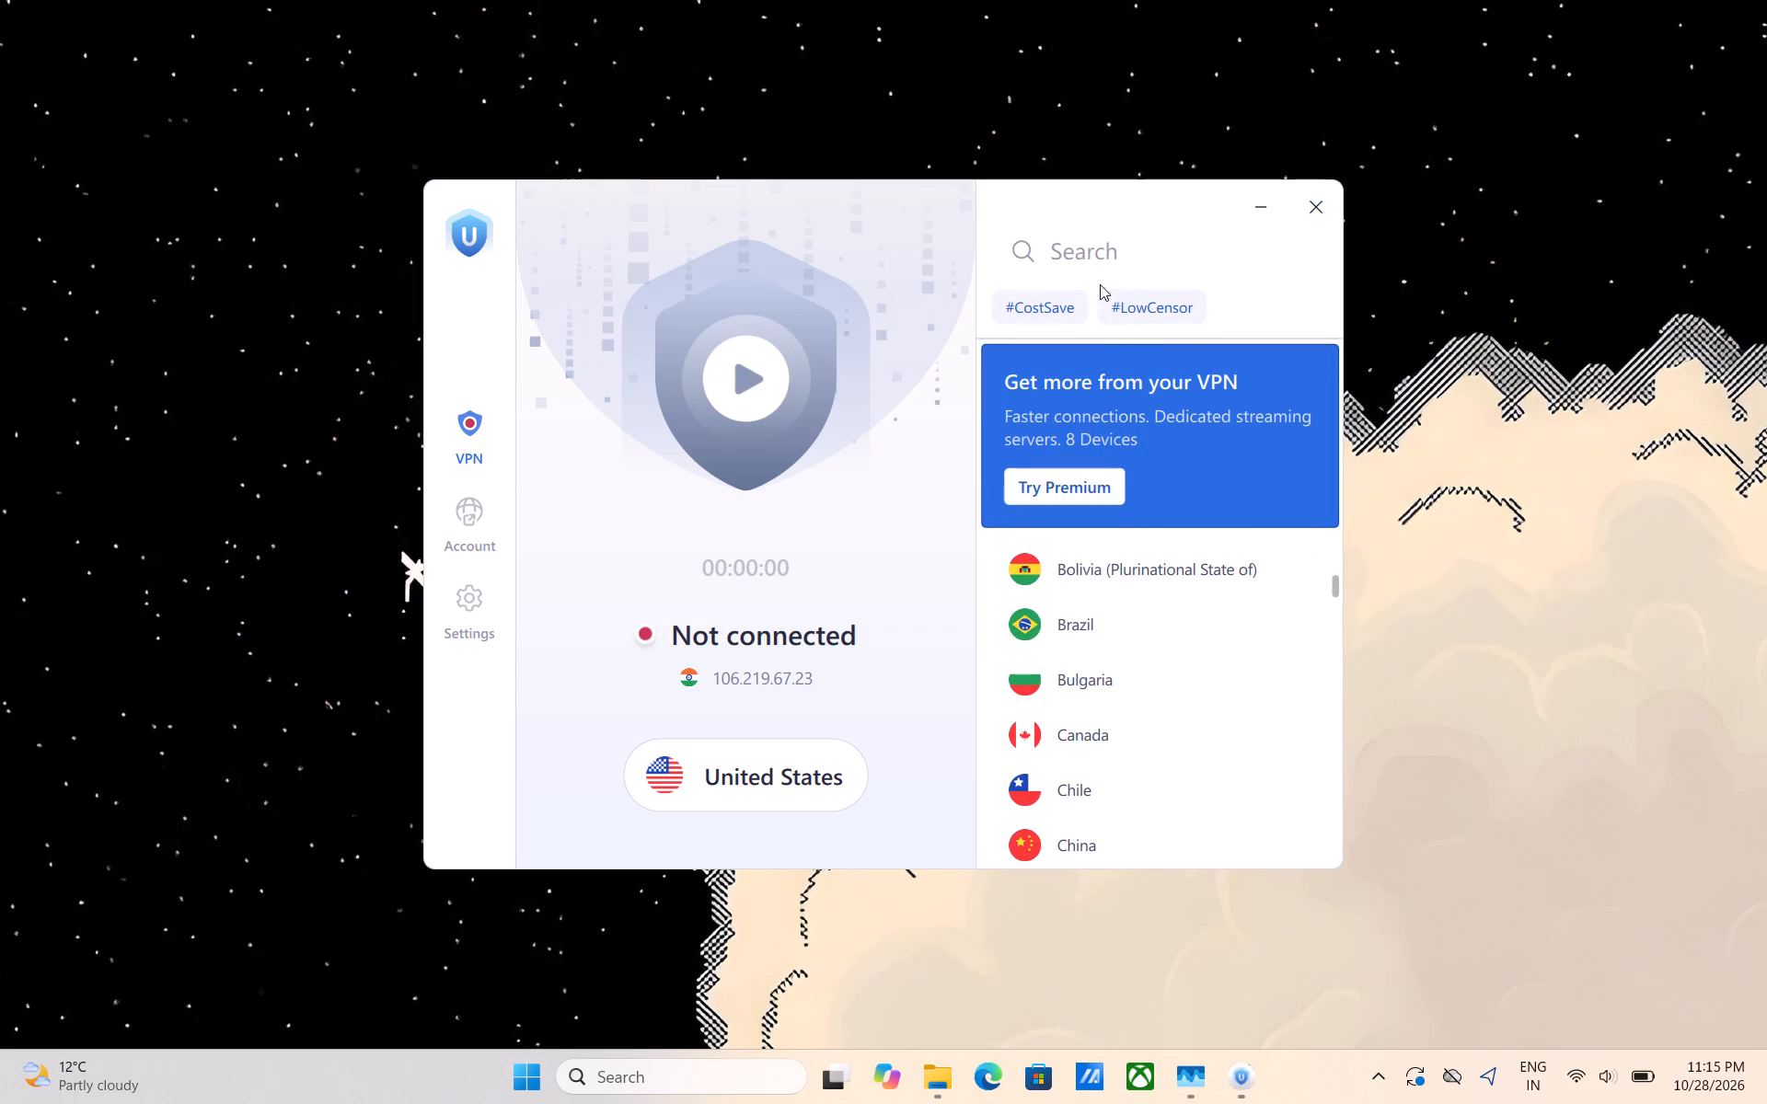
click(1096, 248)
text(rus)
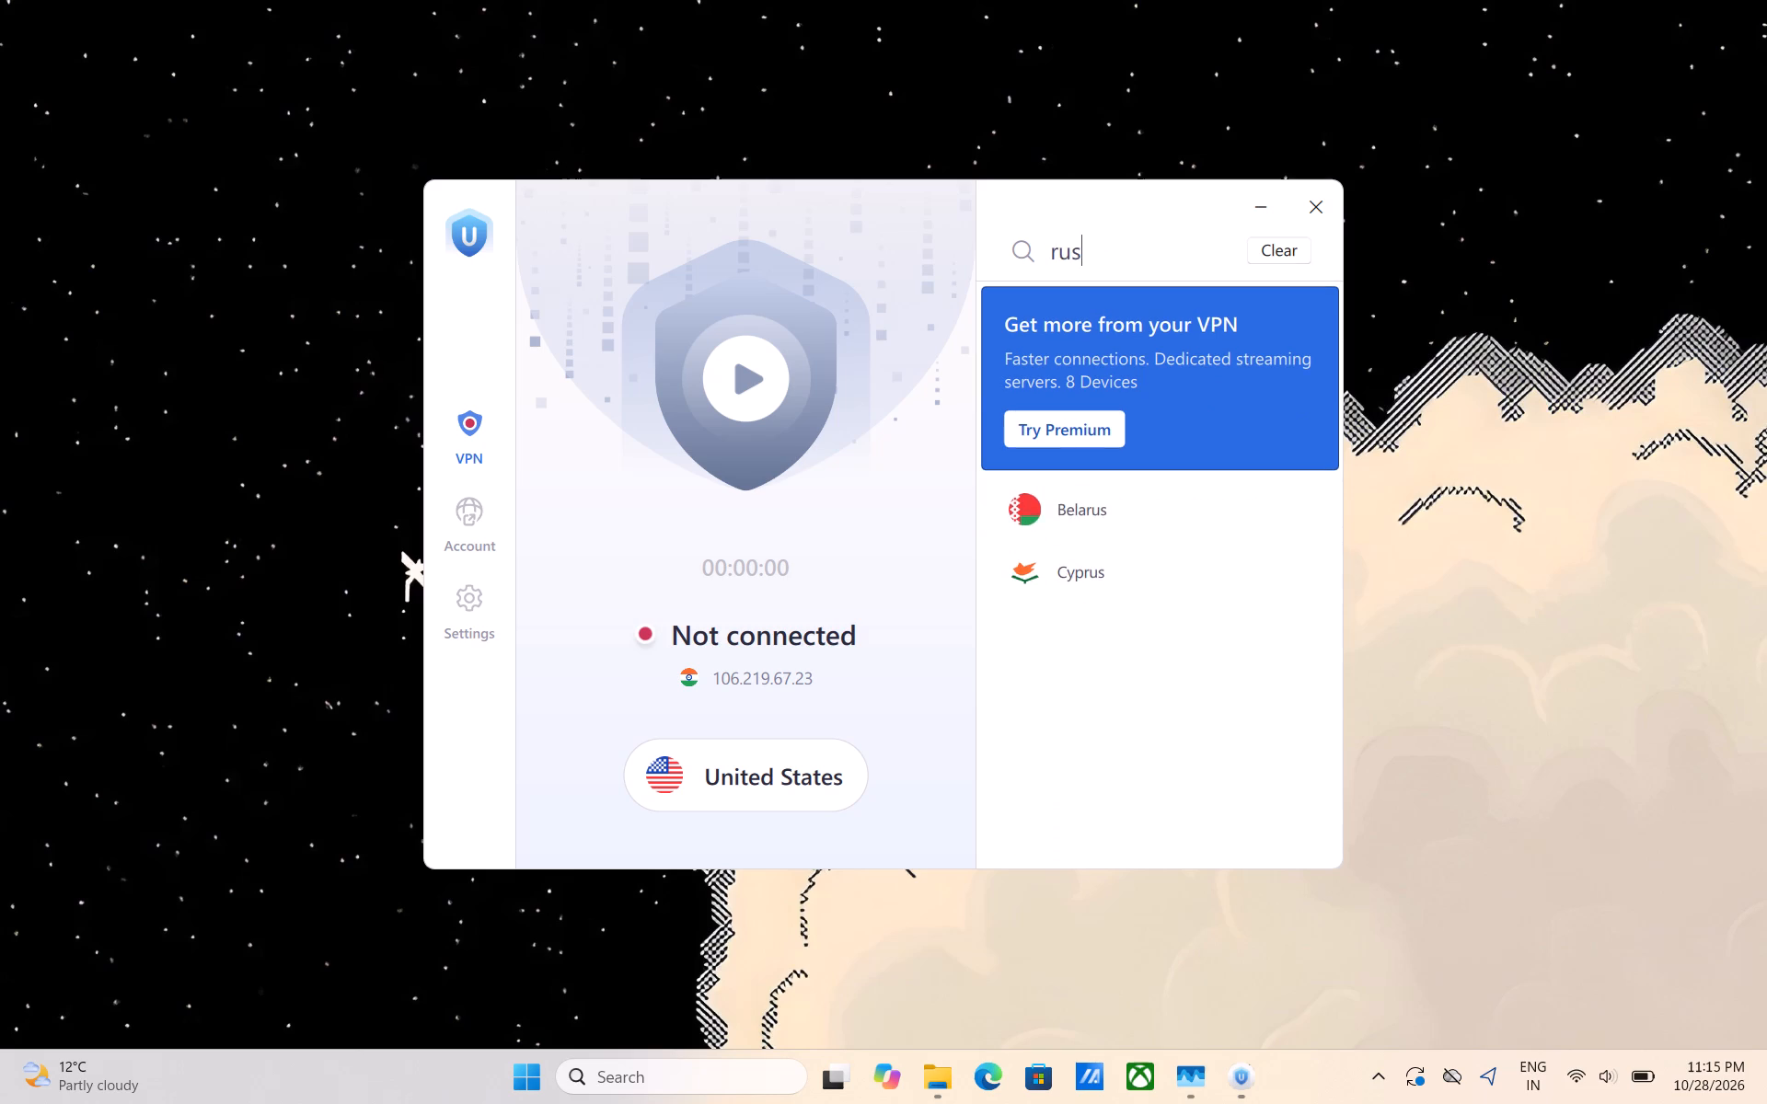
click(1070, 617)
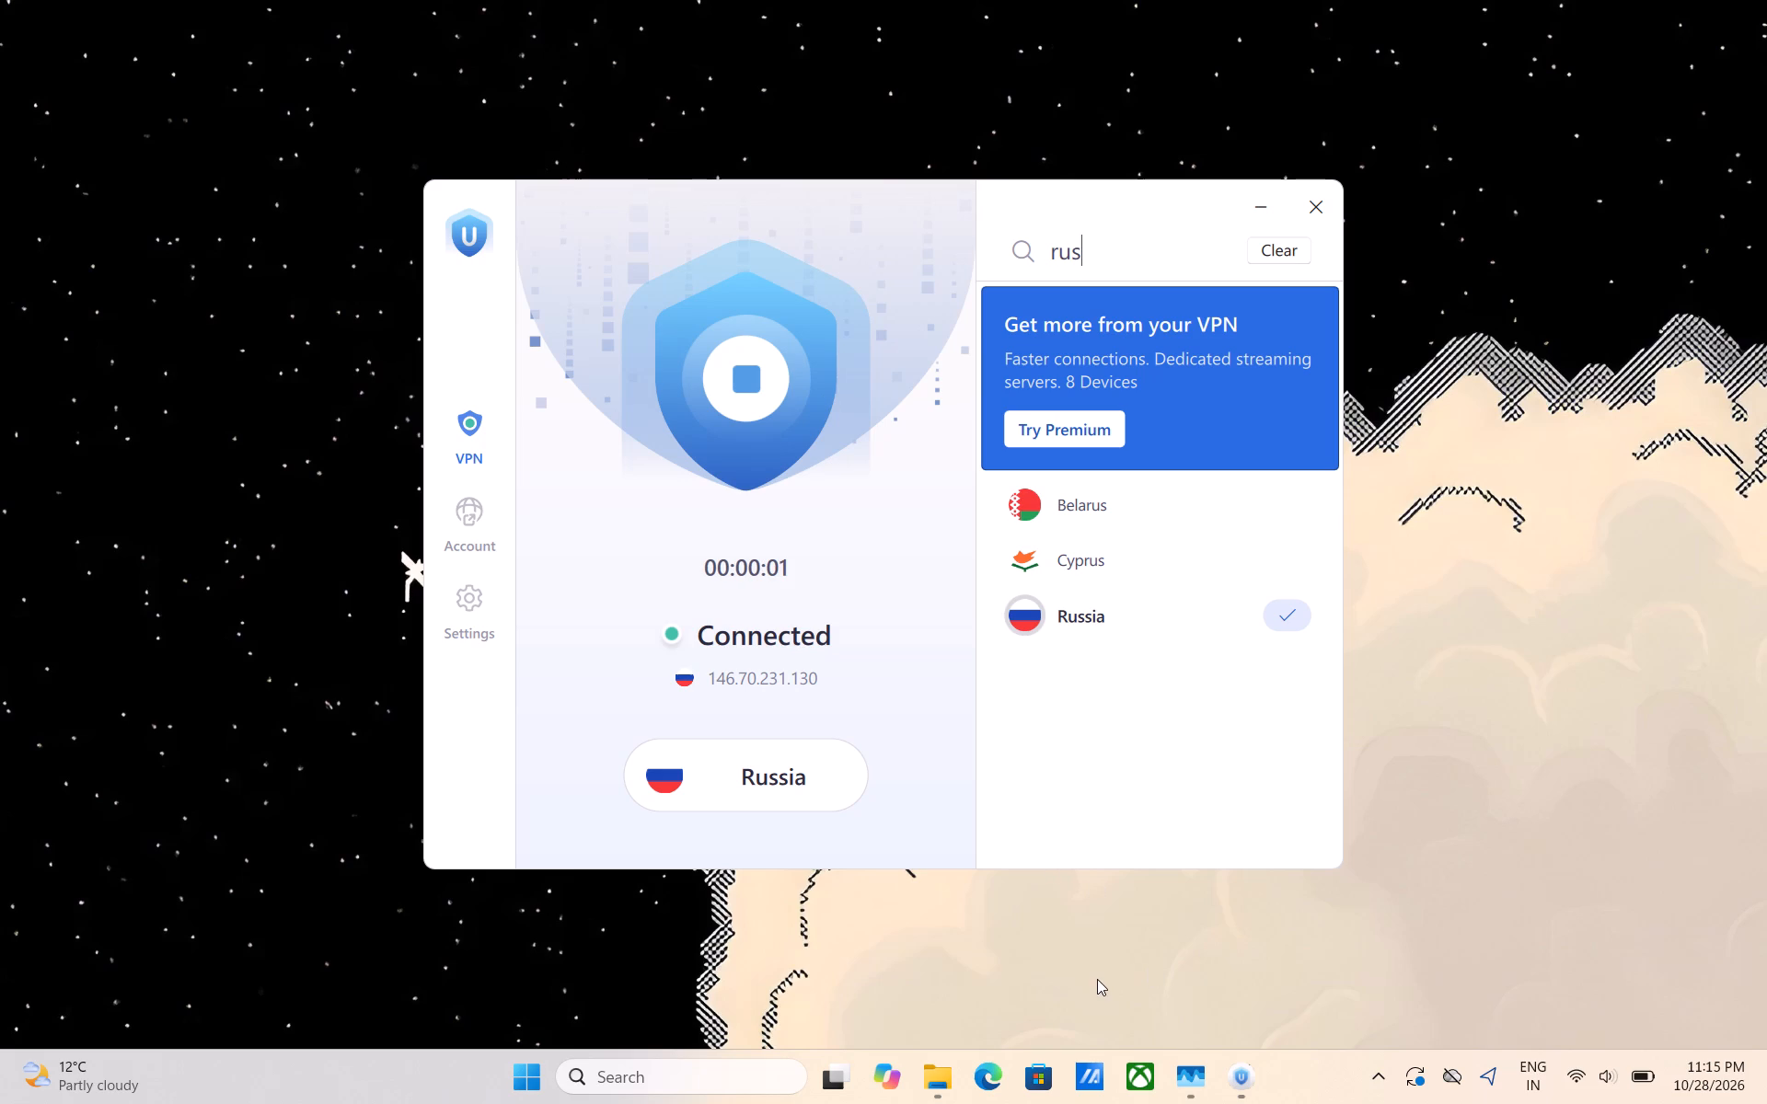
Find and launch CapCut through Windows search, and decline turning on its notifications.
click(756, 1082)
text(ca)
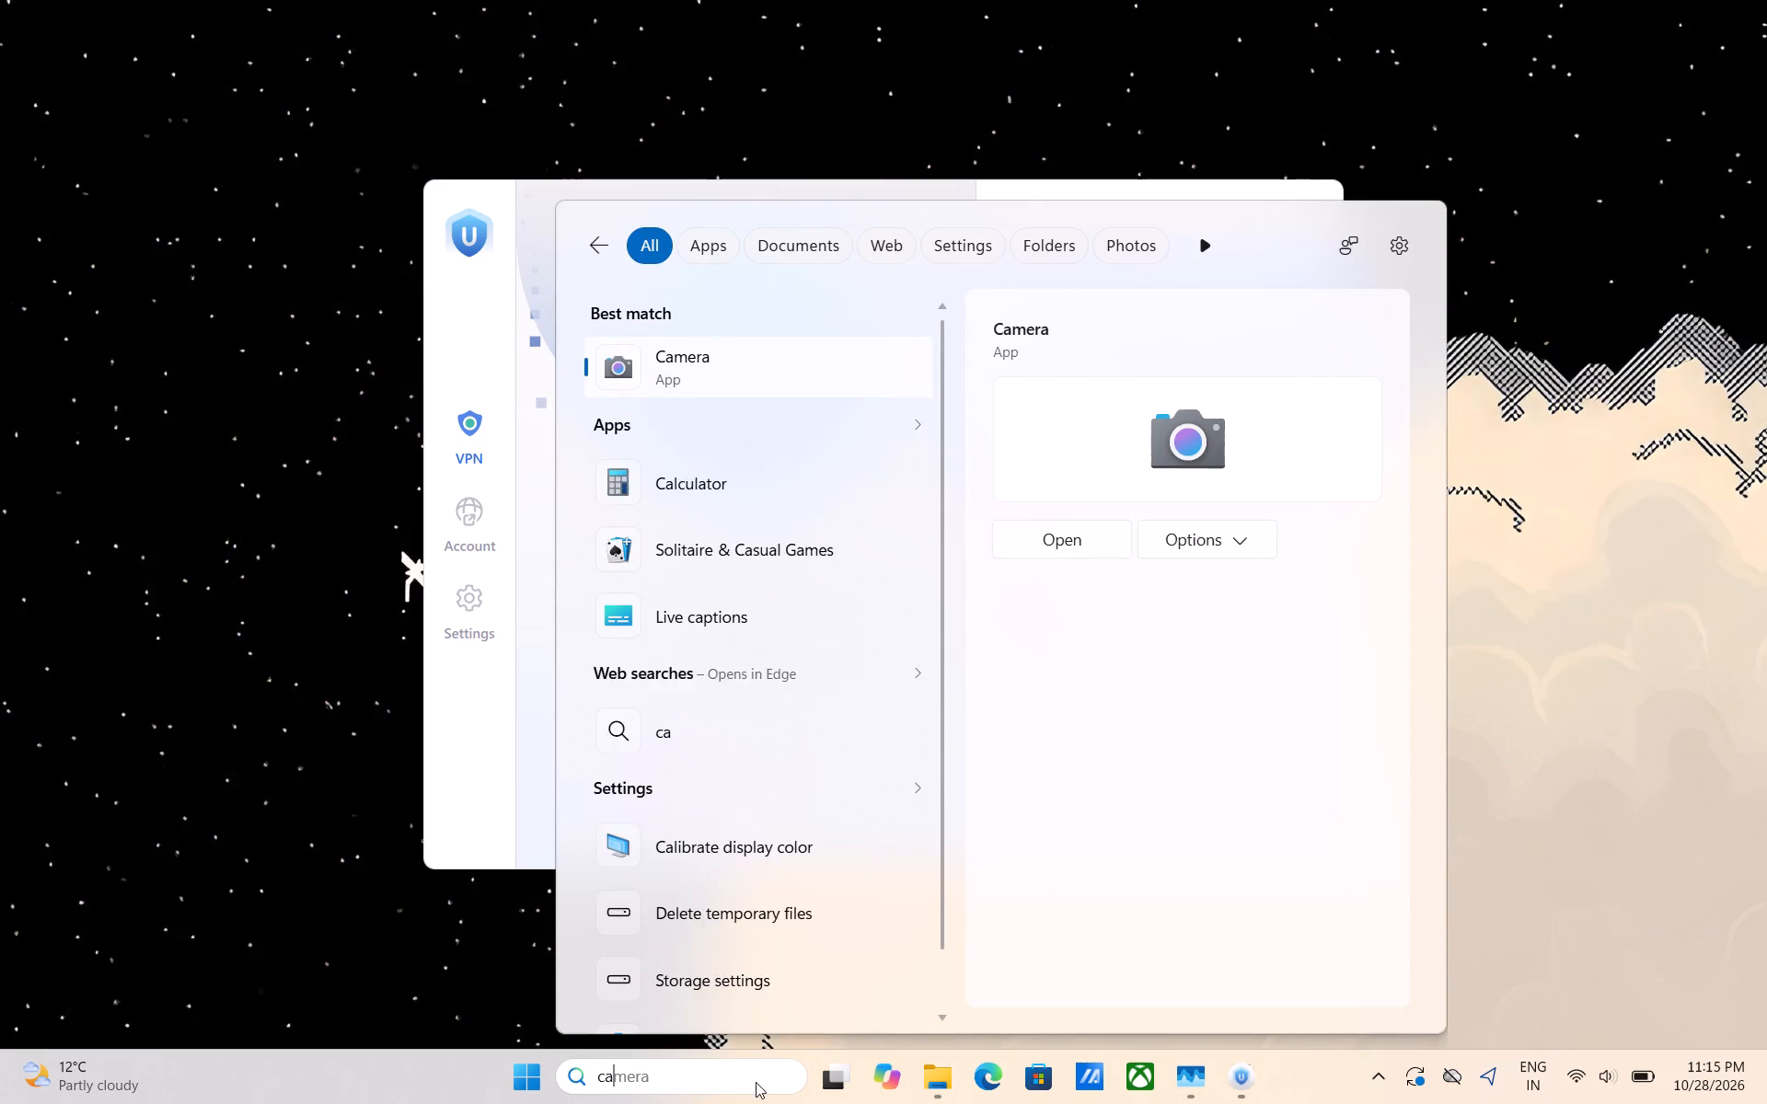
key(p)
key(Return)
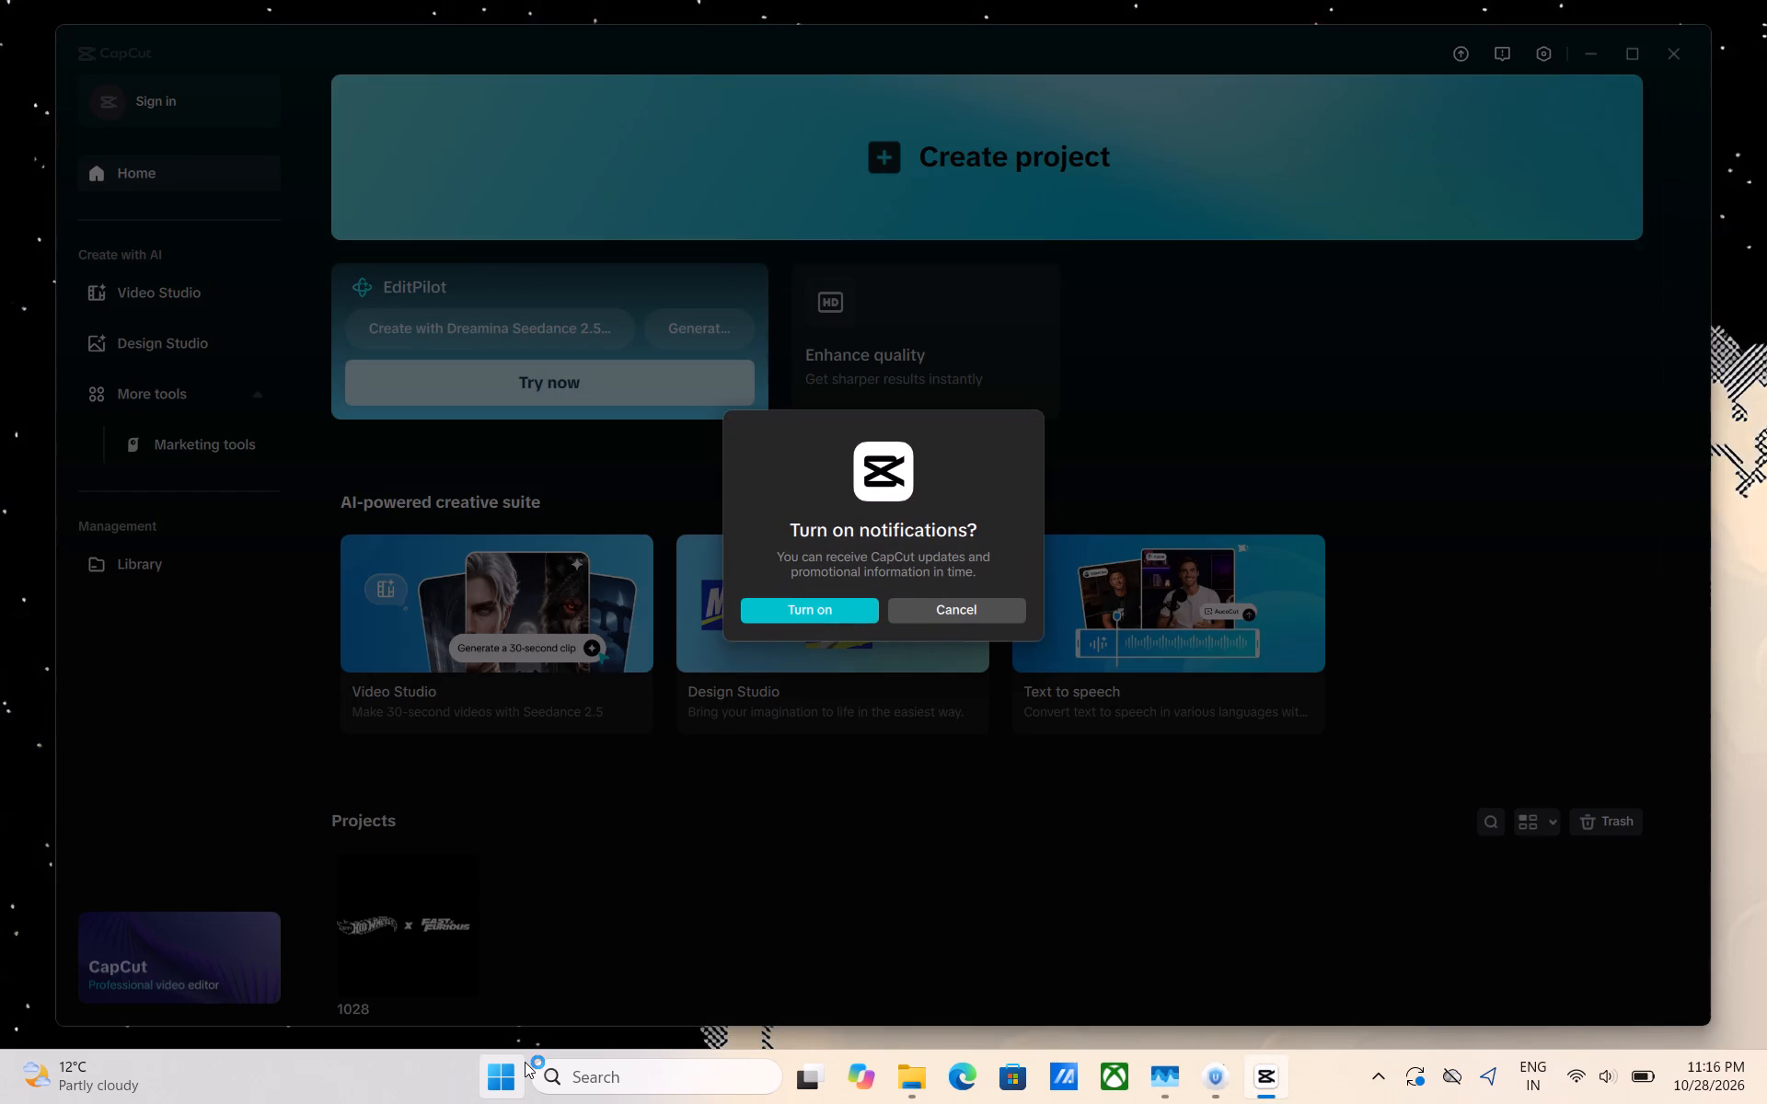
click(944, 615)
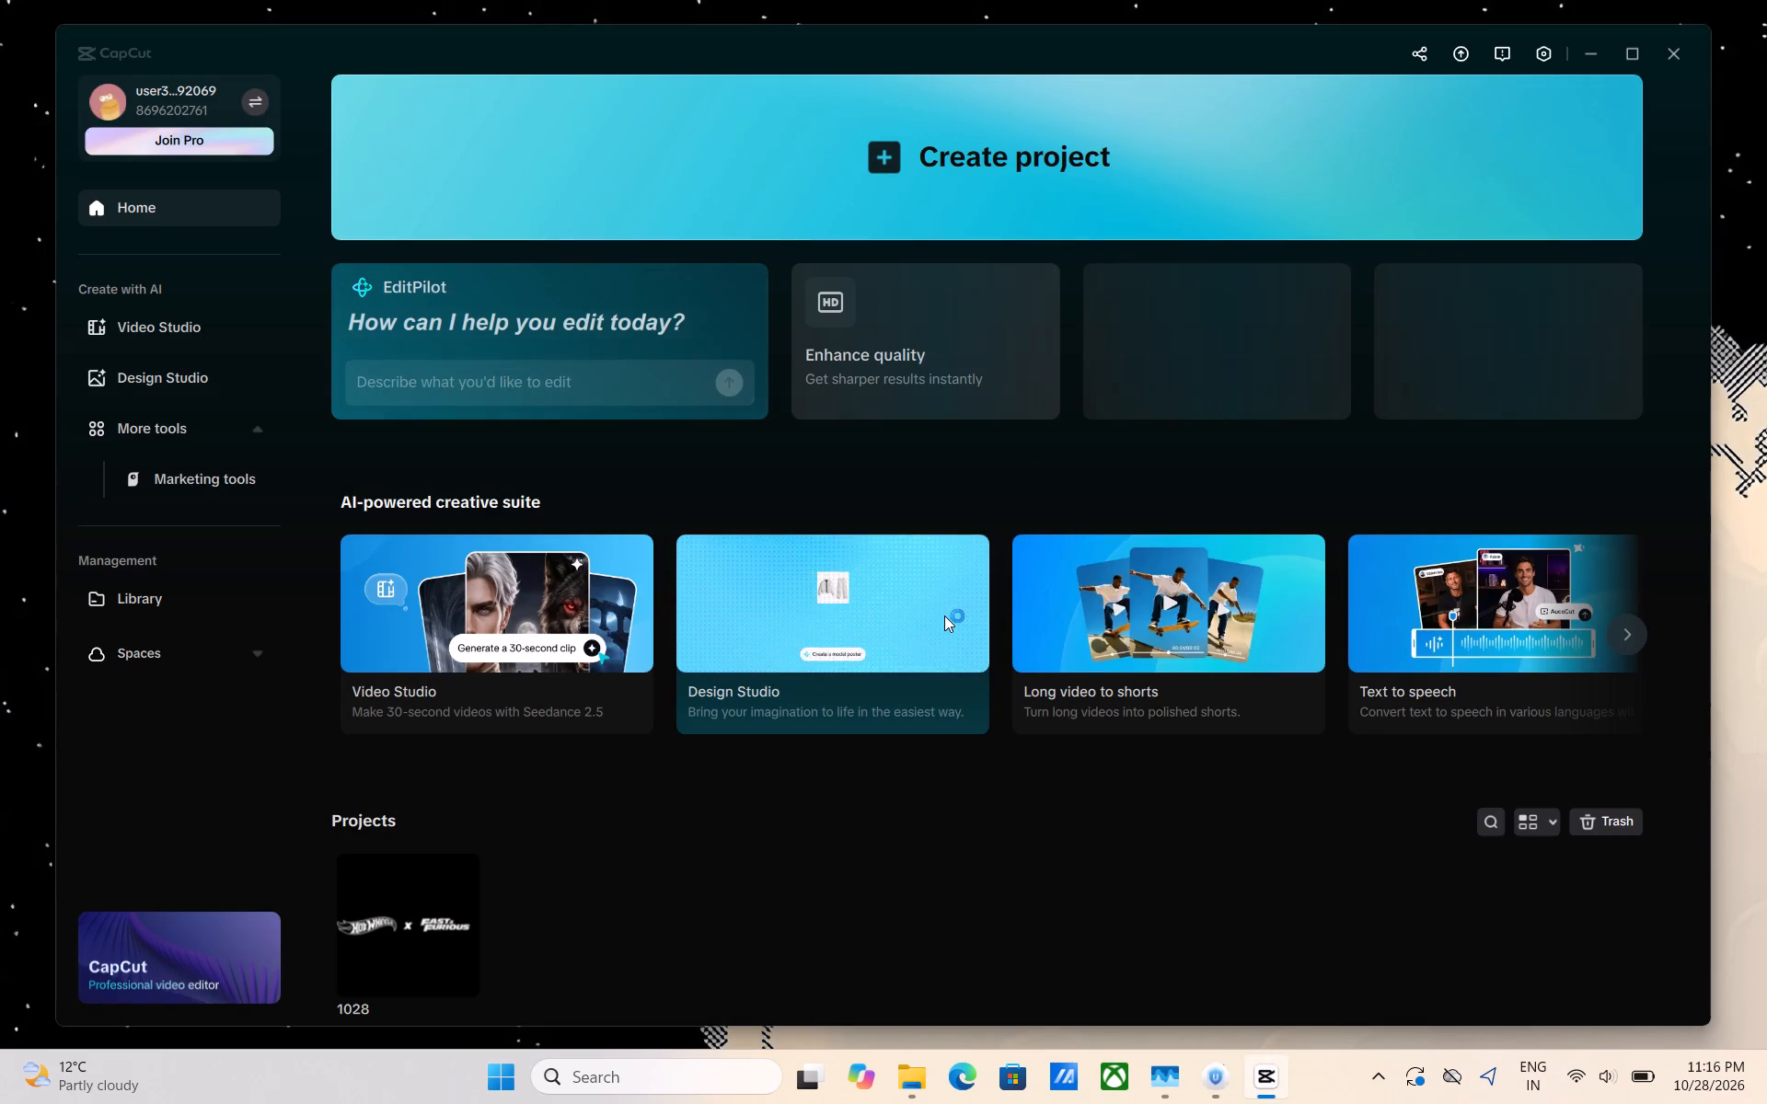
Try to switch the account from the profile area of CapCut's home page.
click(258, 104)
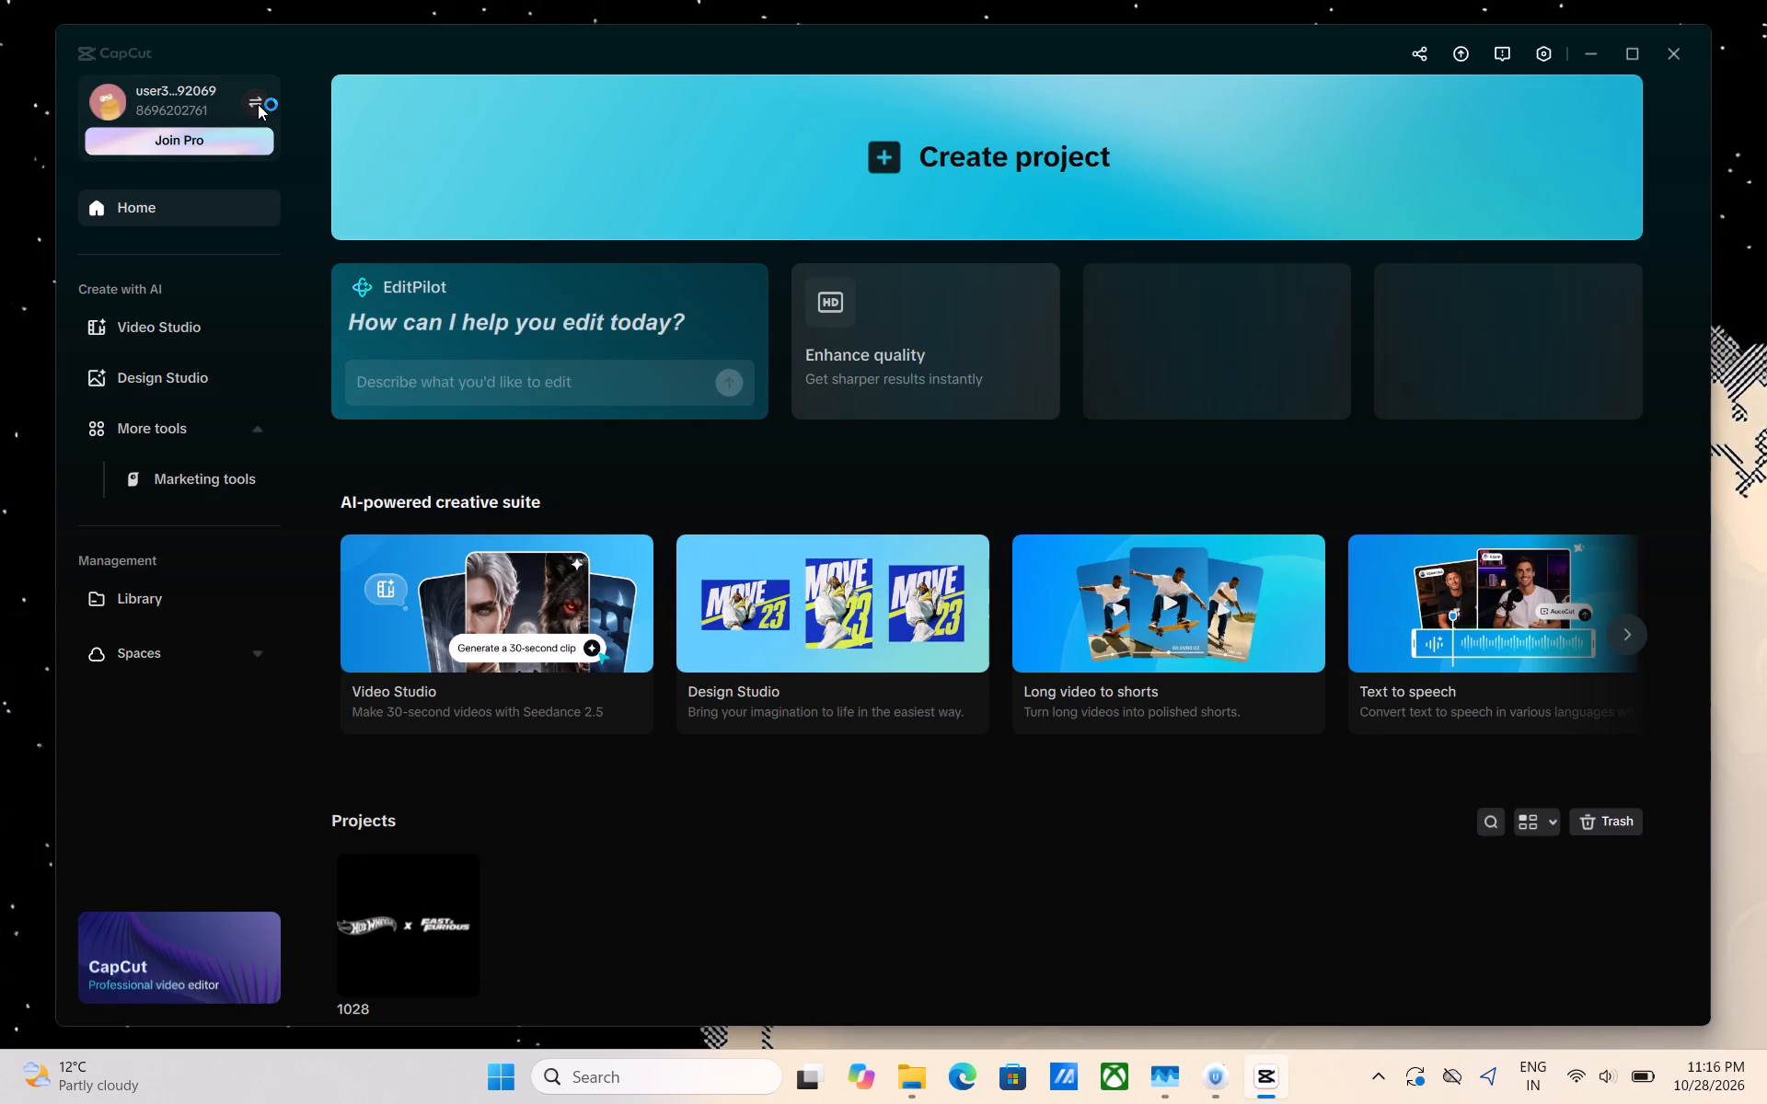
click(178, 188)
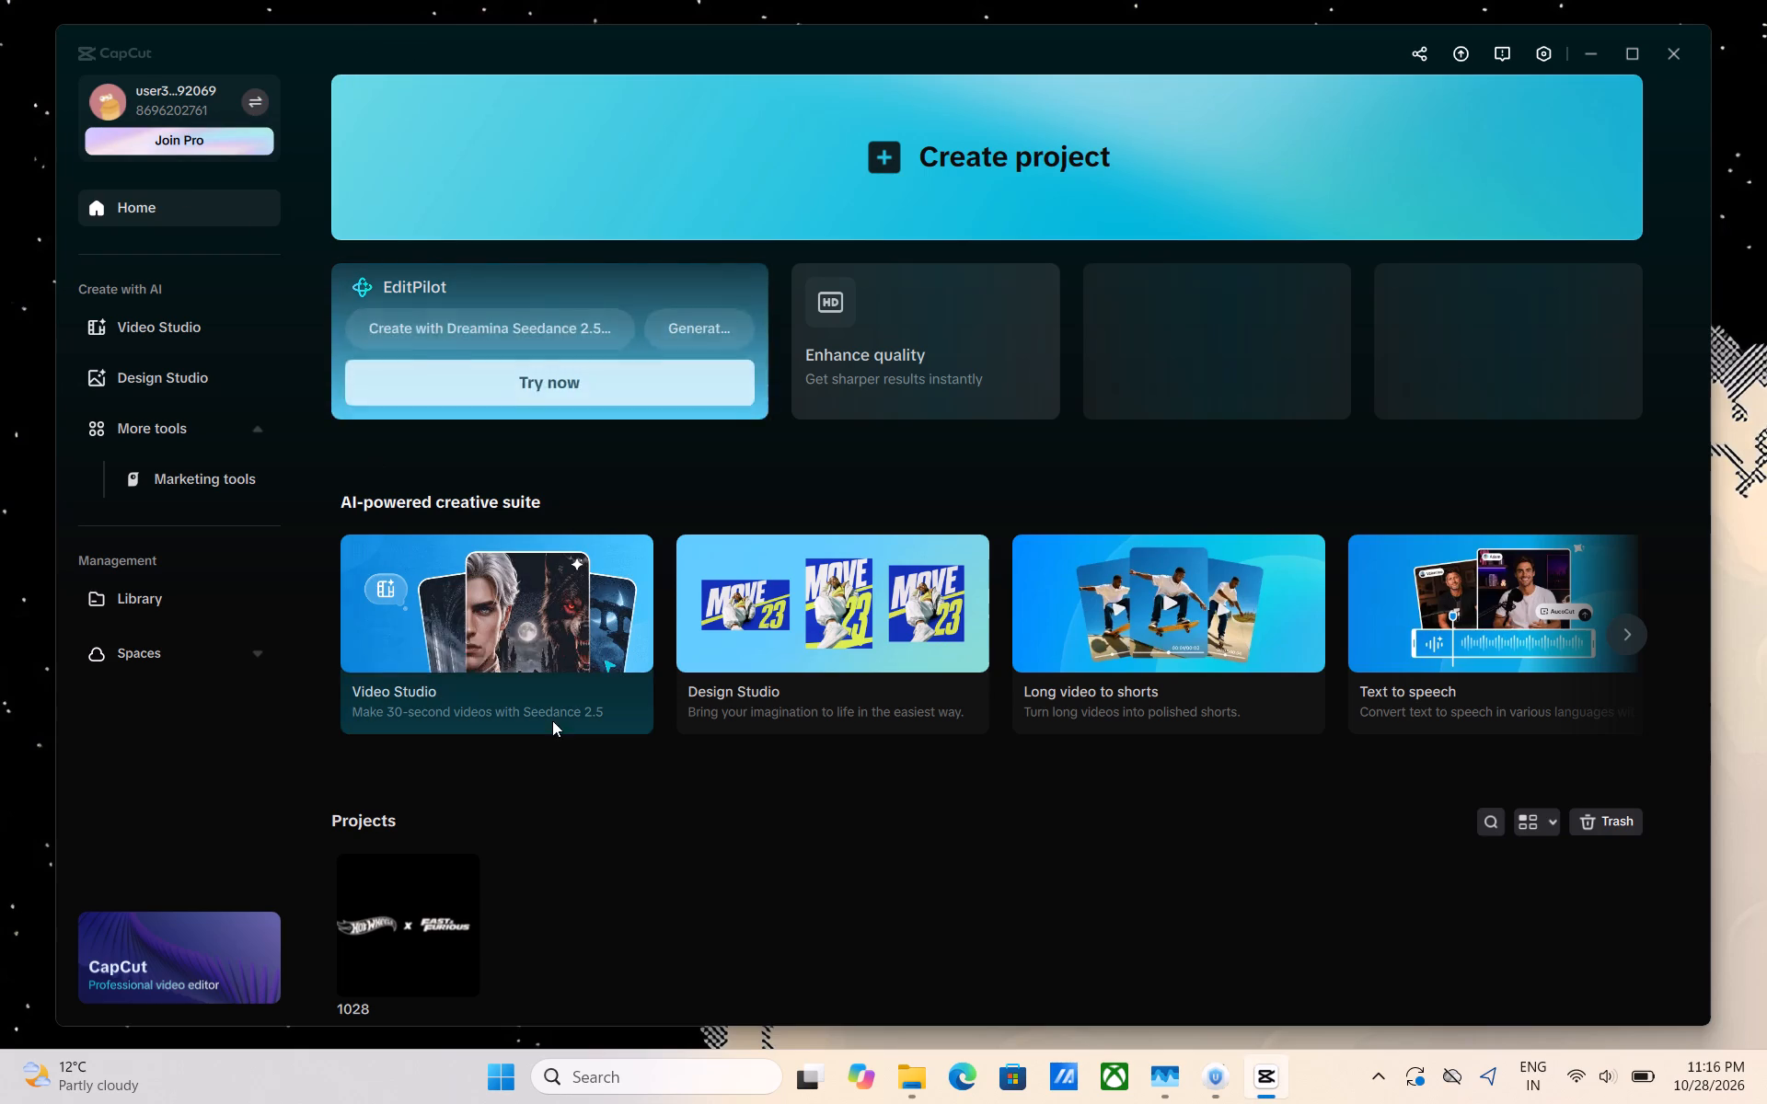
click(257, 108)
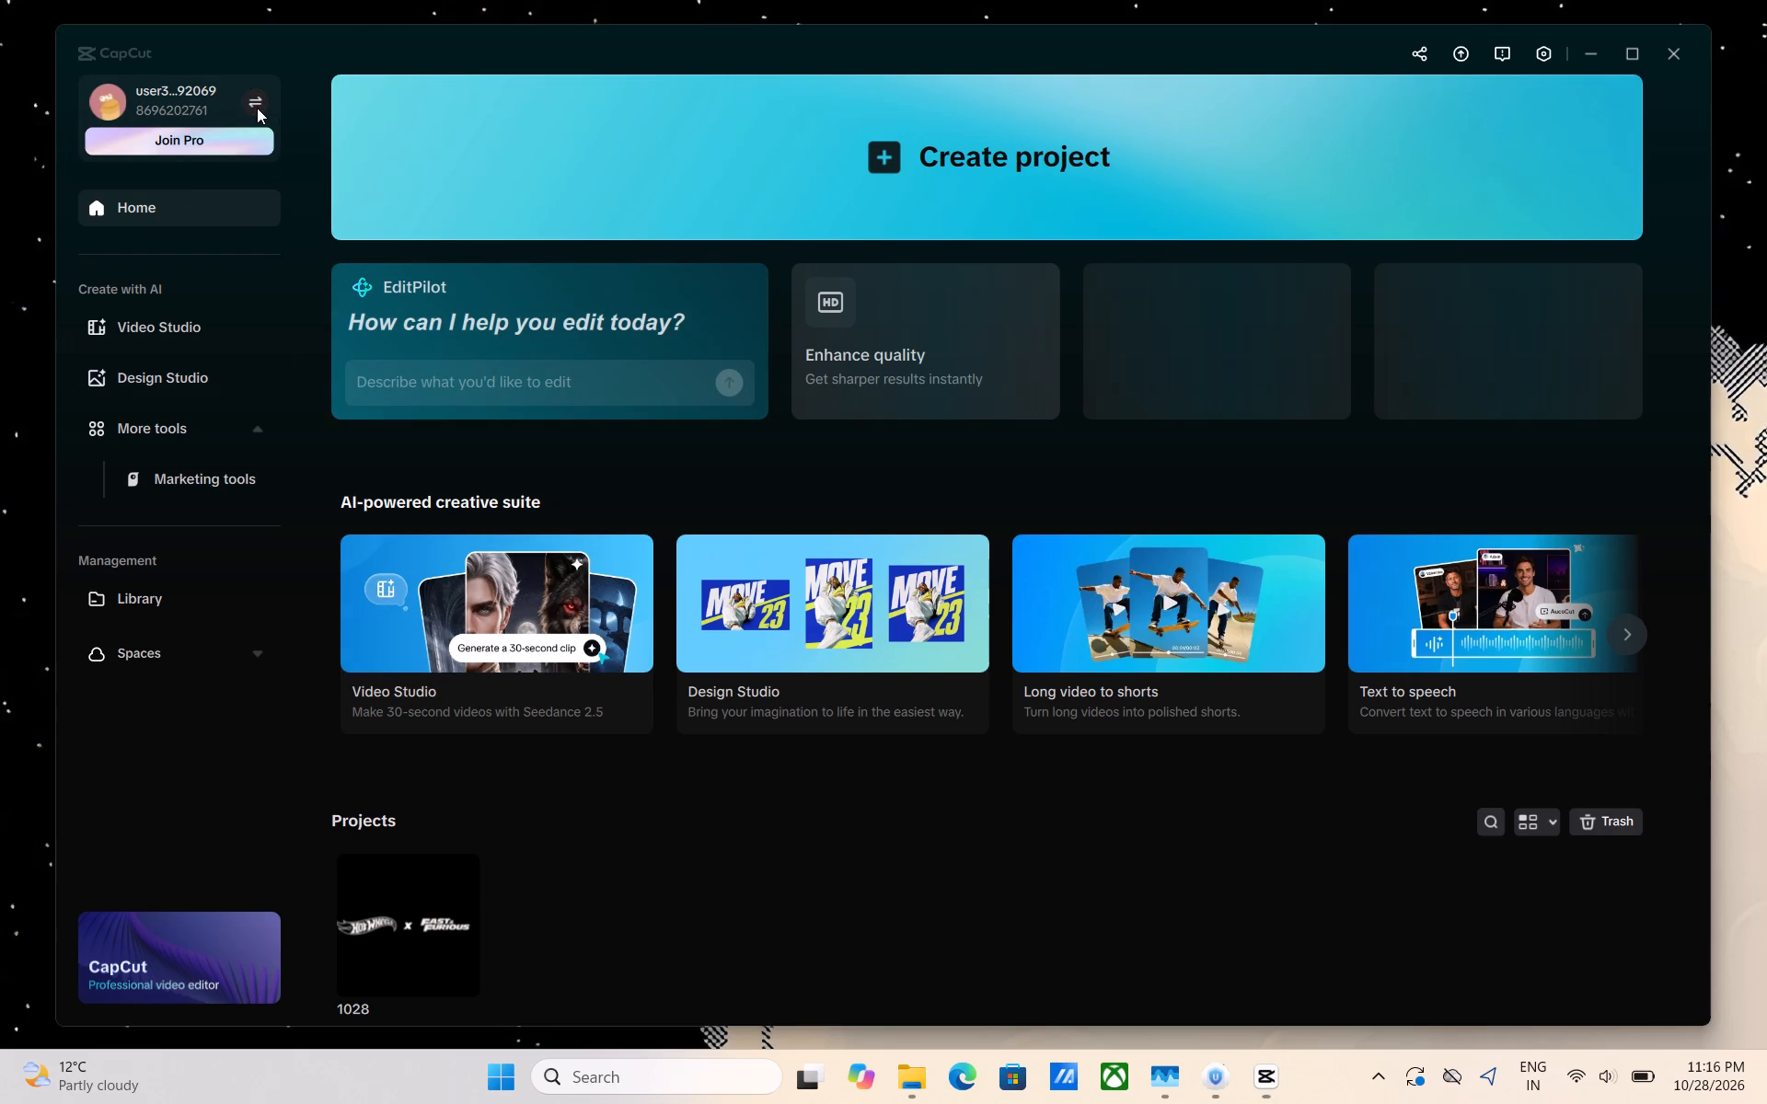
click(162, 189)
Open project 1028 from the Projects section.
click(414, 868)
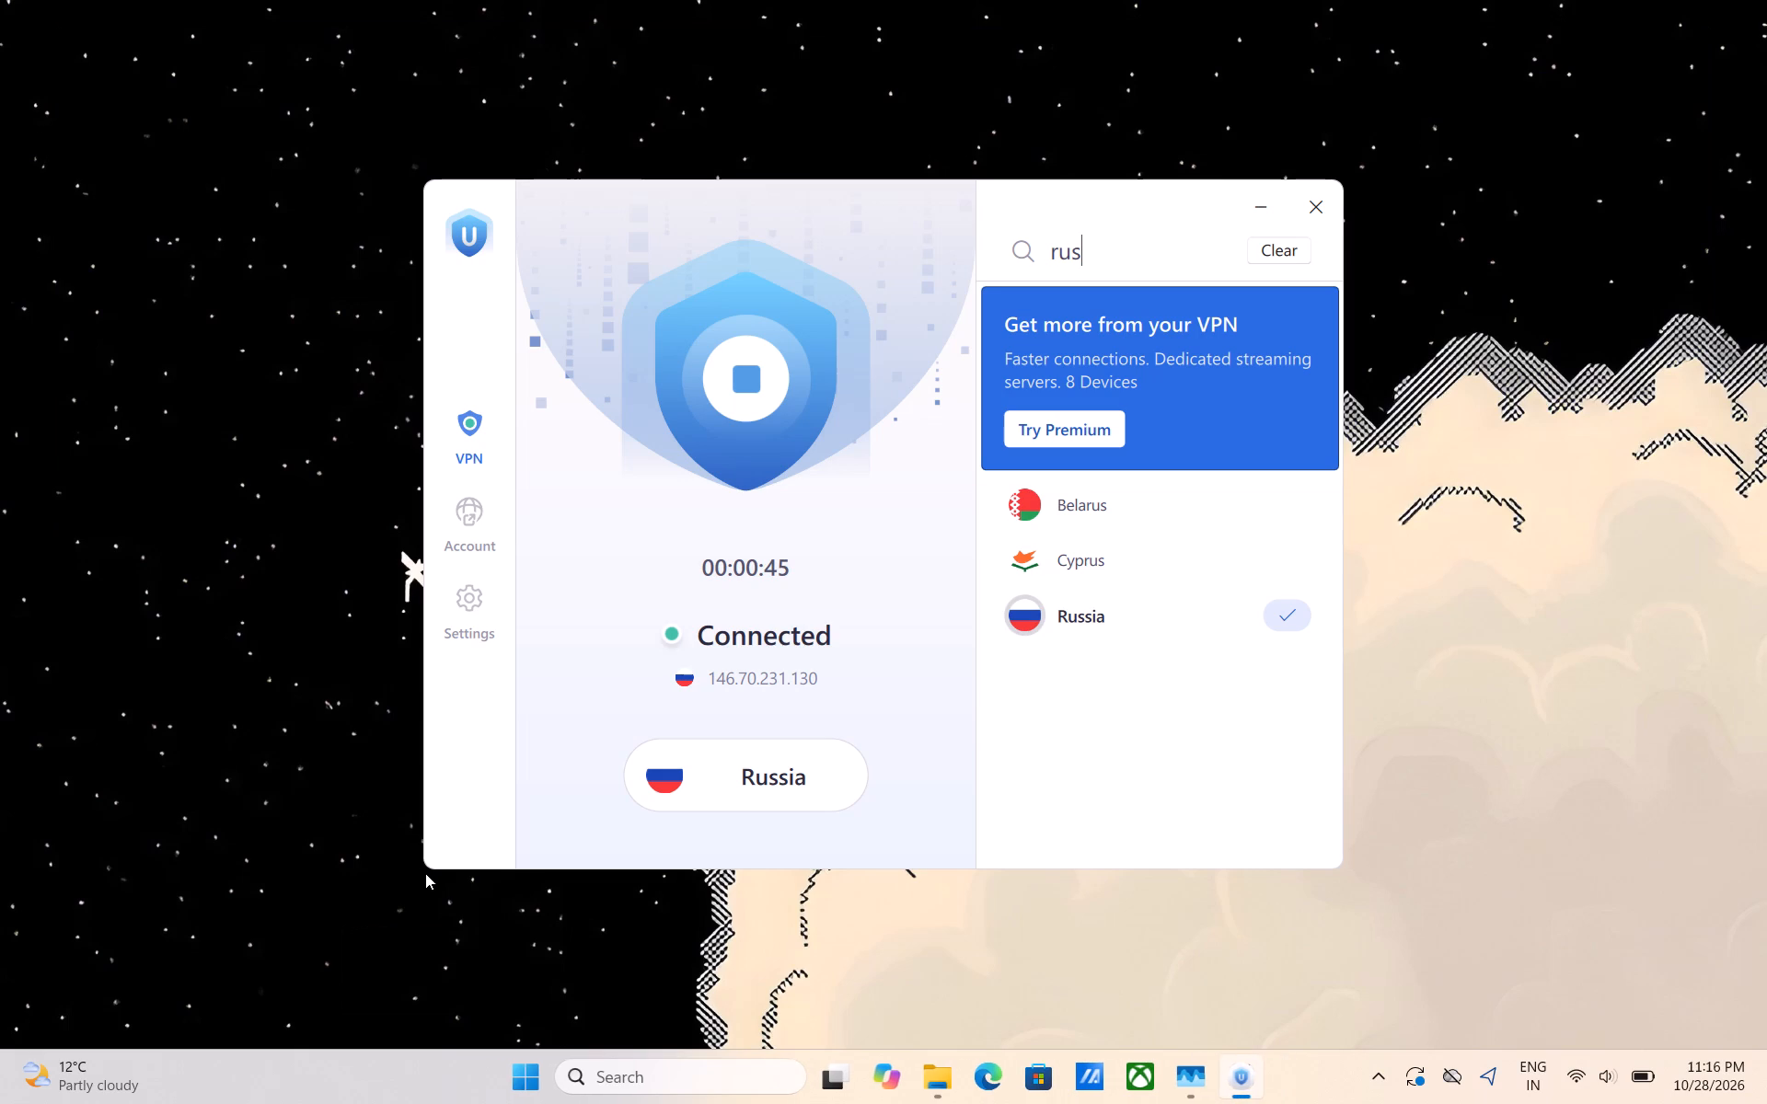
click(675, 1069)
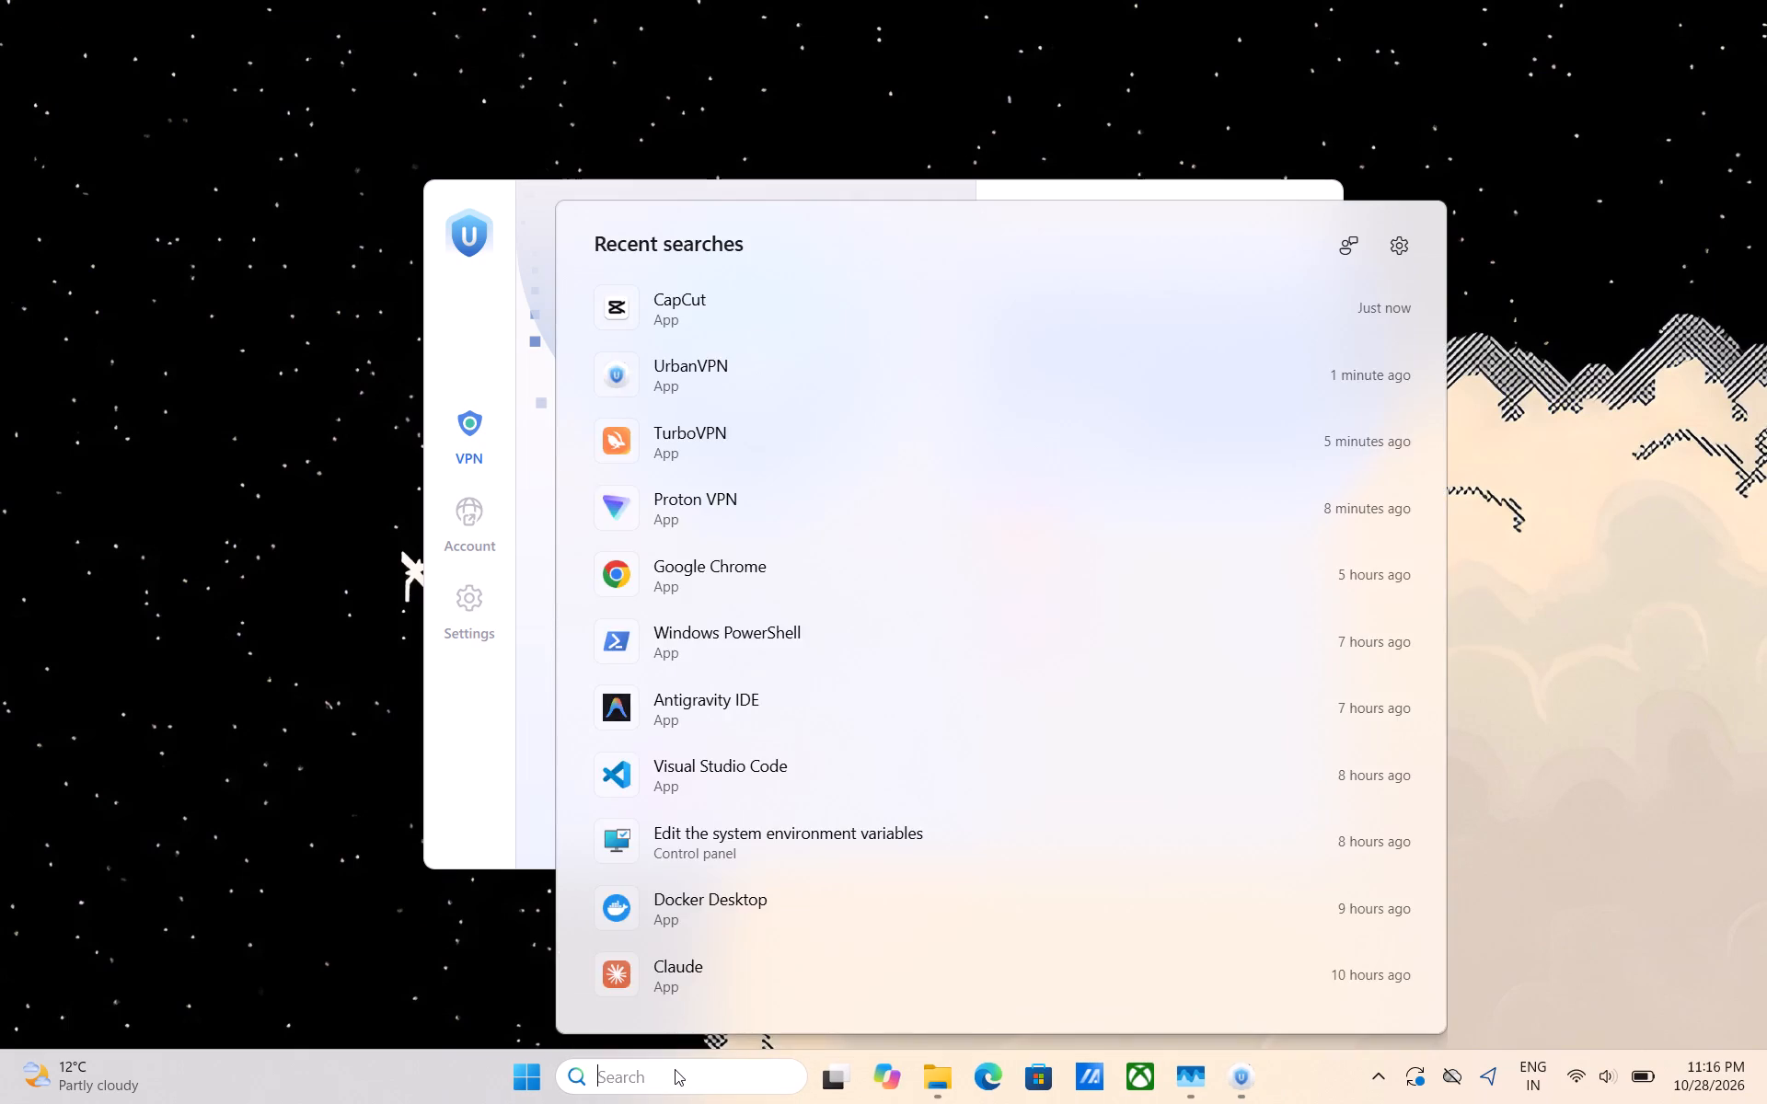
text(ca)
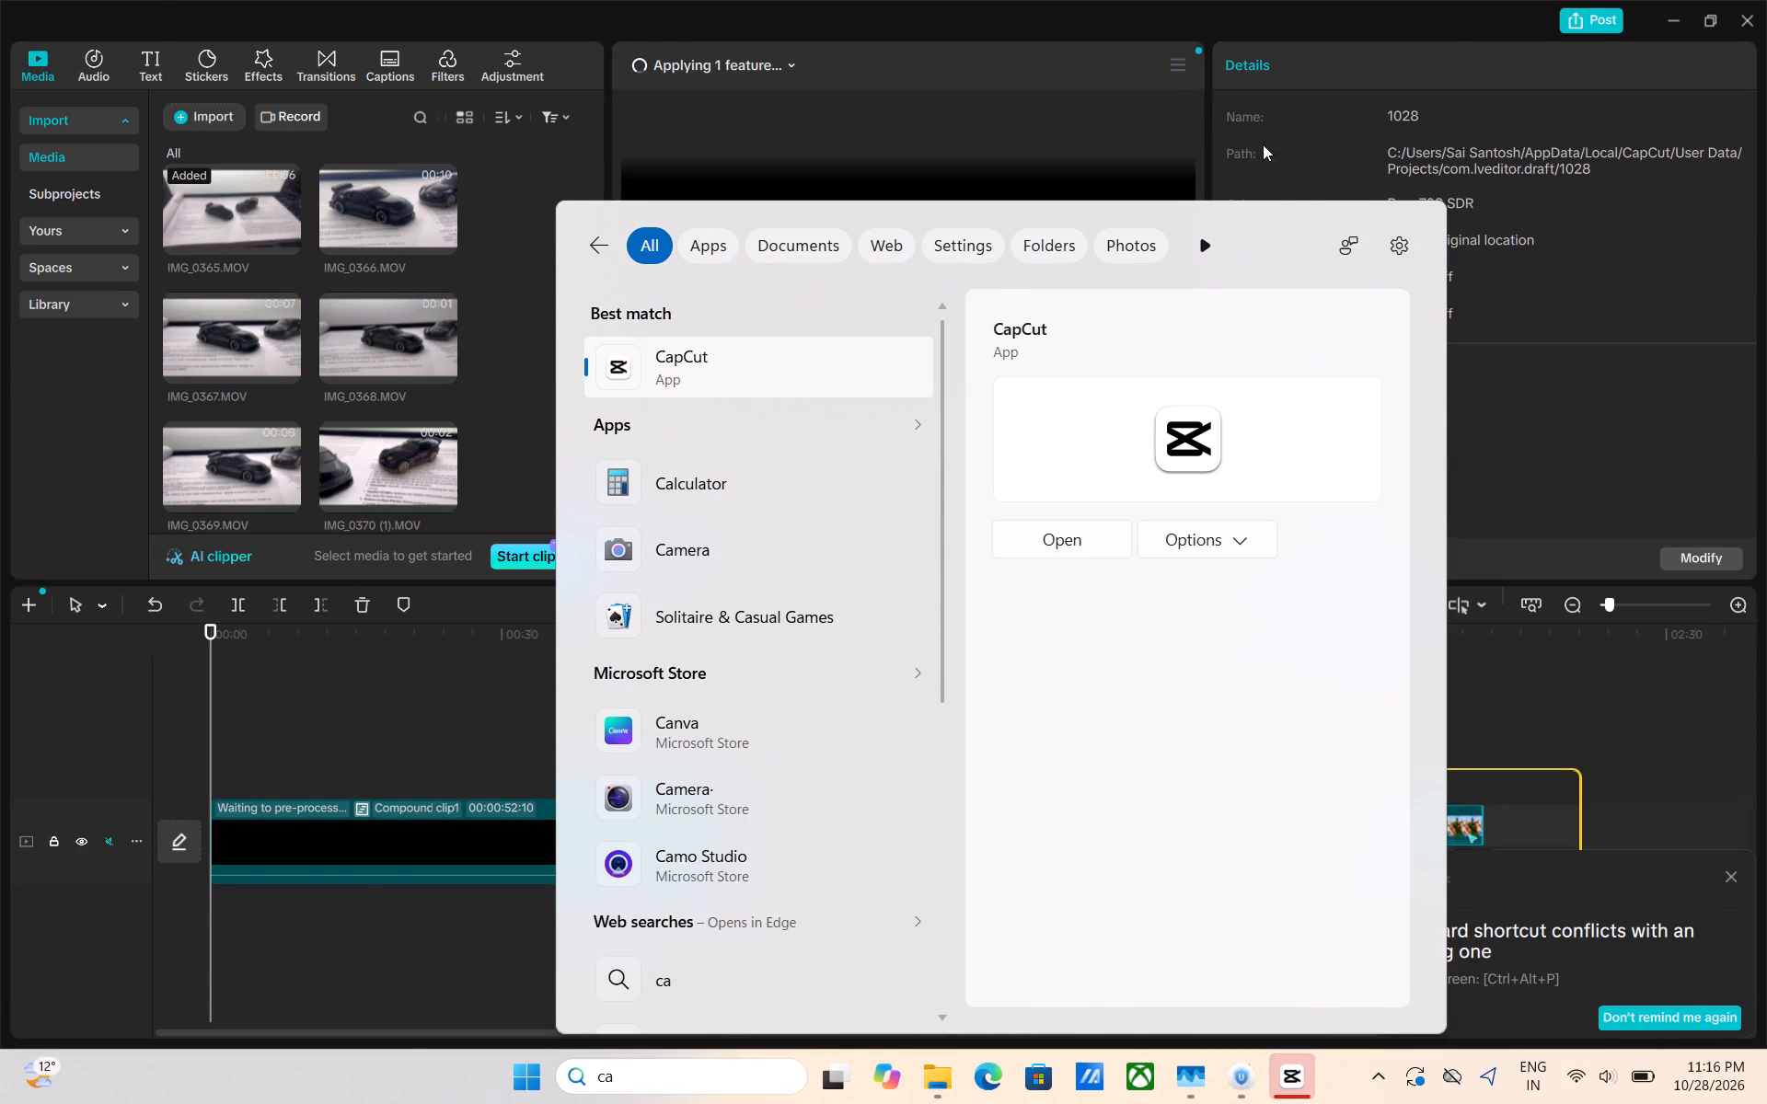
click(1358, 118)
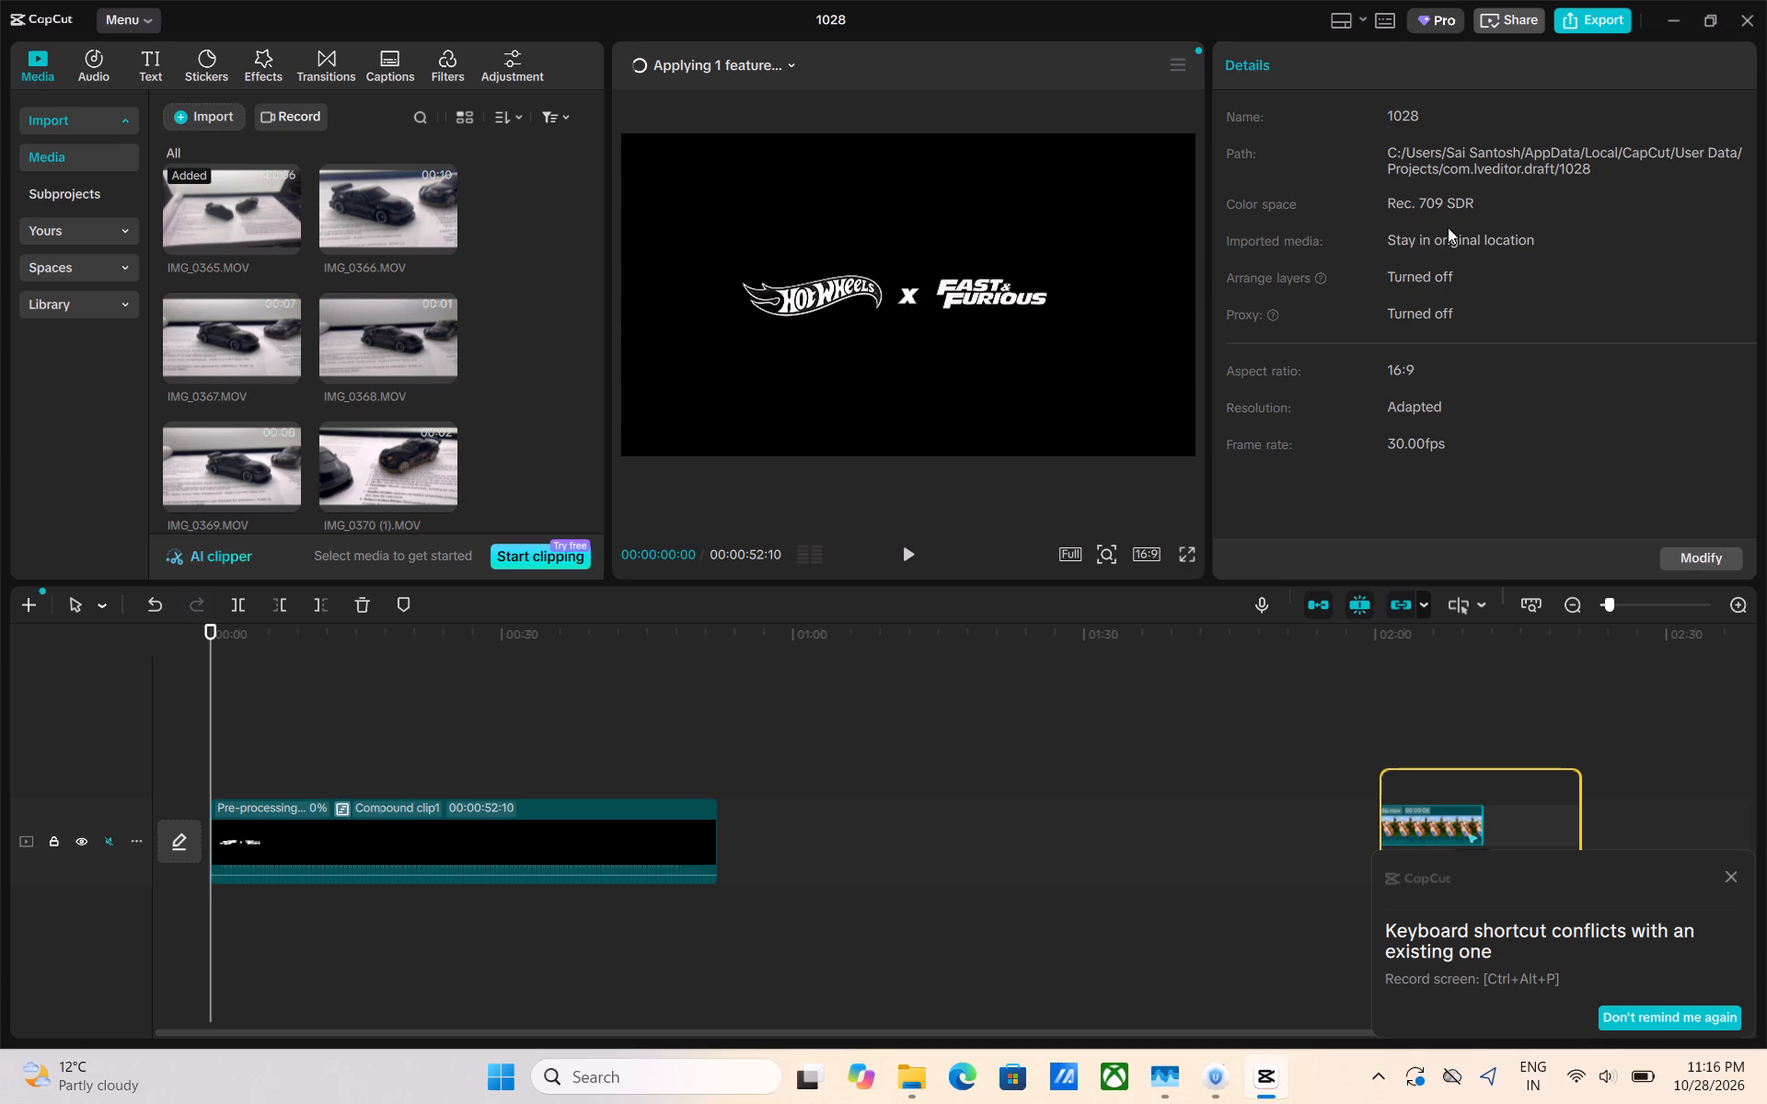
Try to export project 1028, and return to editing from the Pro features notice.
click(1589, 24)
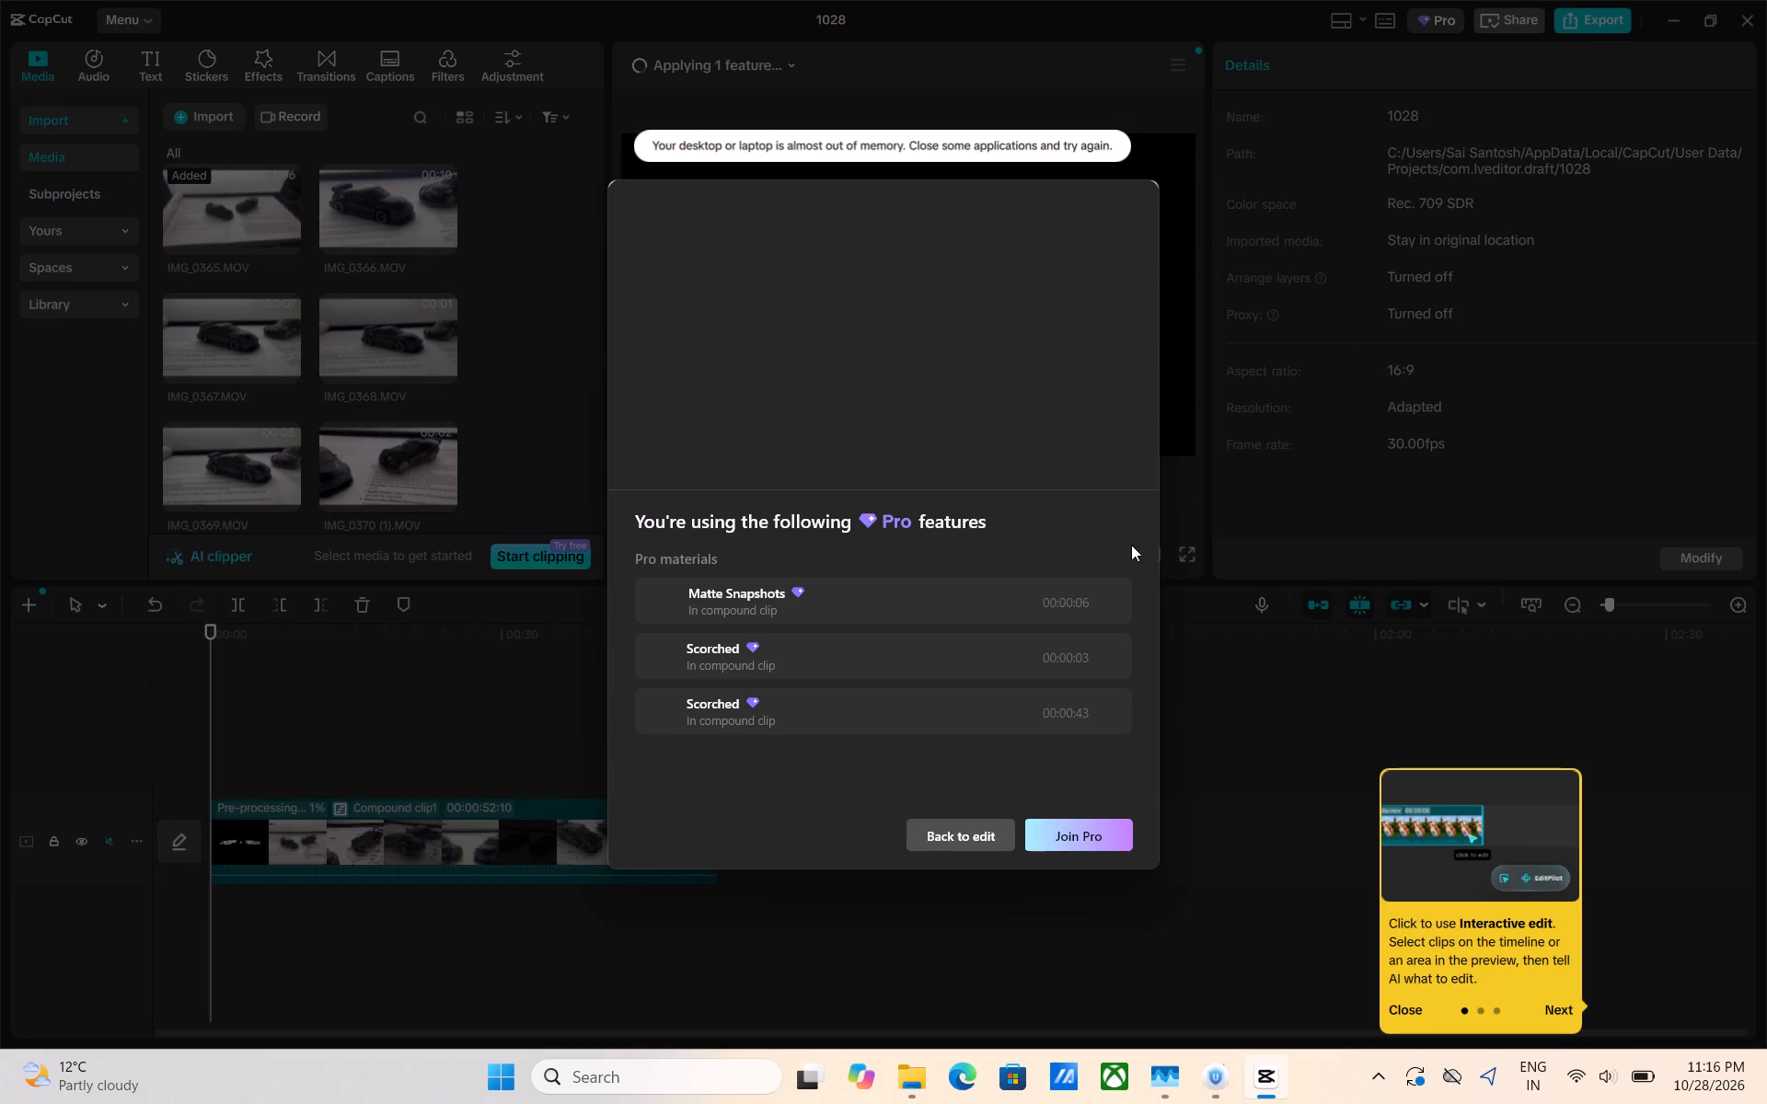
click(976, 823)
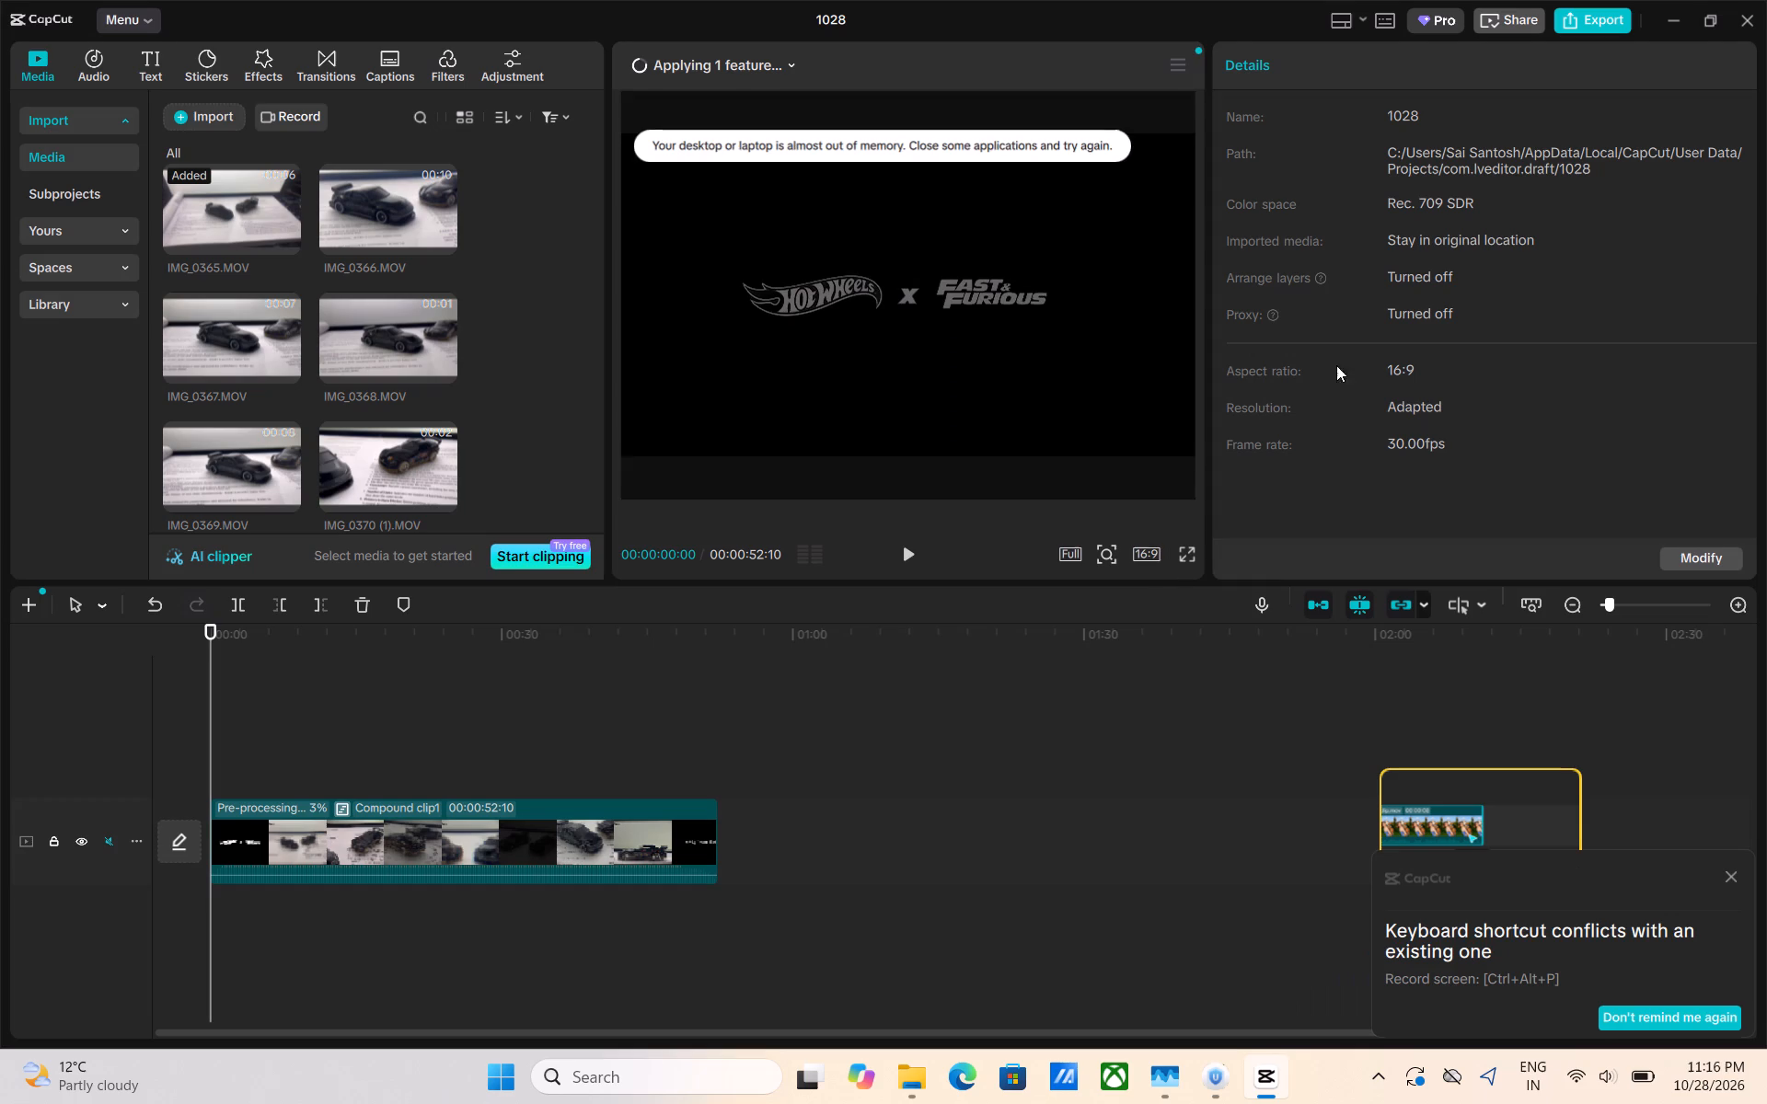
Restart CapCut: close project 1028 and the home window, and relaunch the app through a Windows search for "ca".
click(1730, 16)
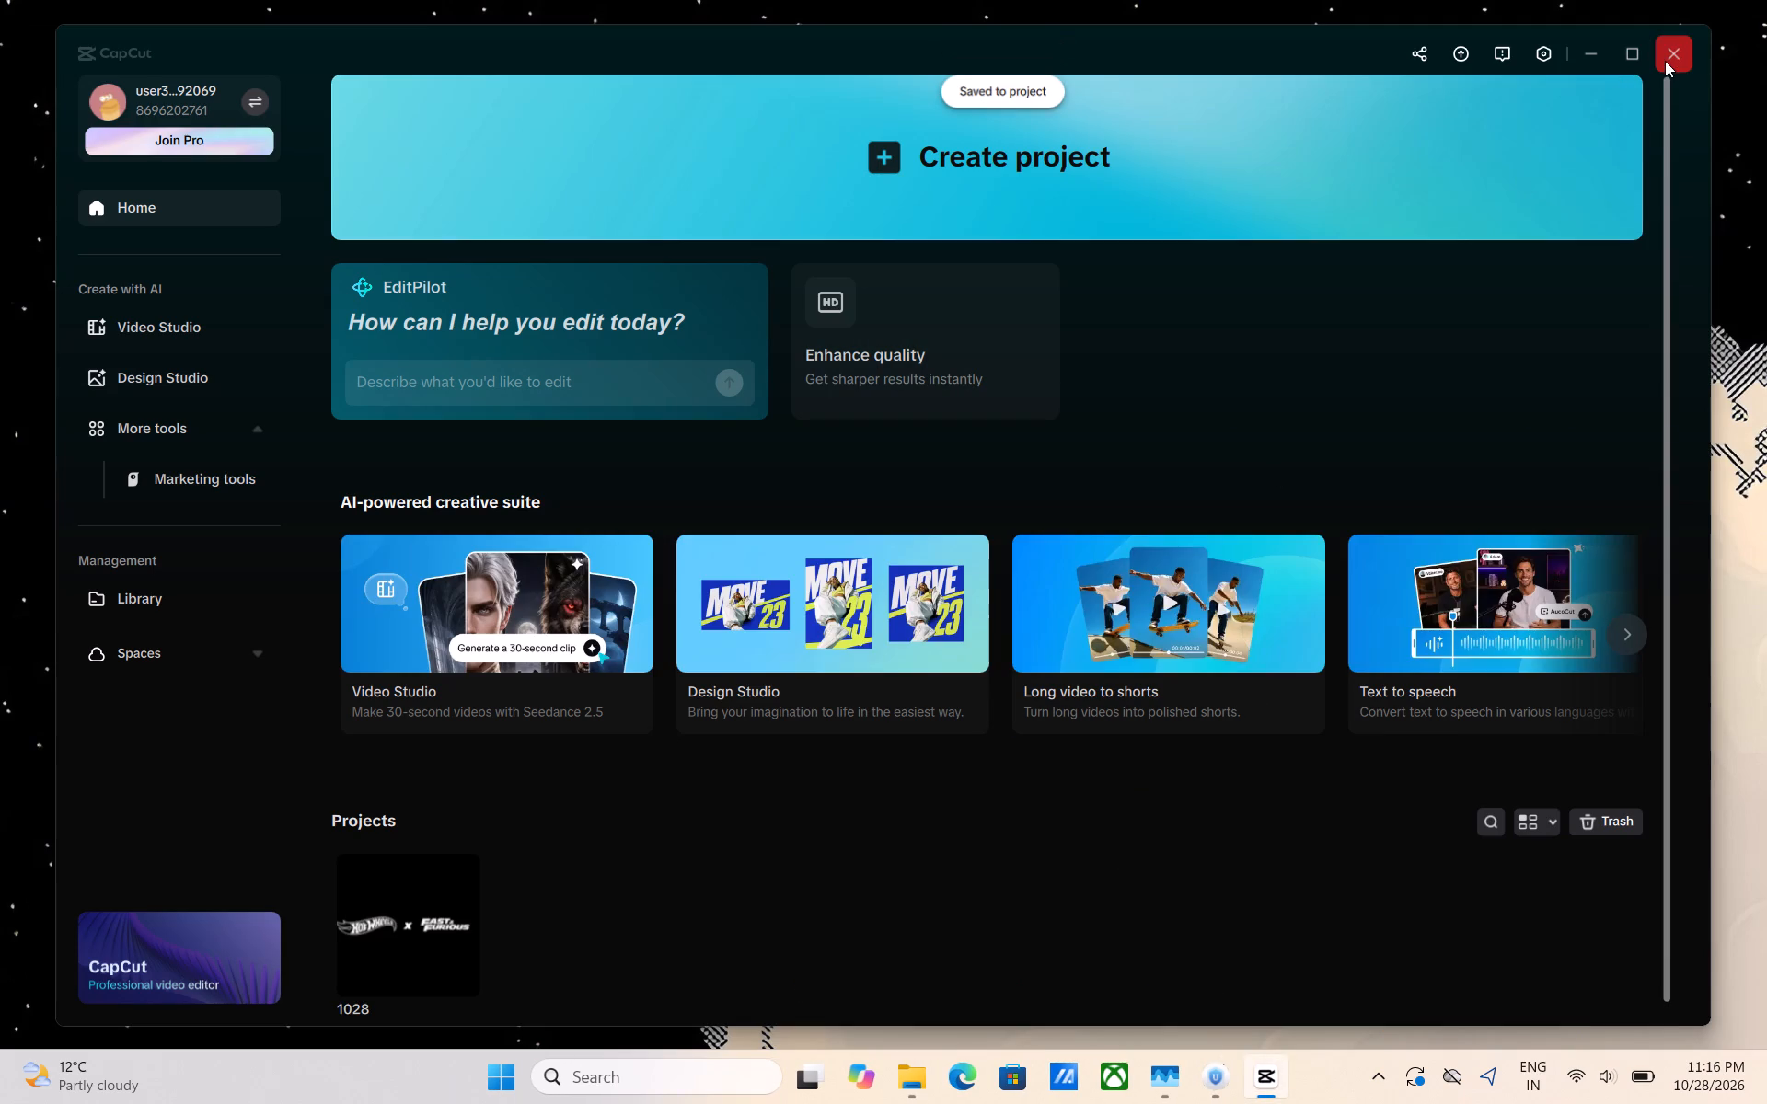
click(1665, 61)
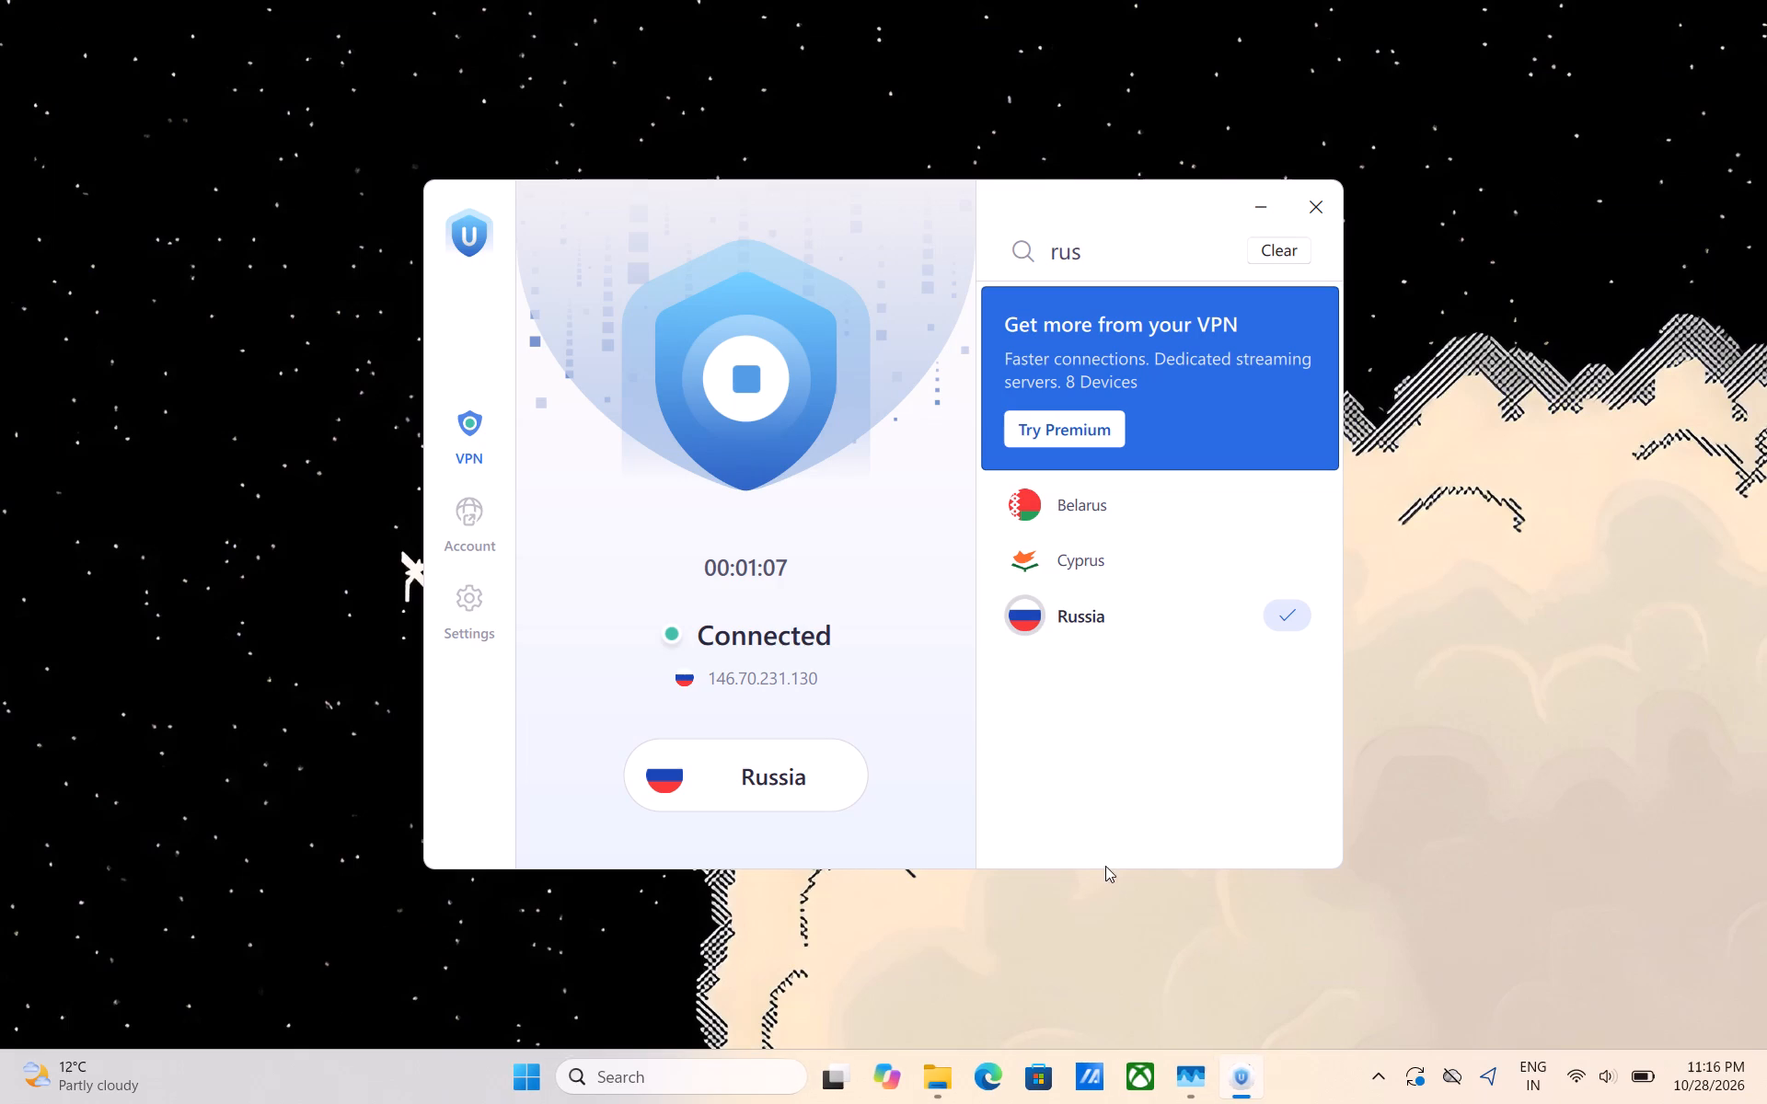
click(687, 1065)
text(ca)
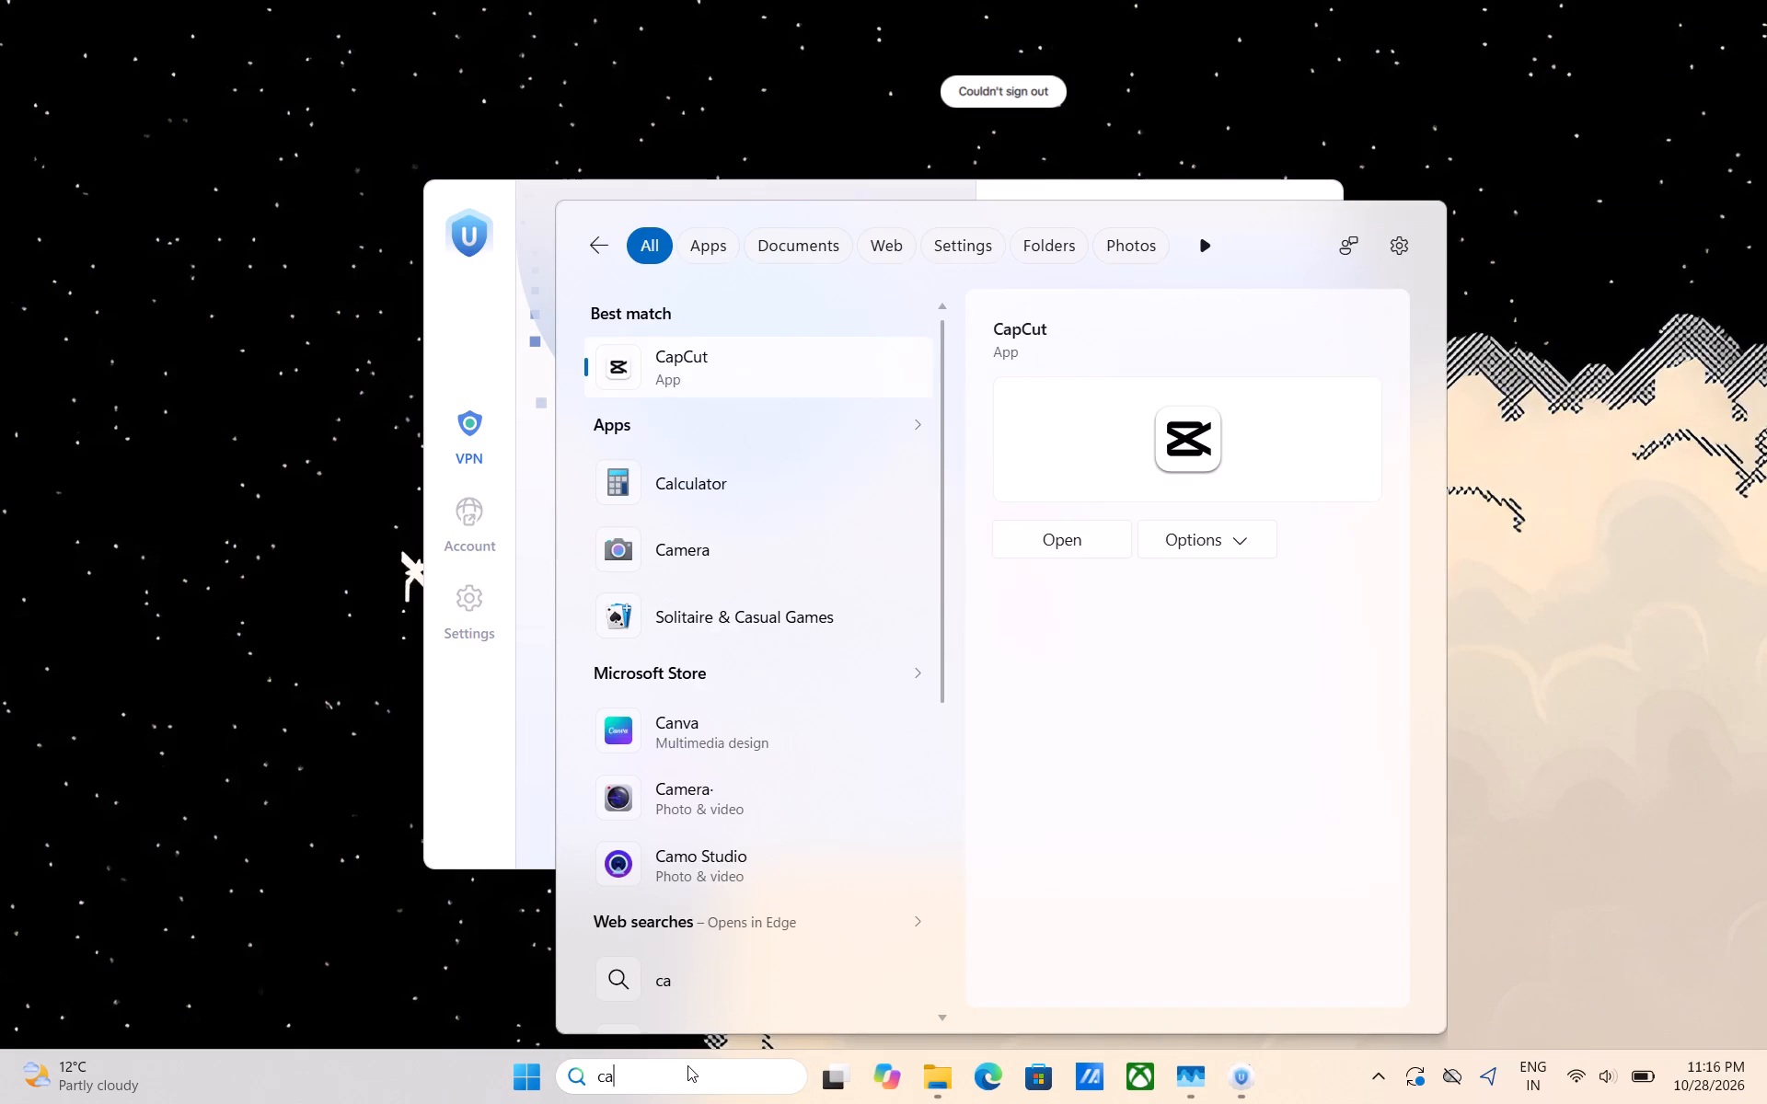
key(Return)
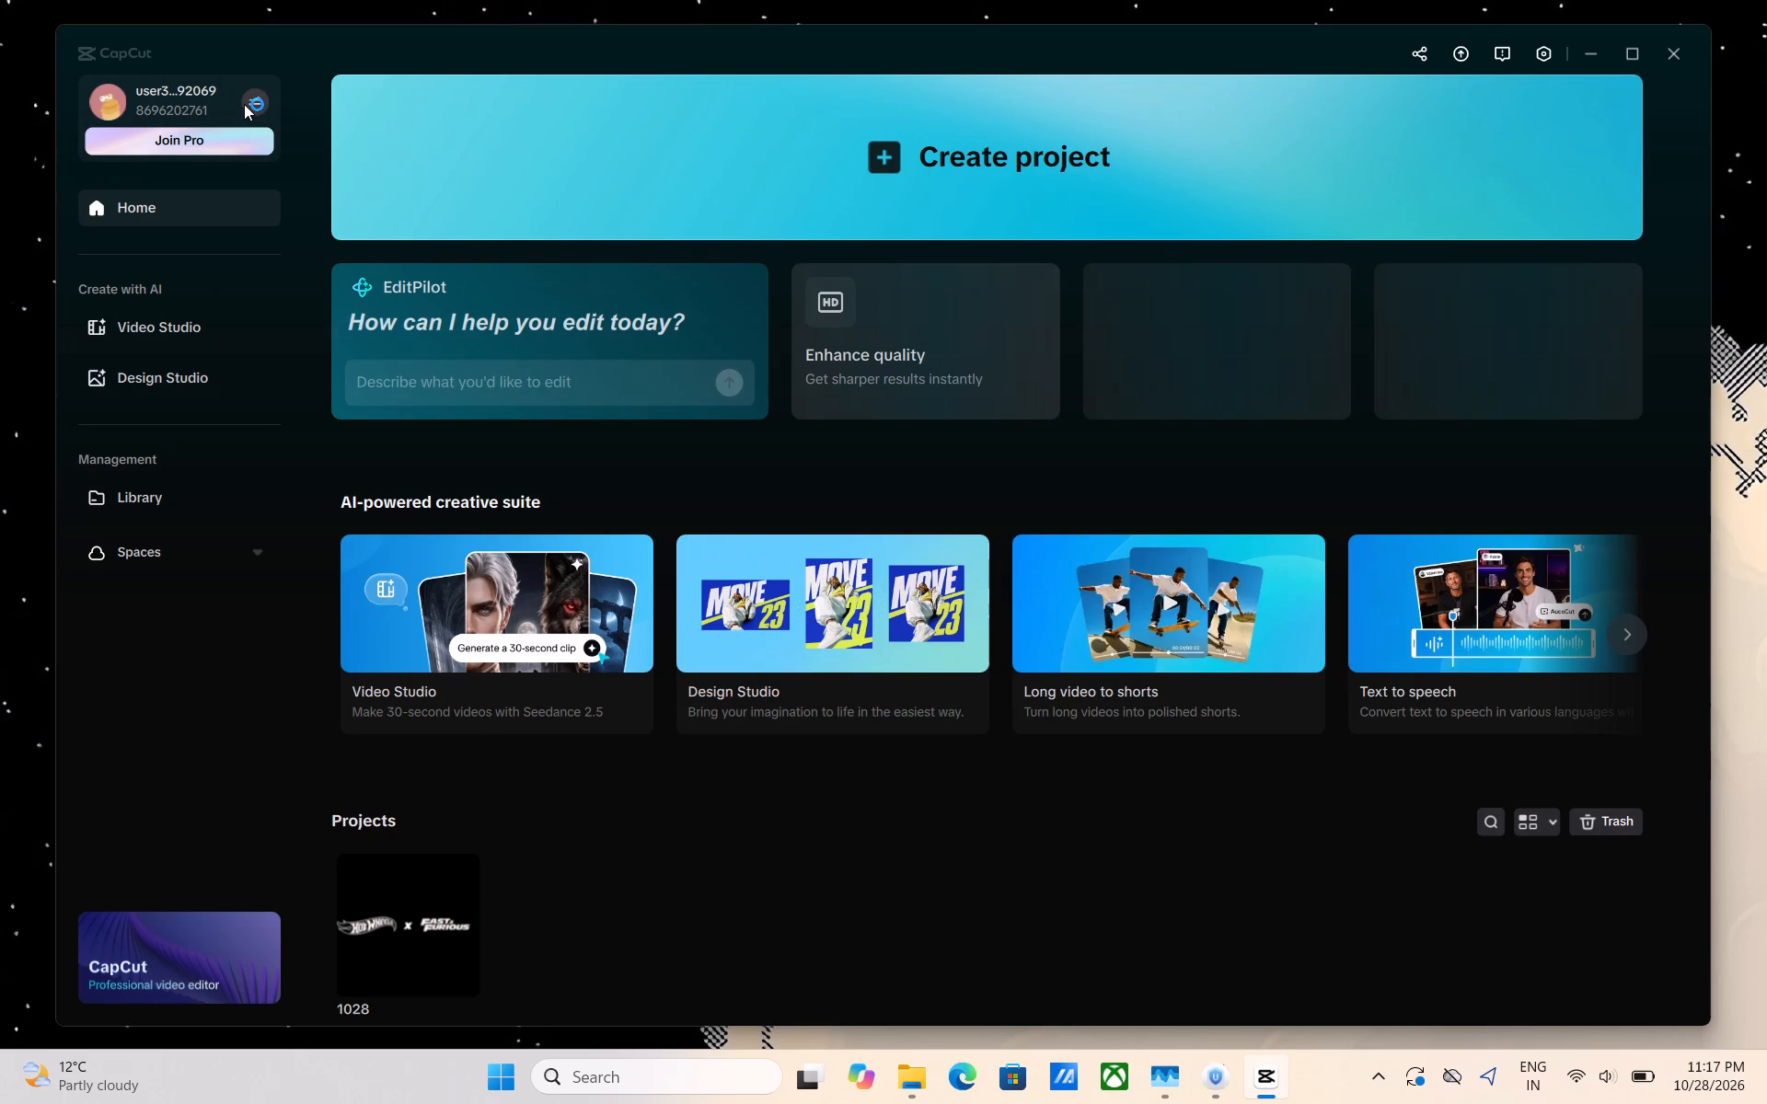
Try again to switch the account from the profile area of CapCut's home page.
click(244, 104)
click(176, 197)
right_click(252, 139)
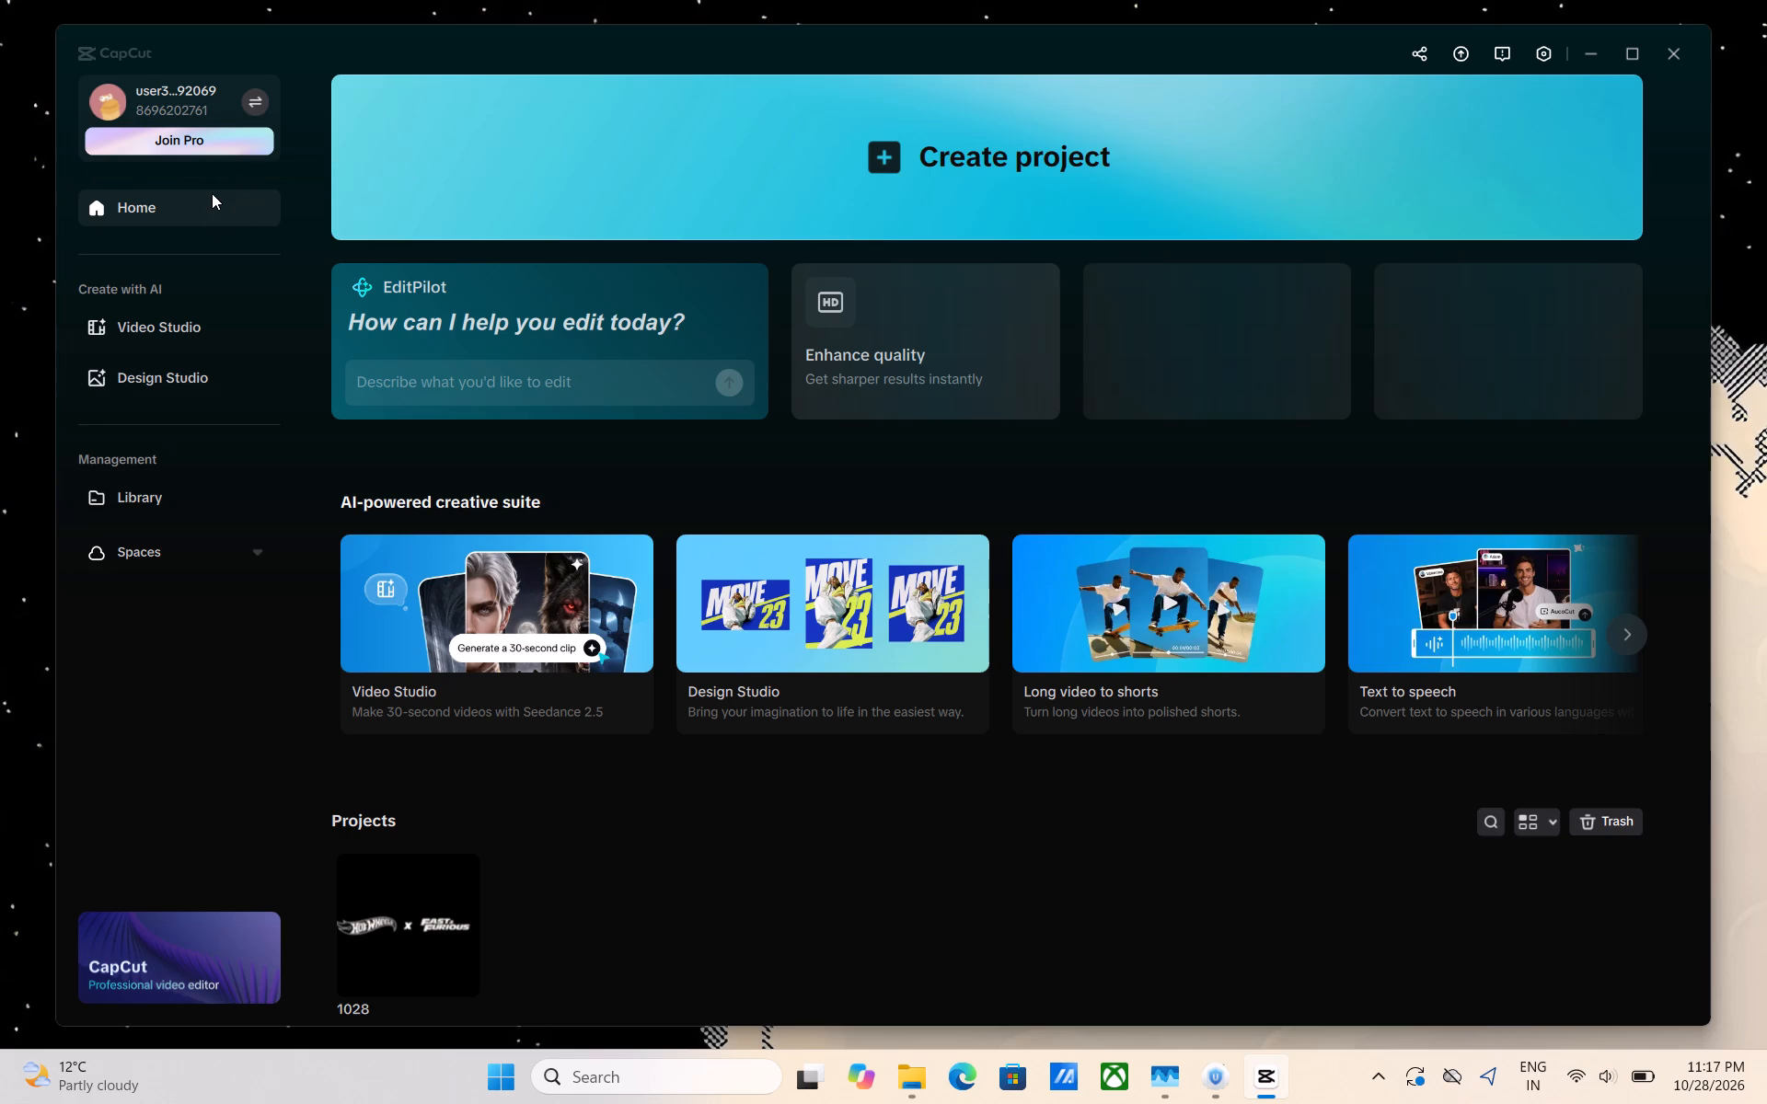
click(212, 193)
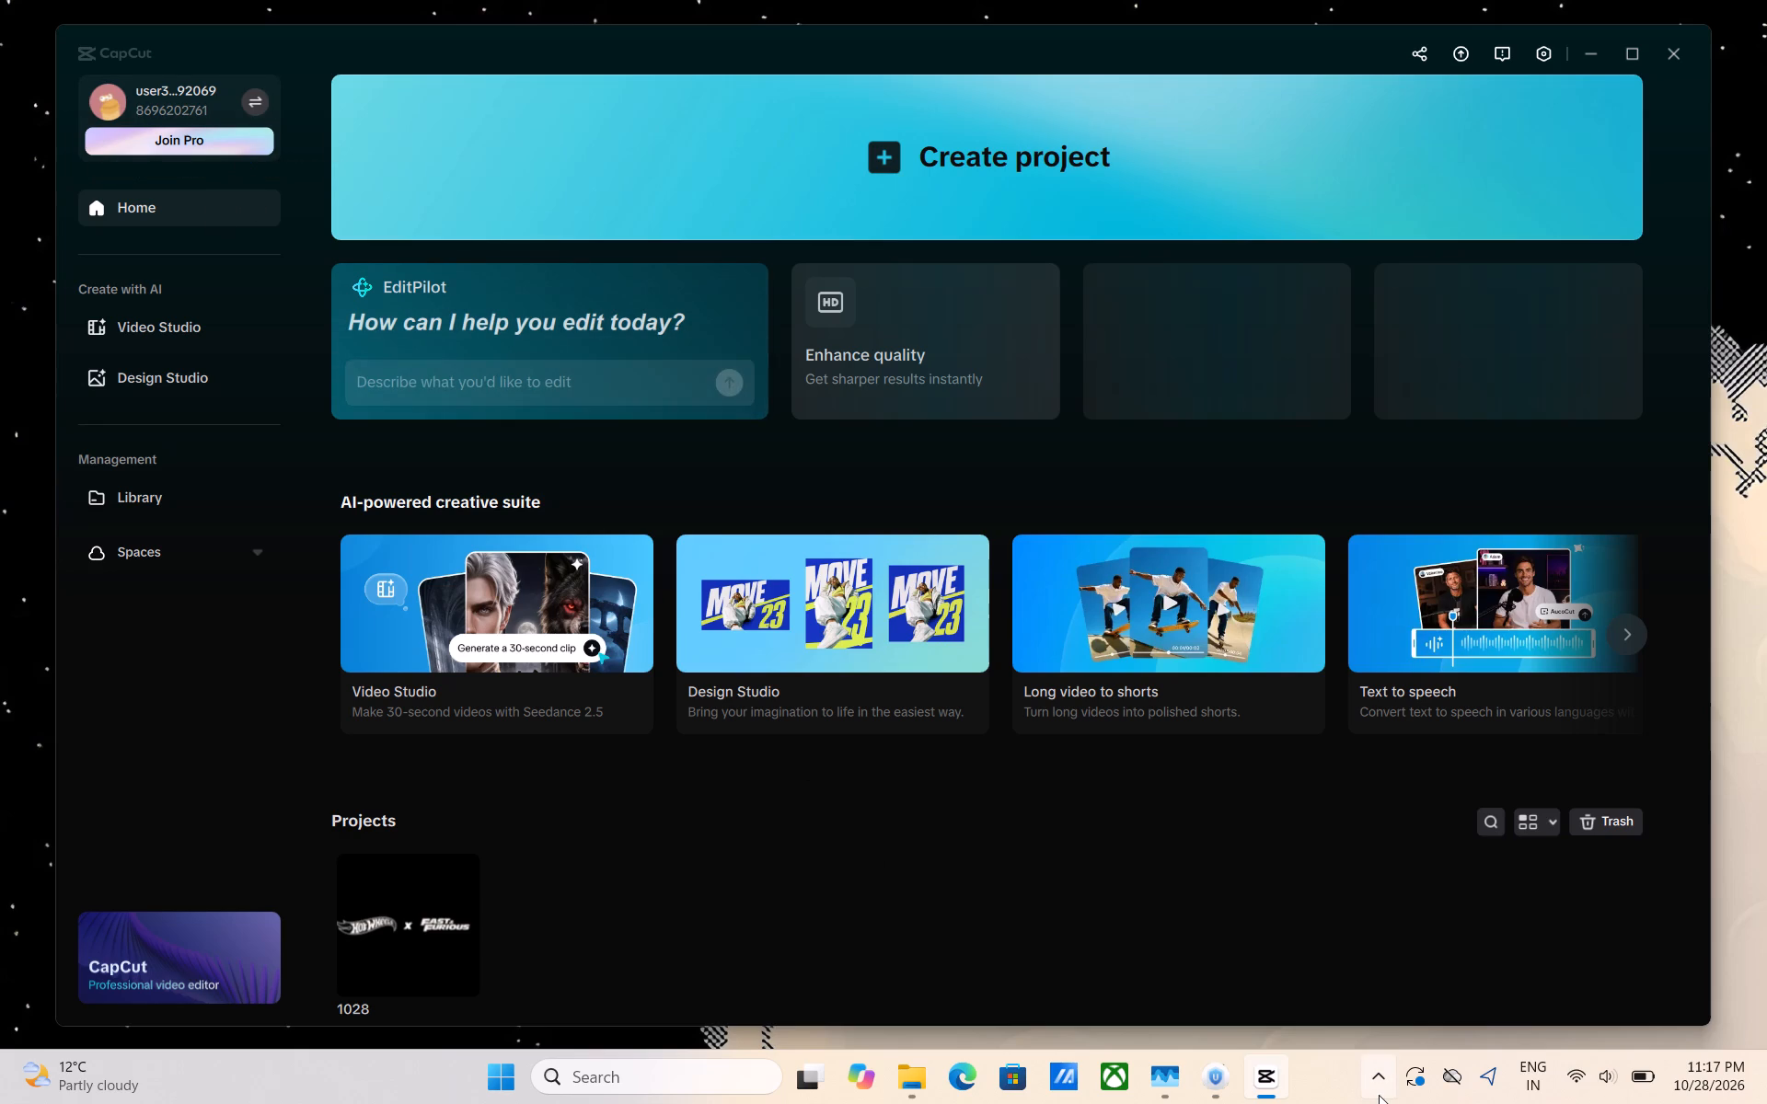
Show the hidden system tray icons of Windows.
click(1379, 1095)
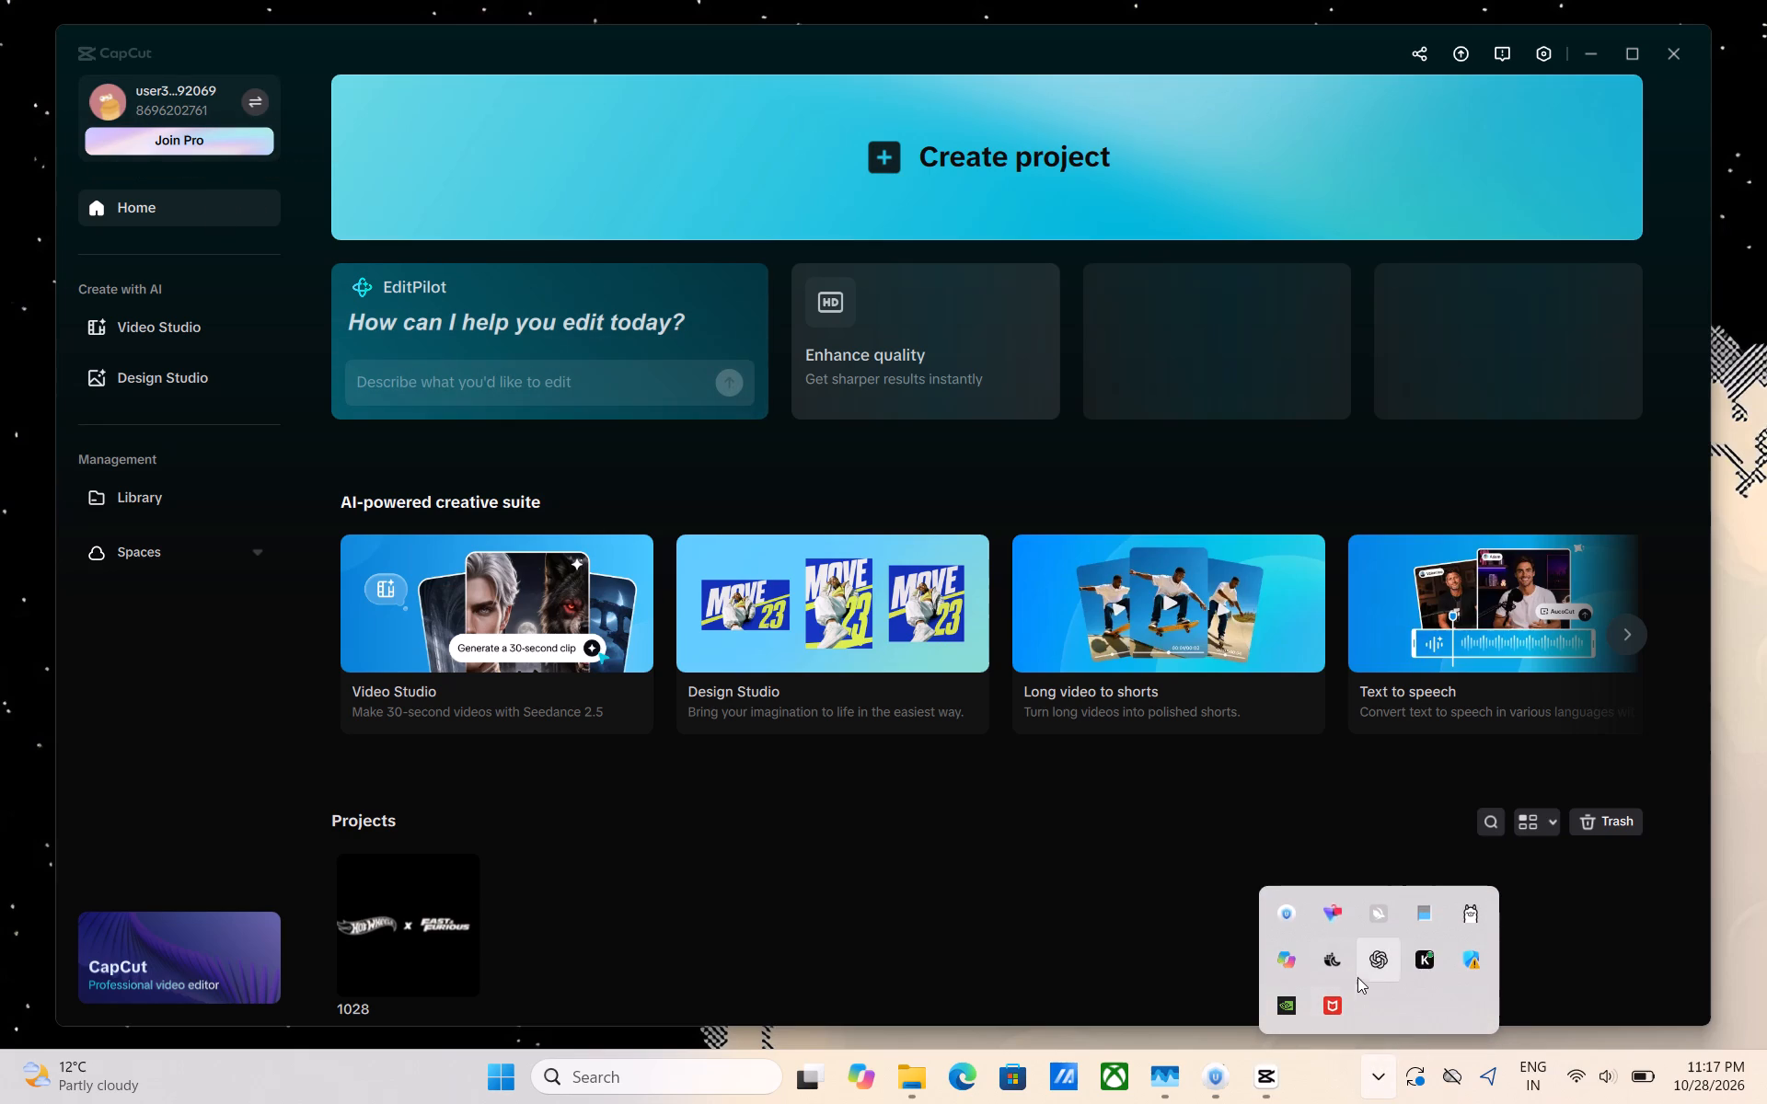
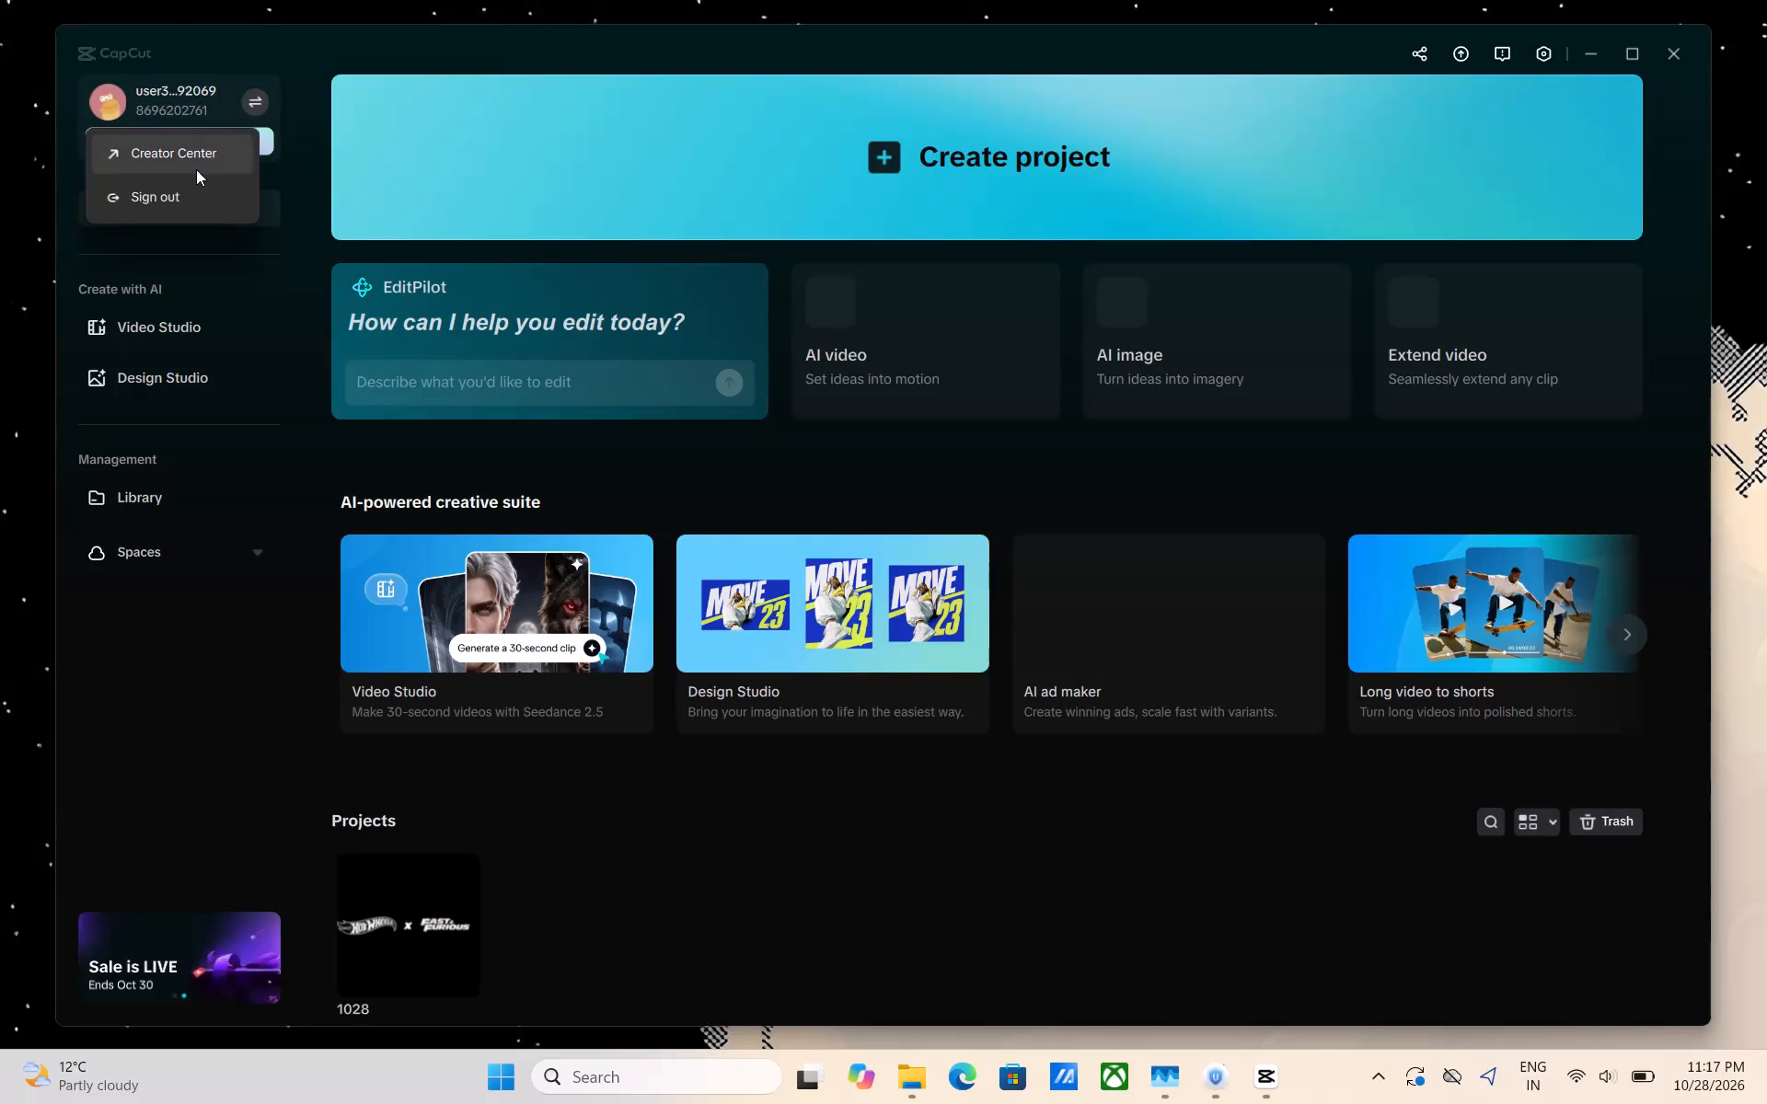
Sign out of the CapCut account.
click(179, 192)
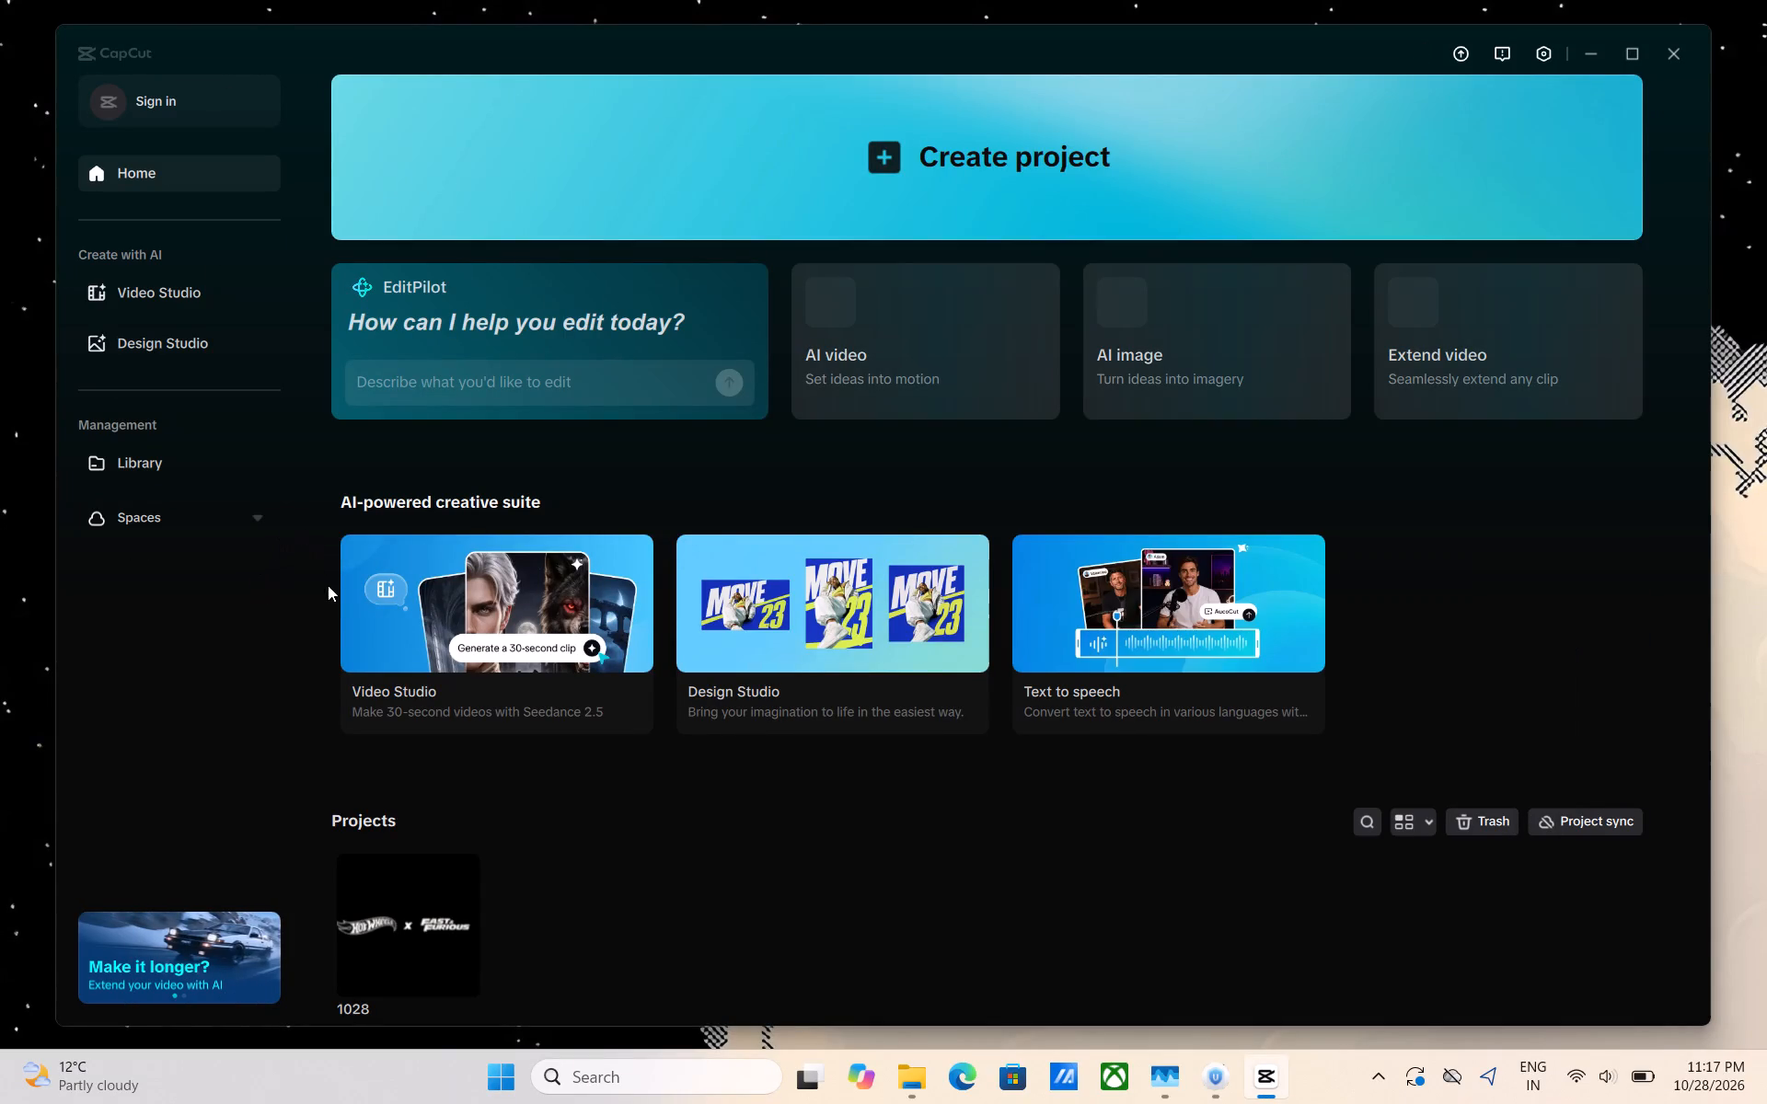
Open project 1028 from the home page, dismissing the Early Black Friday Deals offer and using Windows search while it loads.
click(421, 926)
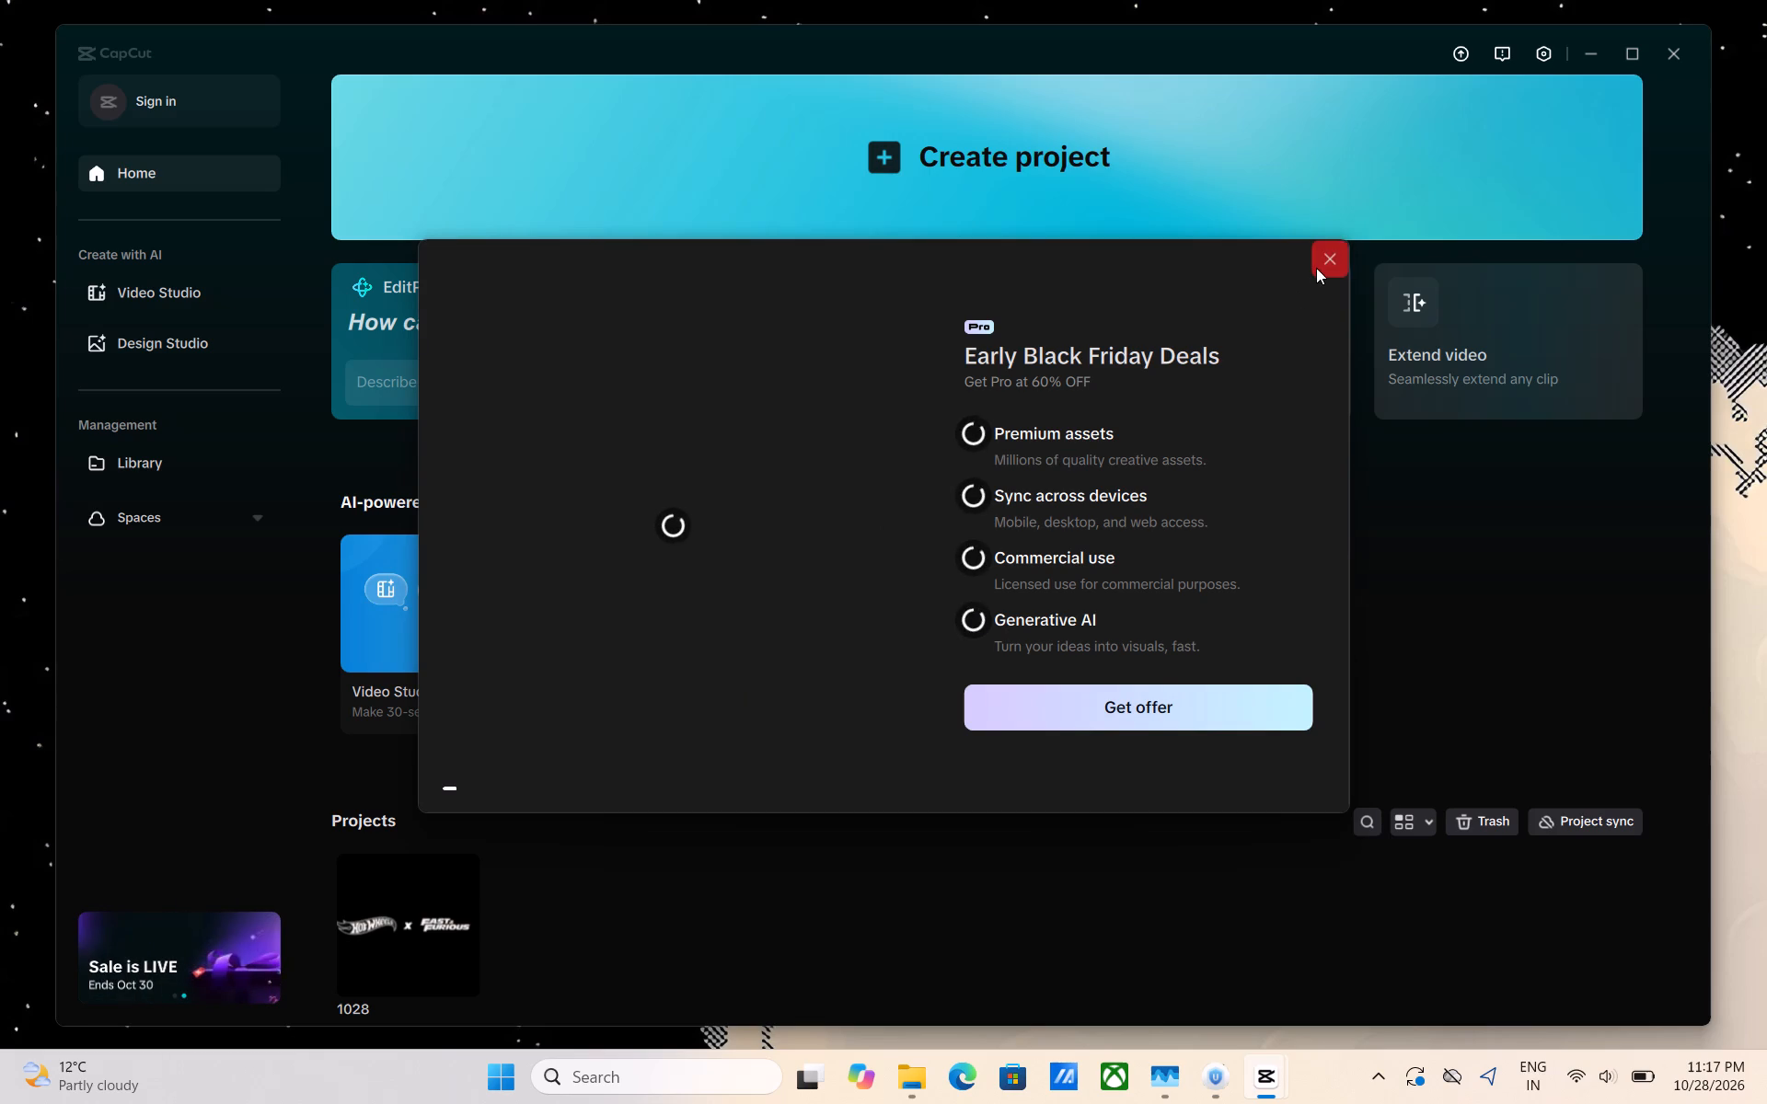
click(1316, 268)
triple_click(381, 921)
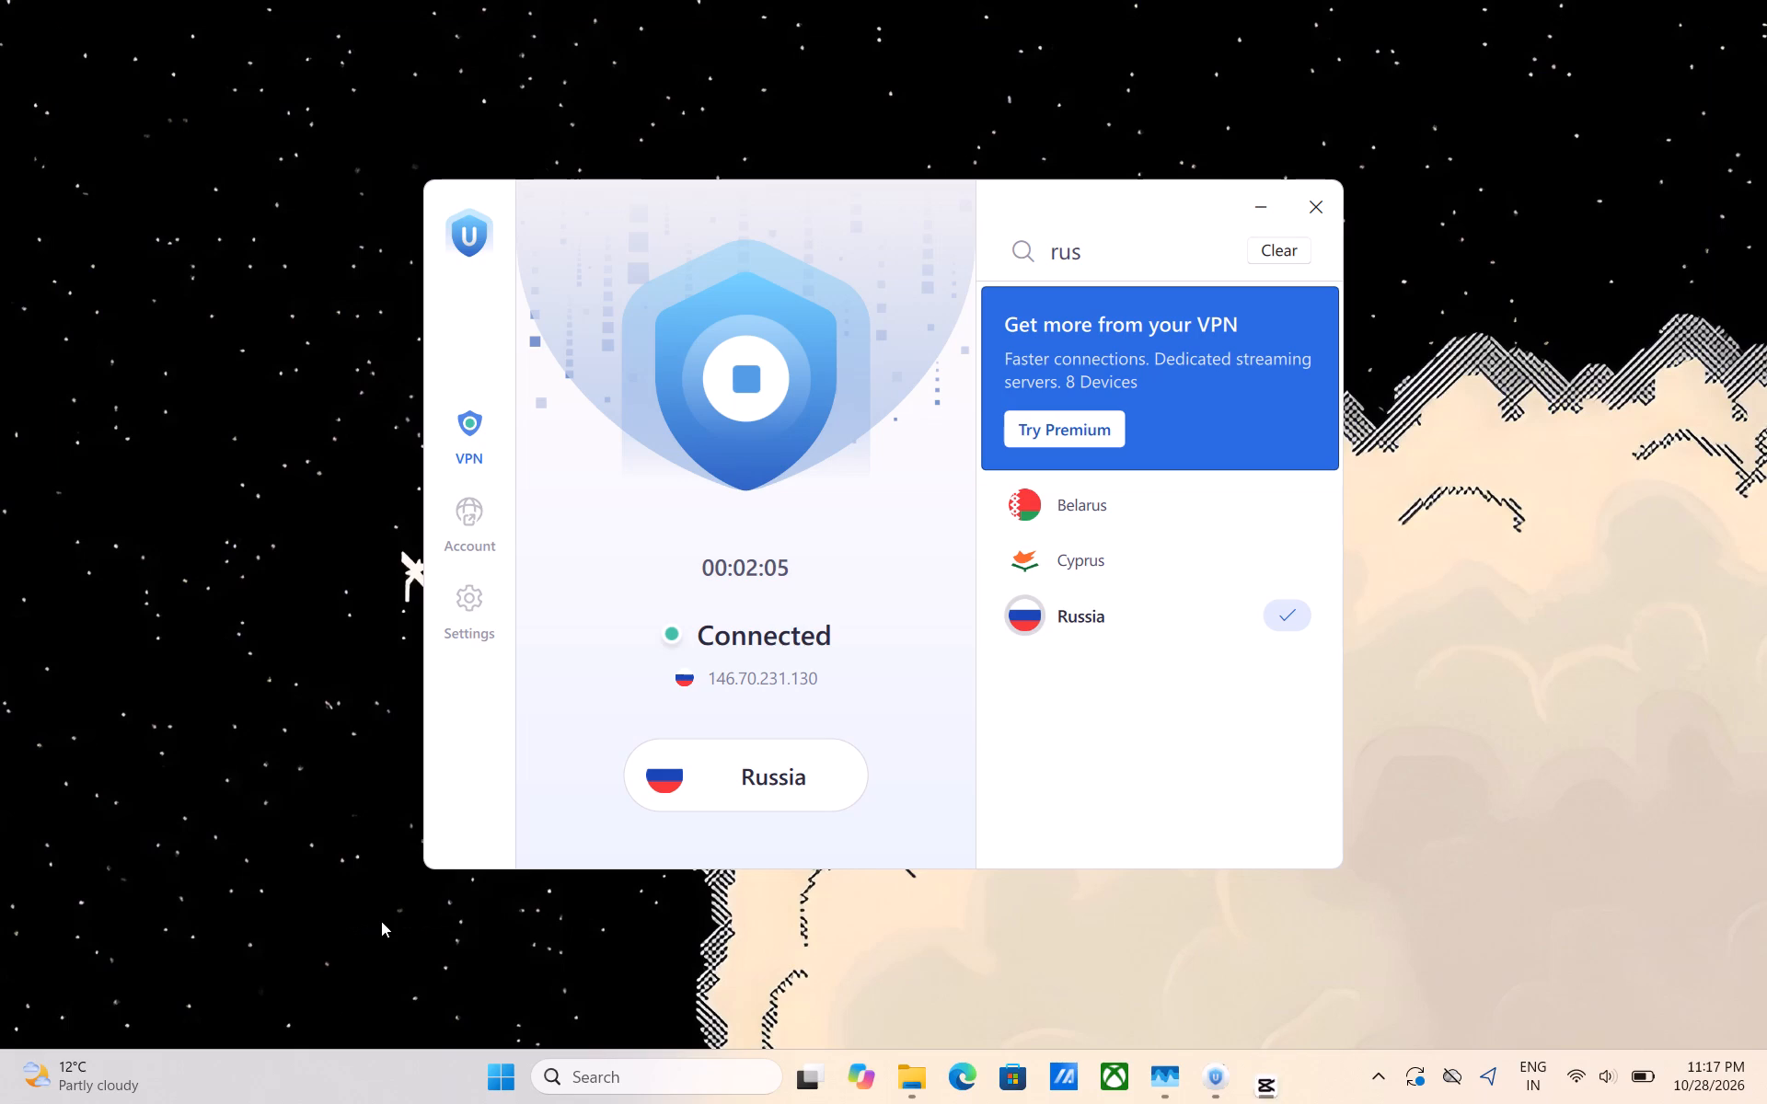
click(616, 1084)
click(455, 788)
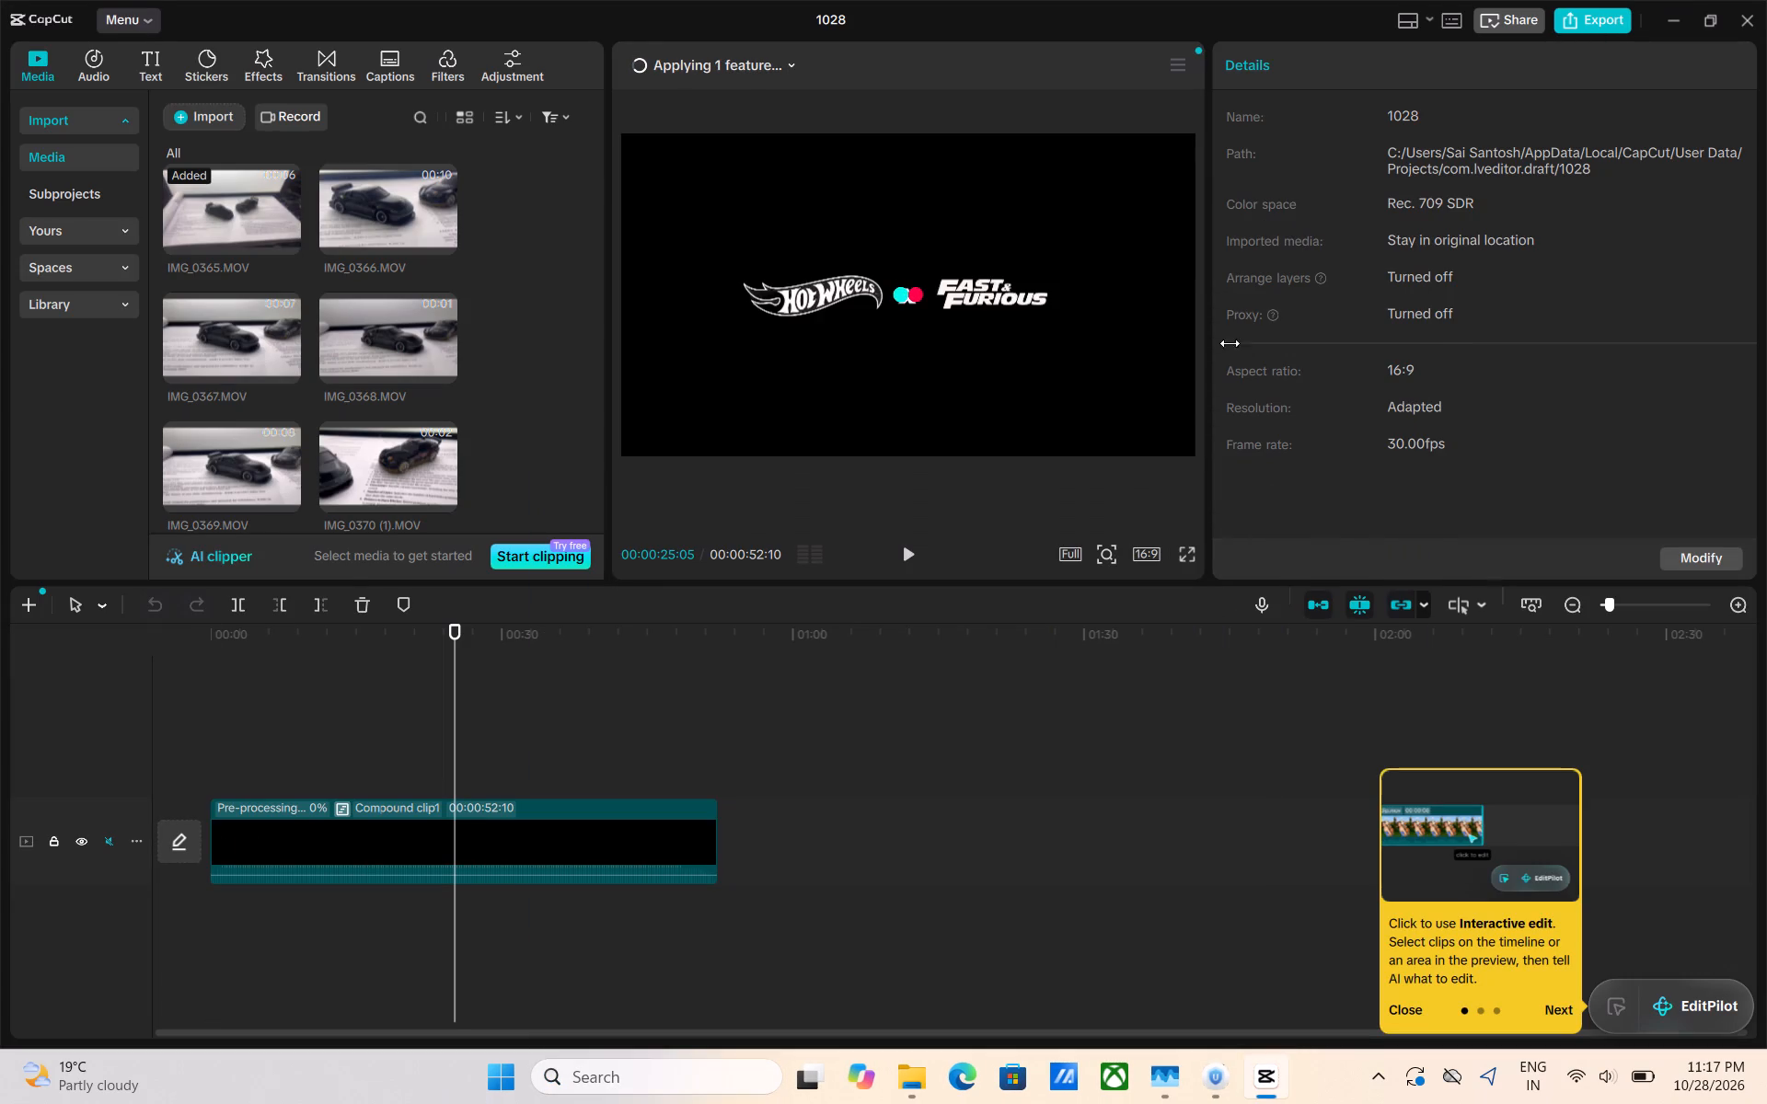
Open the export settings for project 1028.
click(1559, 16)
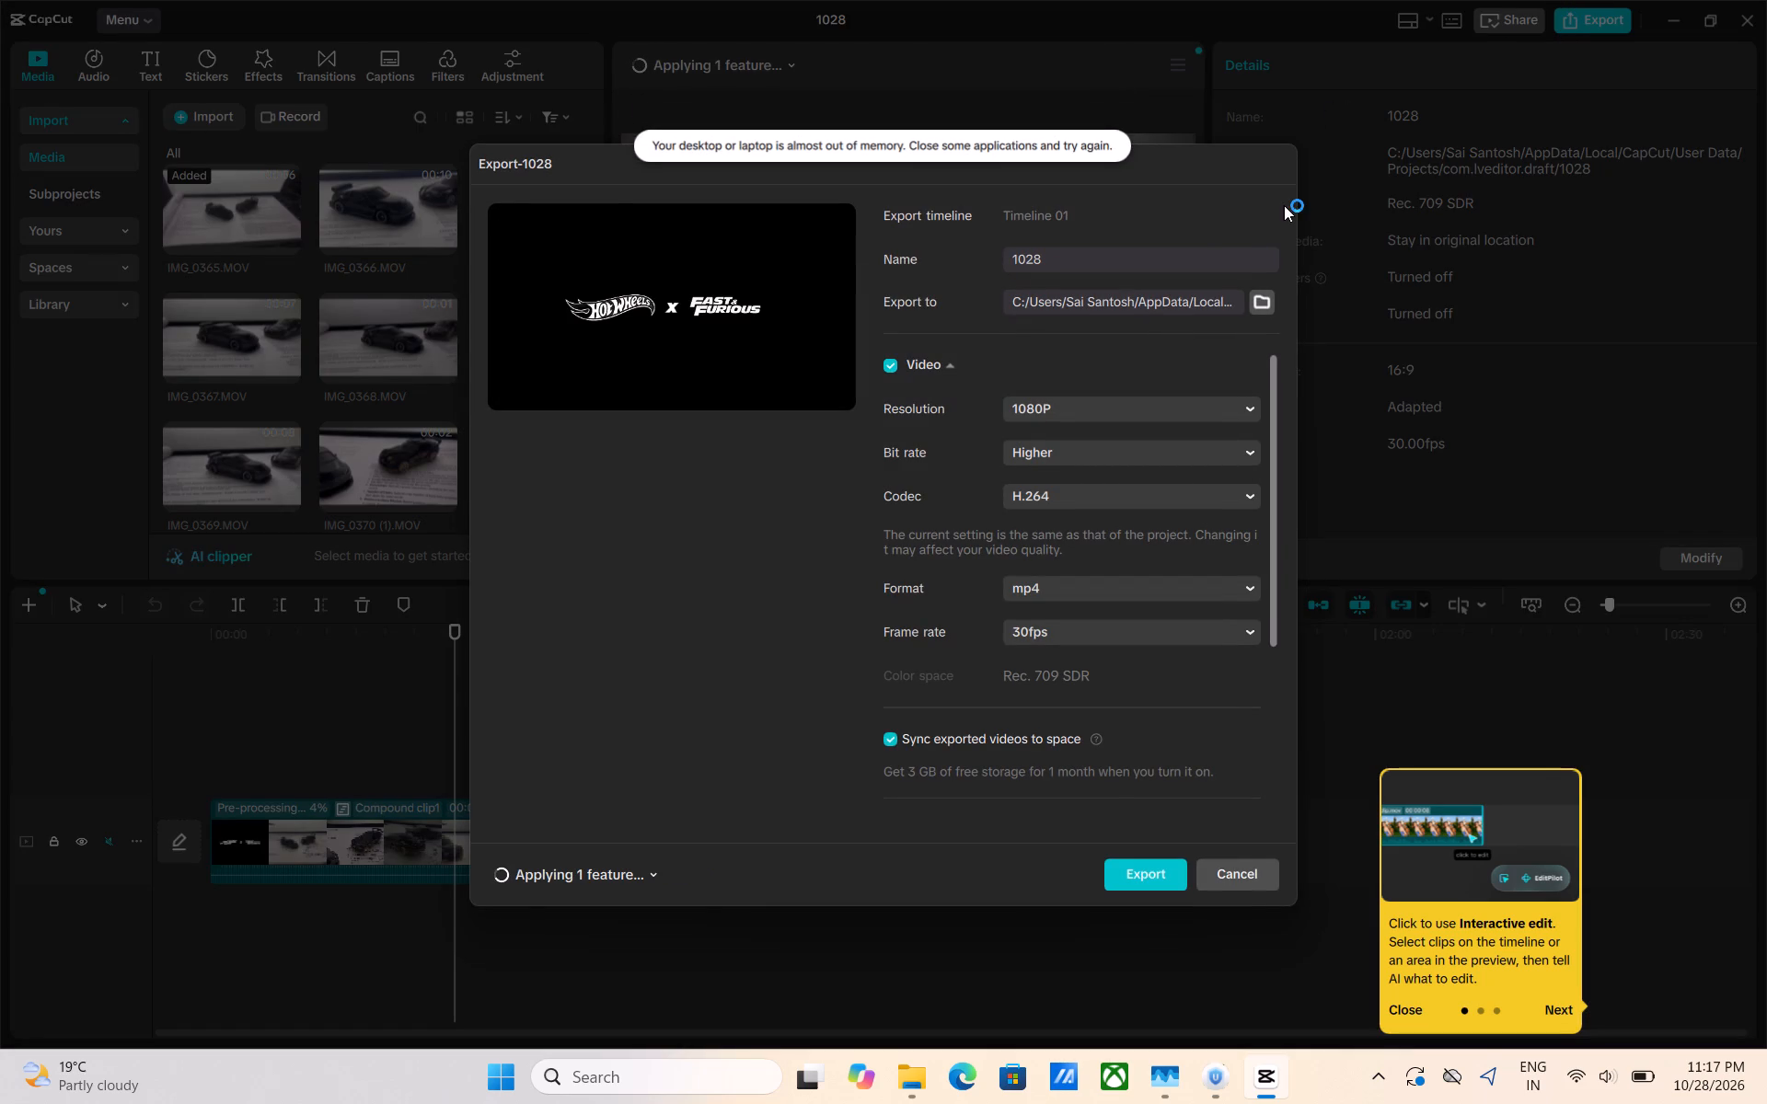
Bring up the UrbanVPN window to check the Russia connection, and minimize it to return to the export settings.
click(1222, 1075)
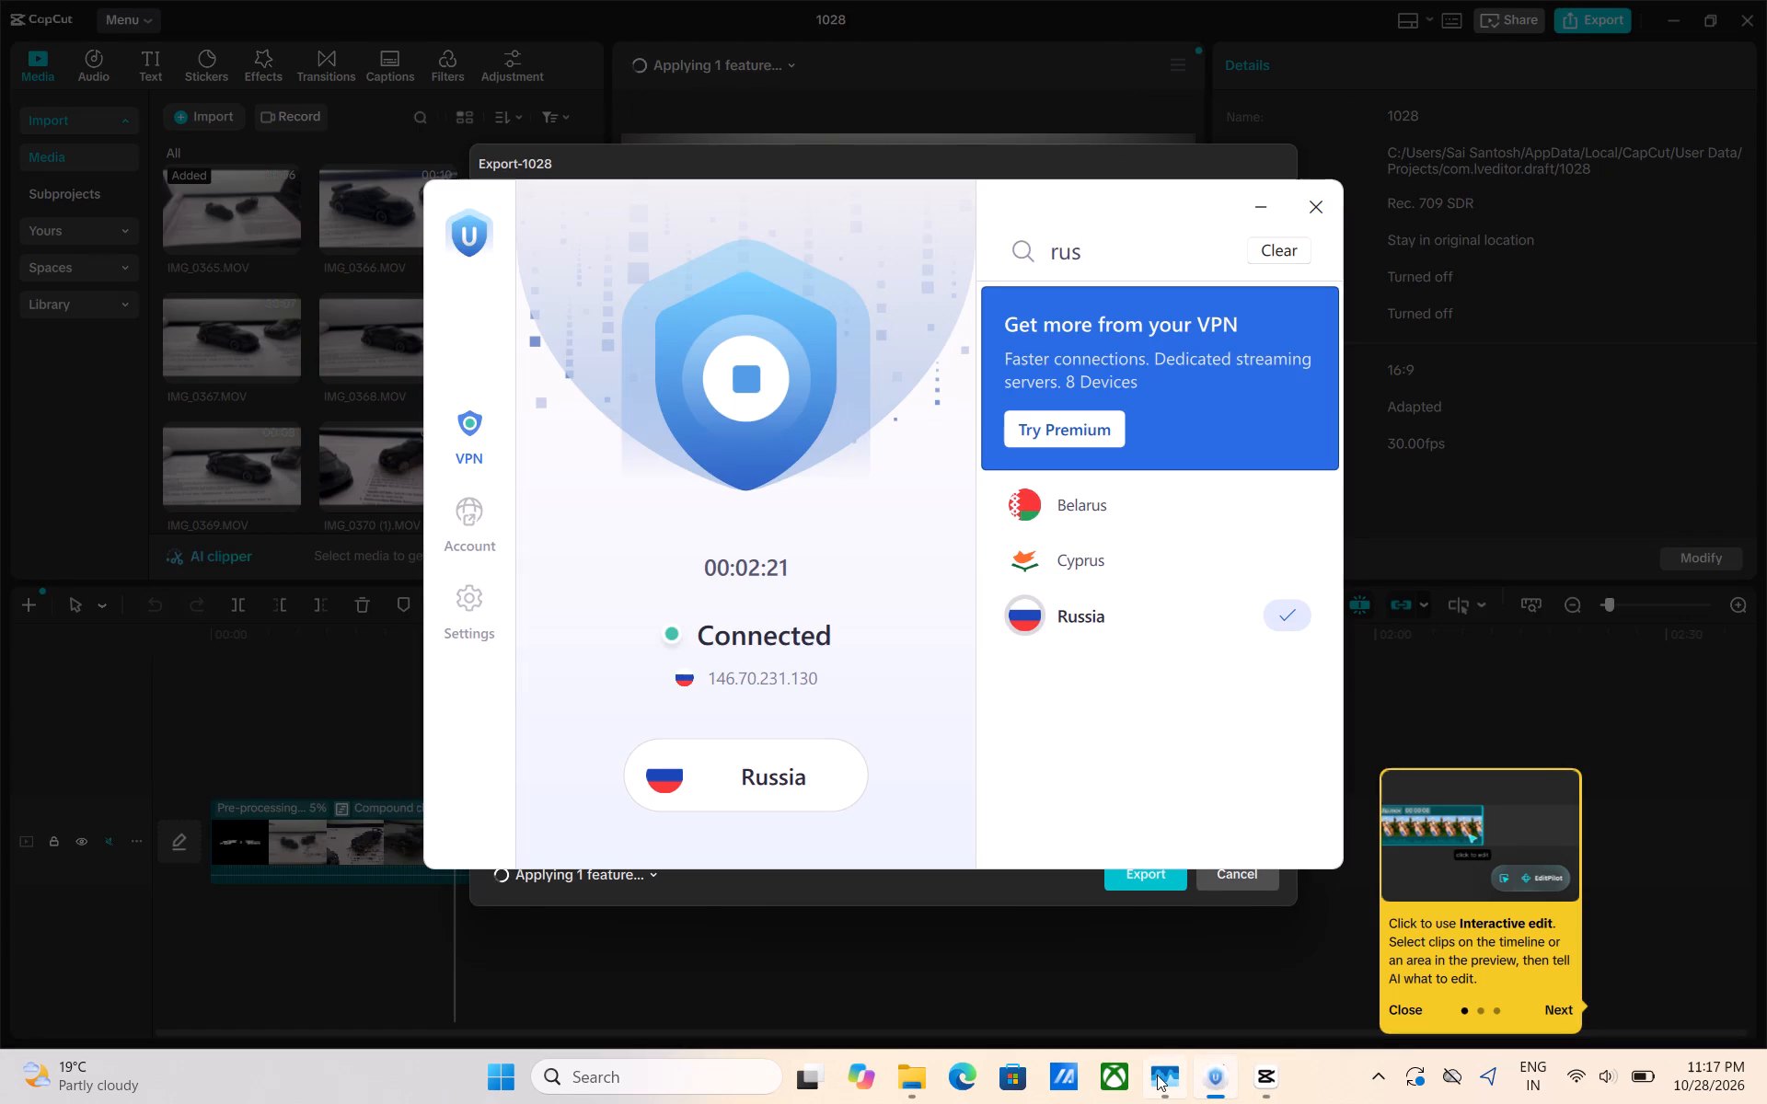
click(1157, 1075)
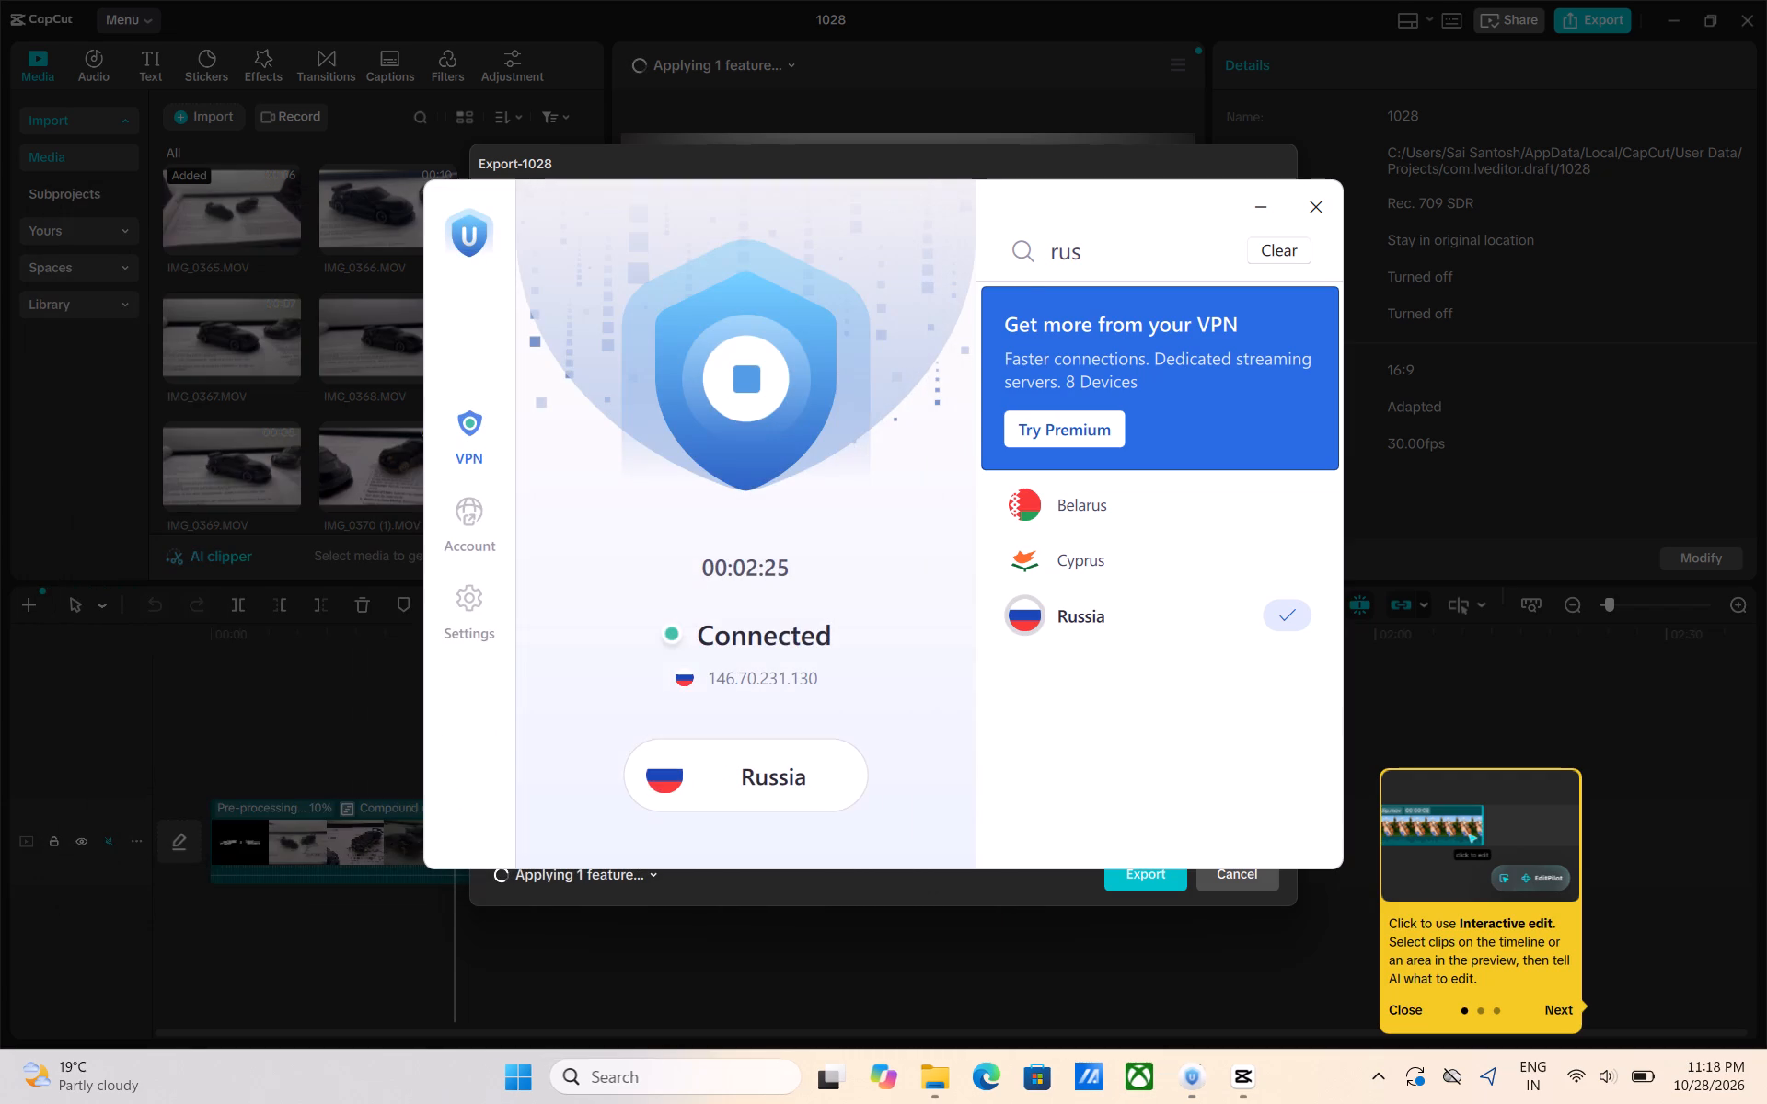
click(1248, 204)
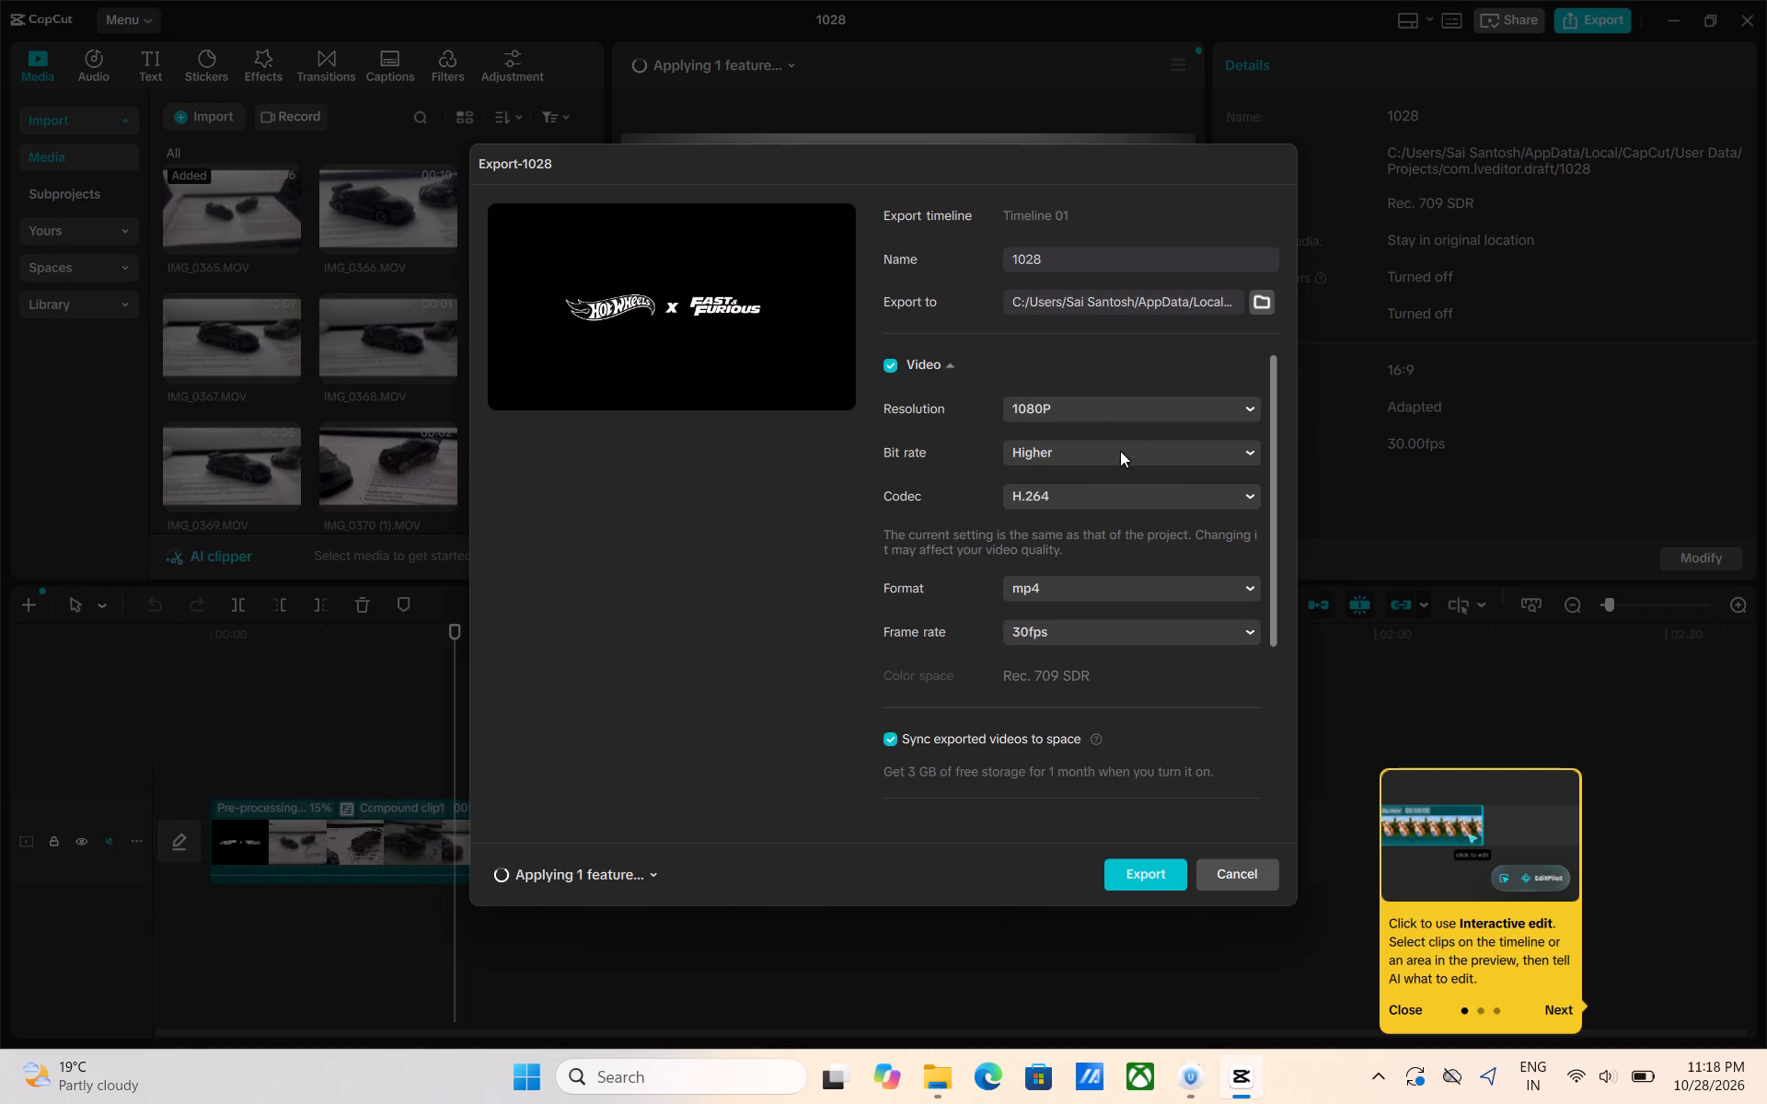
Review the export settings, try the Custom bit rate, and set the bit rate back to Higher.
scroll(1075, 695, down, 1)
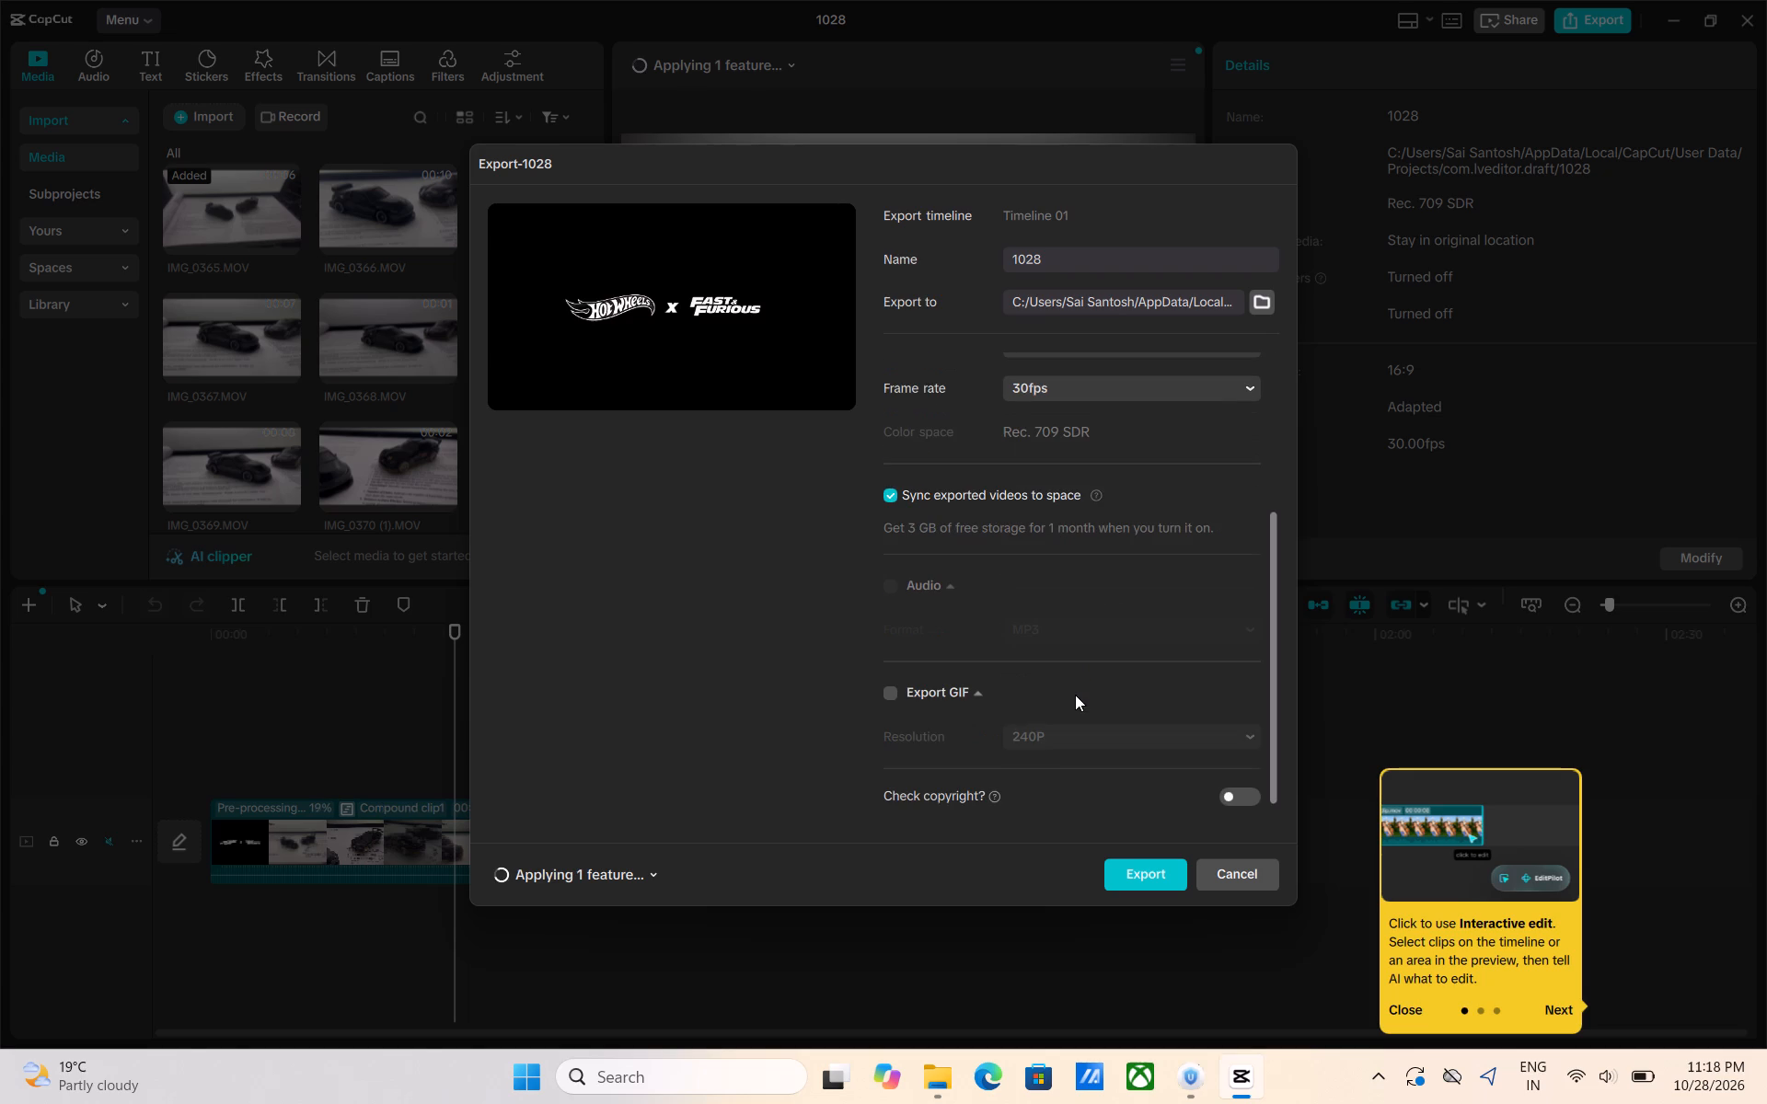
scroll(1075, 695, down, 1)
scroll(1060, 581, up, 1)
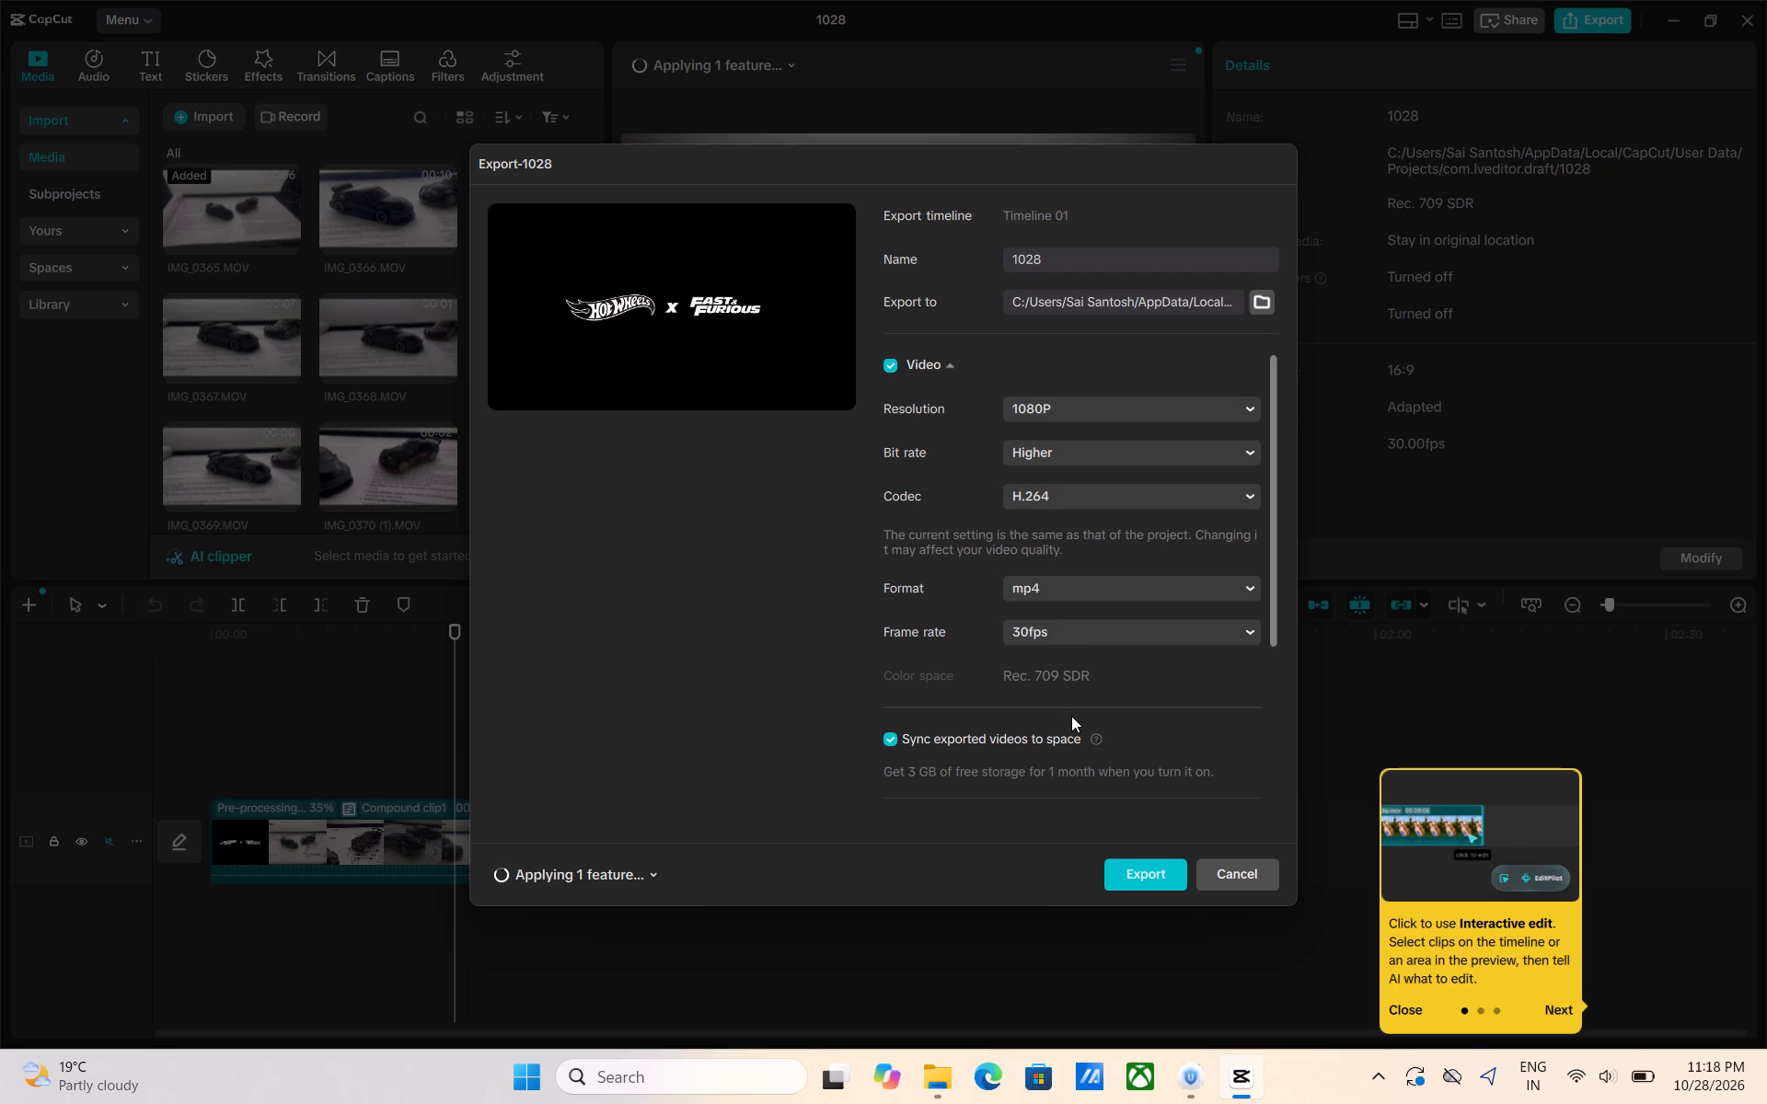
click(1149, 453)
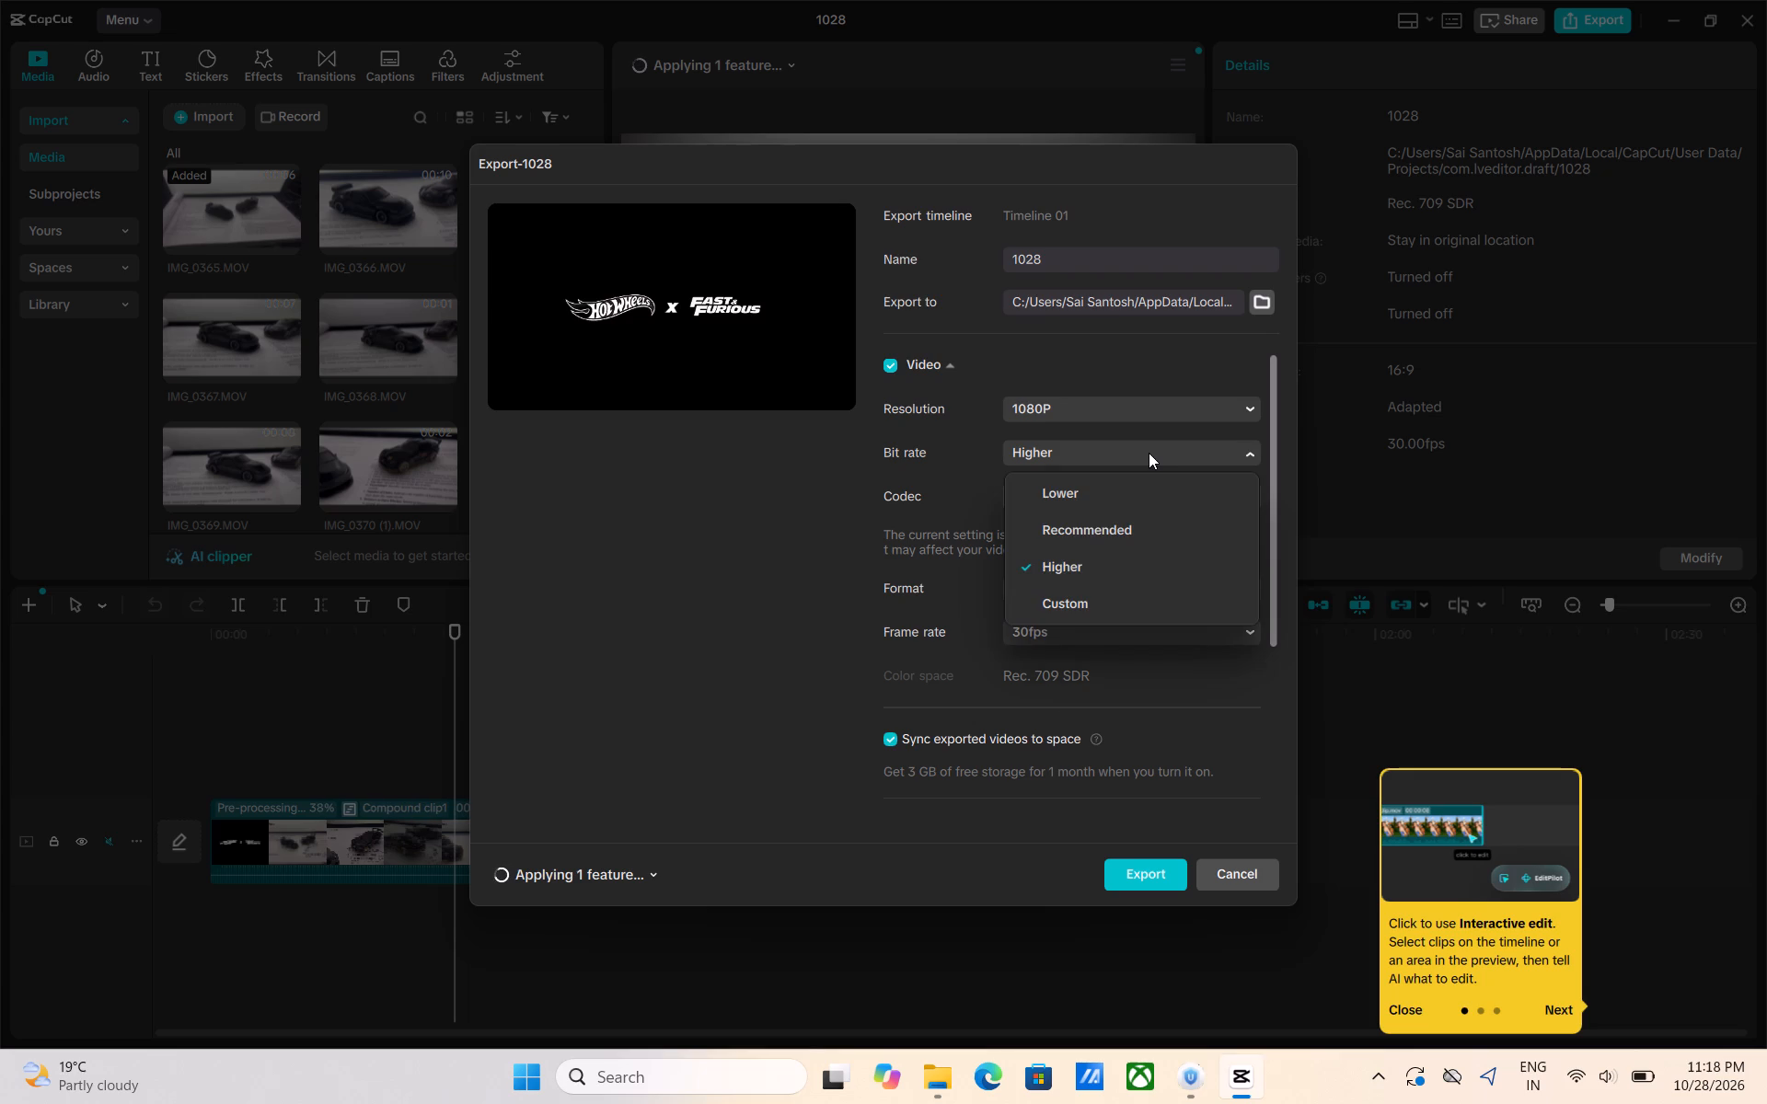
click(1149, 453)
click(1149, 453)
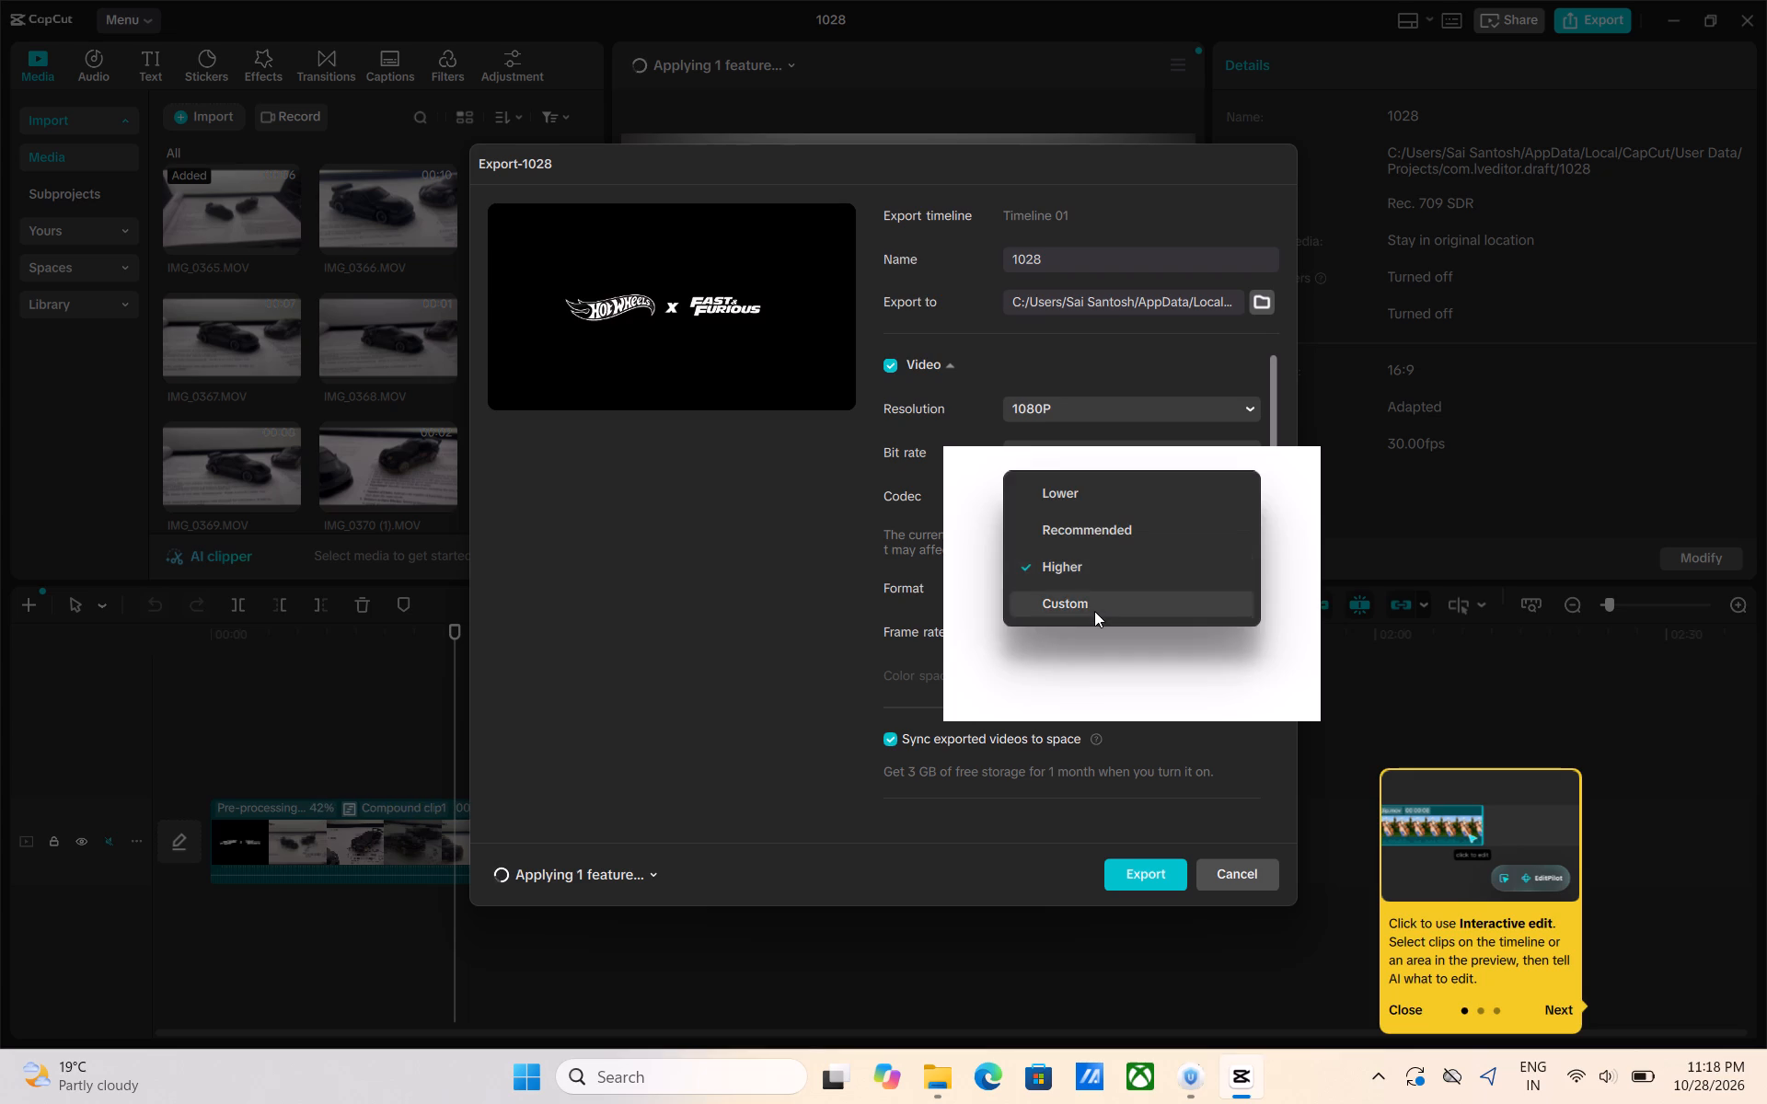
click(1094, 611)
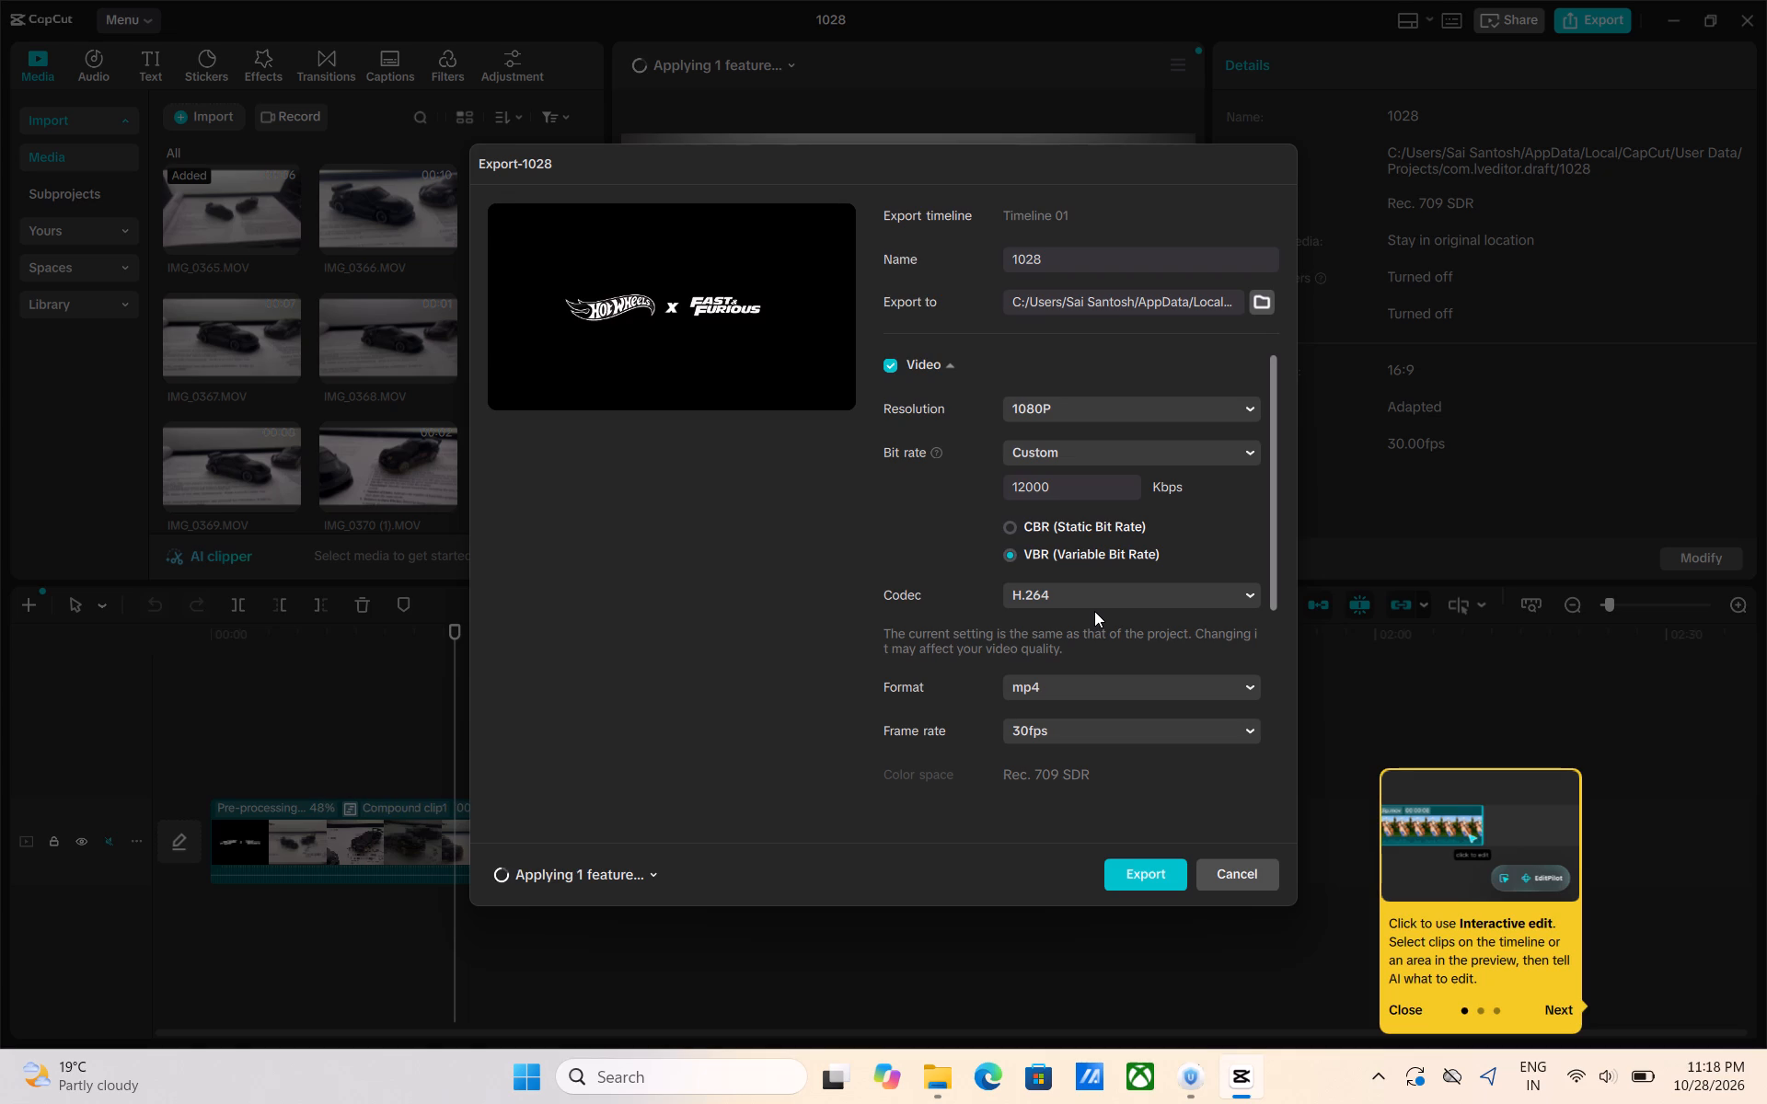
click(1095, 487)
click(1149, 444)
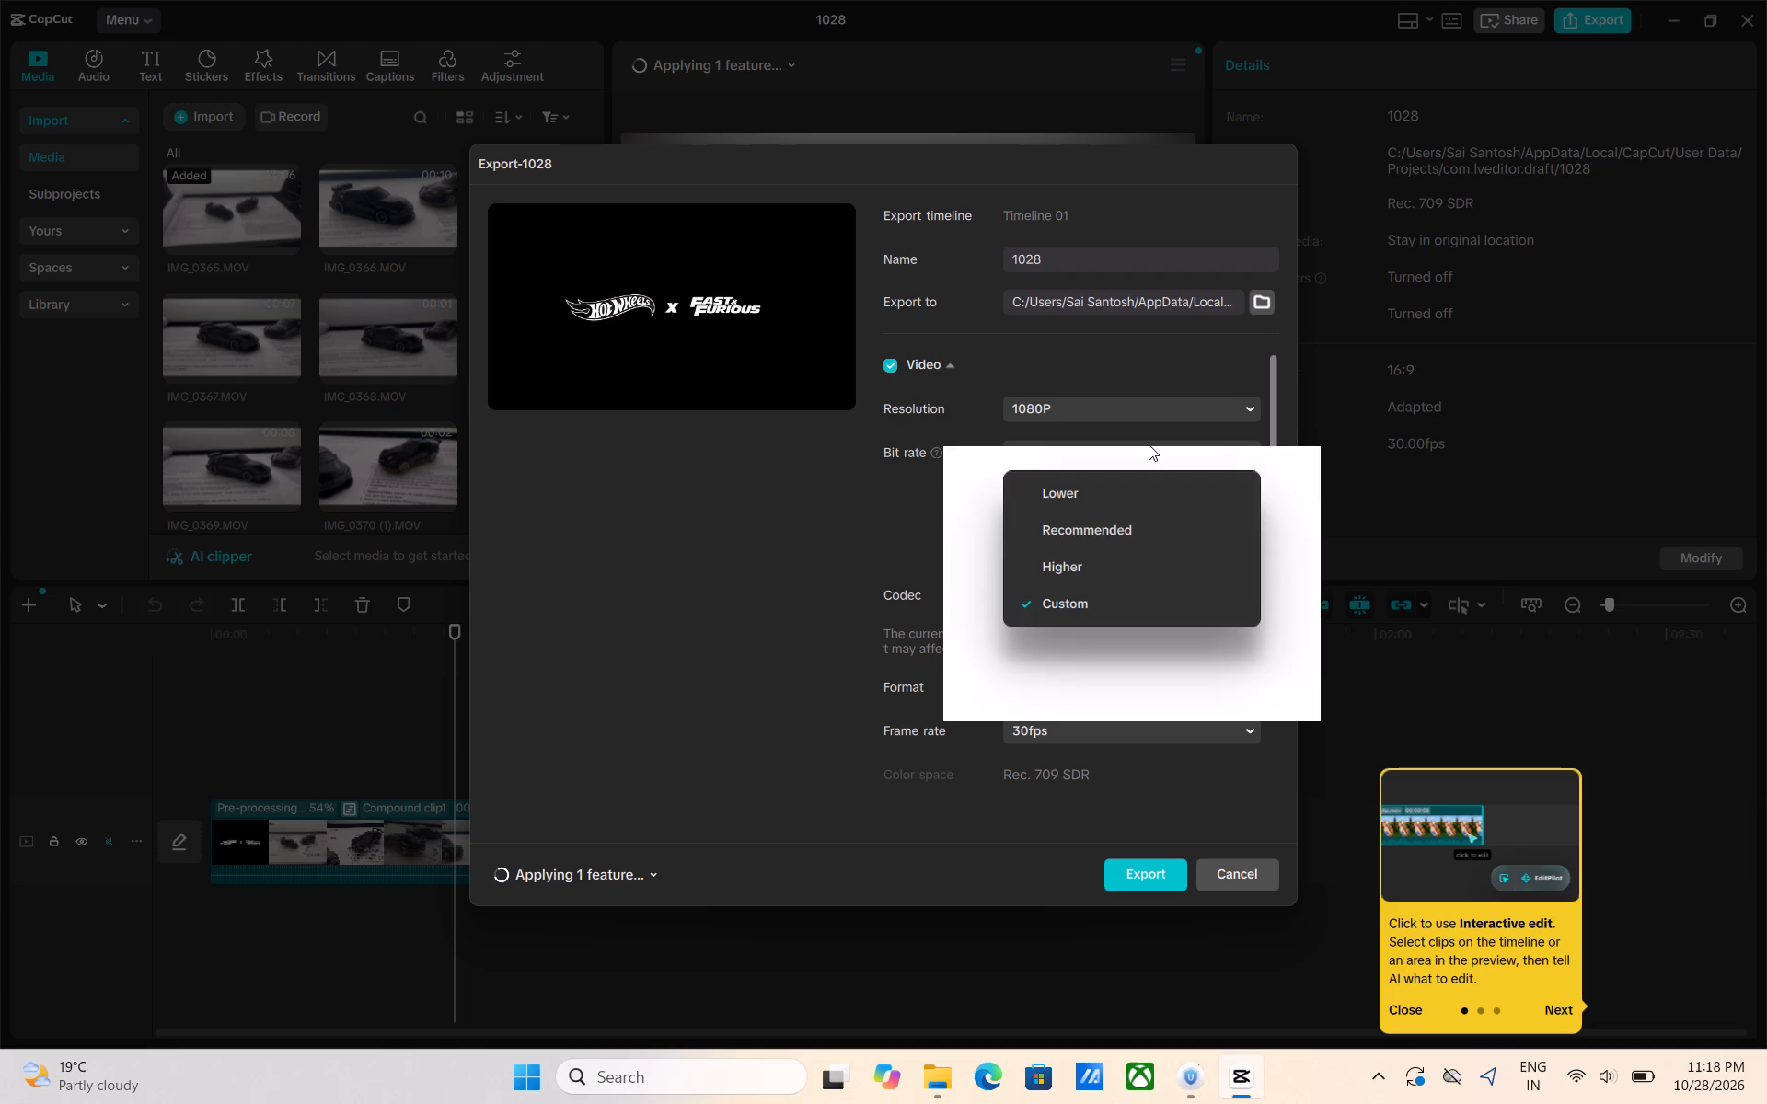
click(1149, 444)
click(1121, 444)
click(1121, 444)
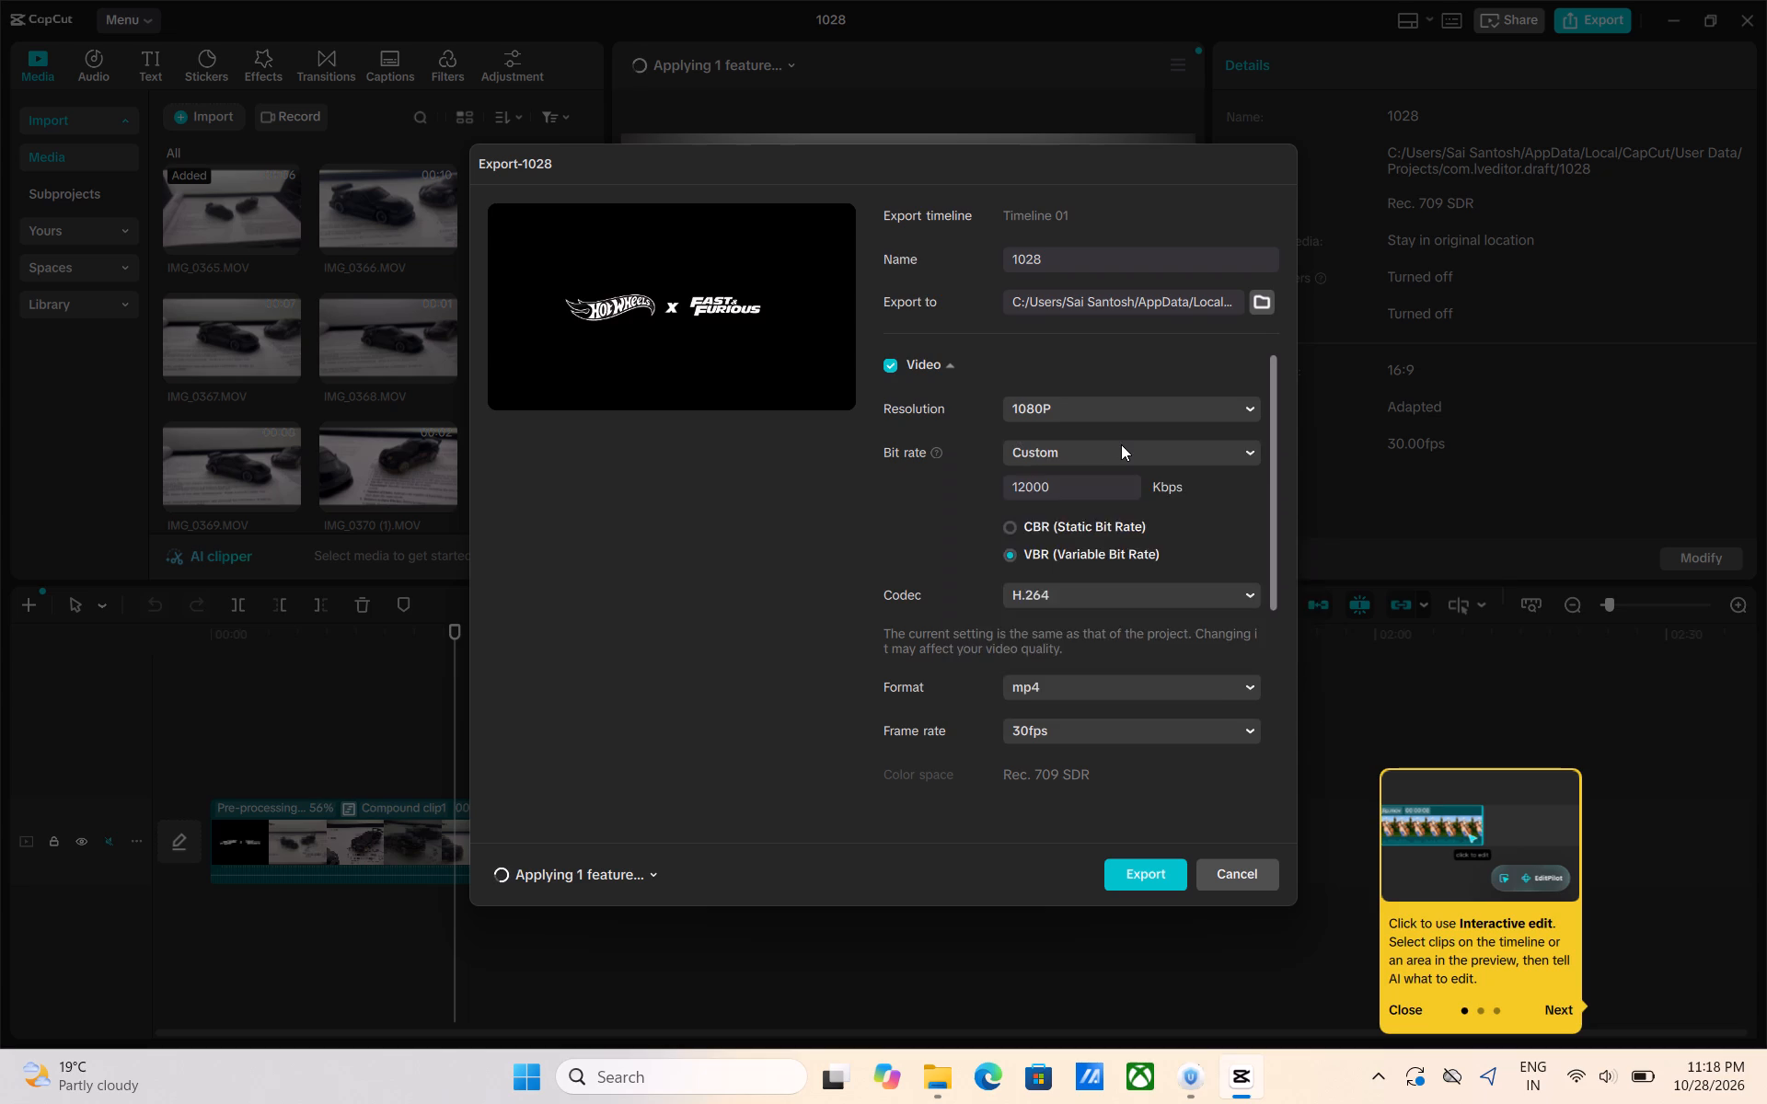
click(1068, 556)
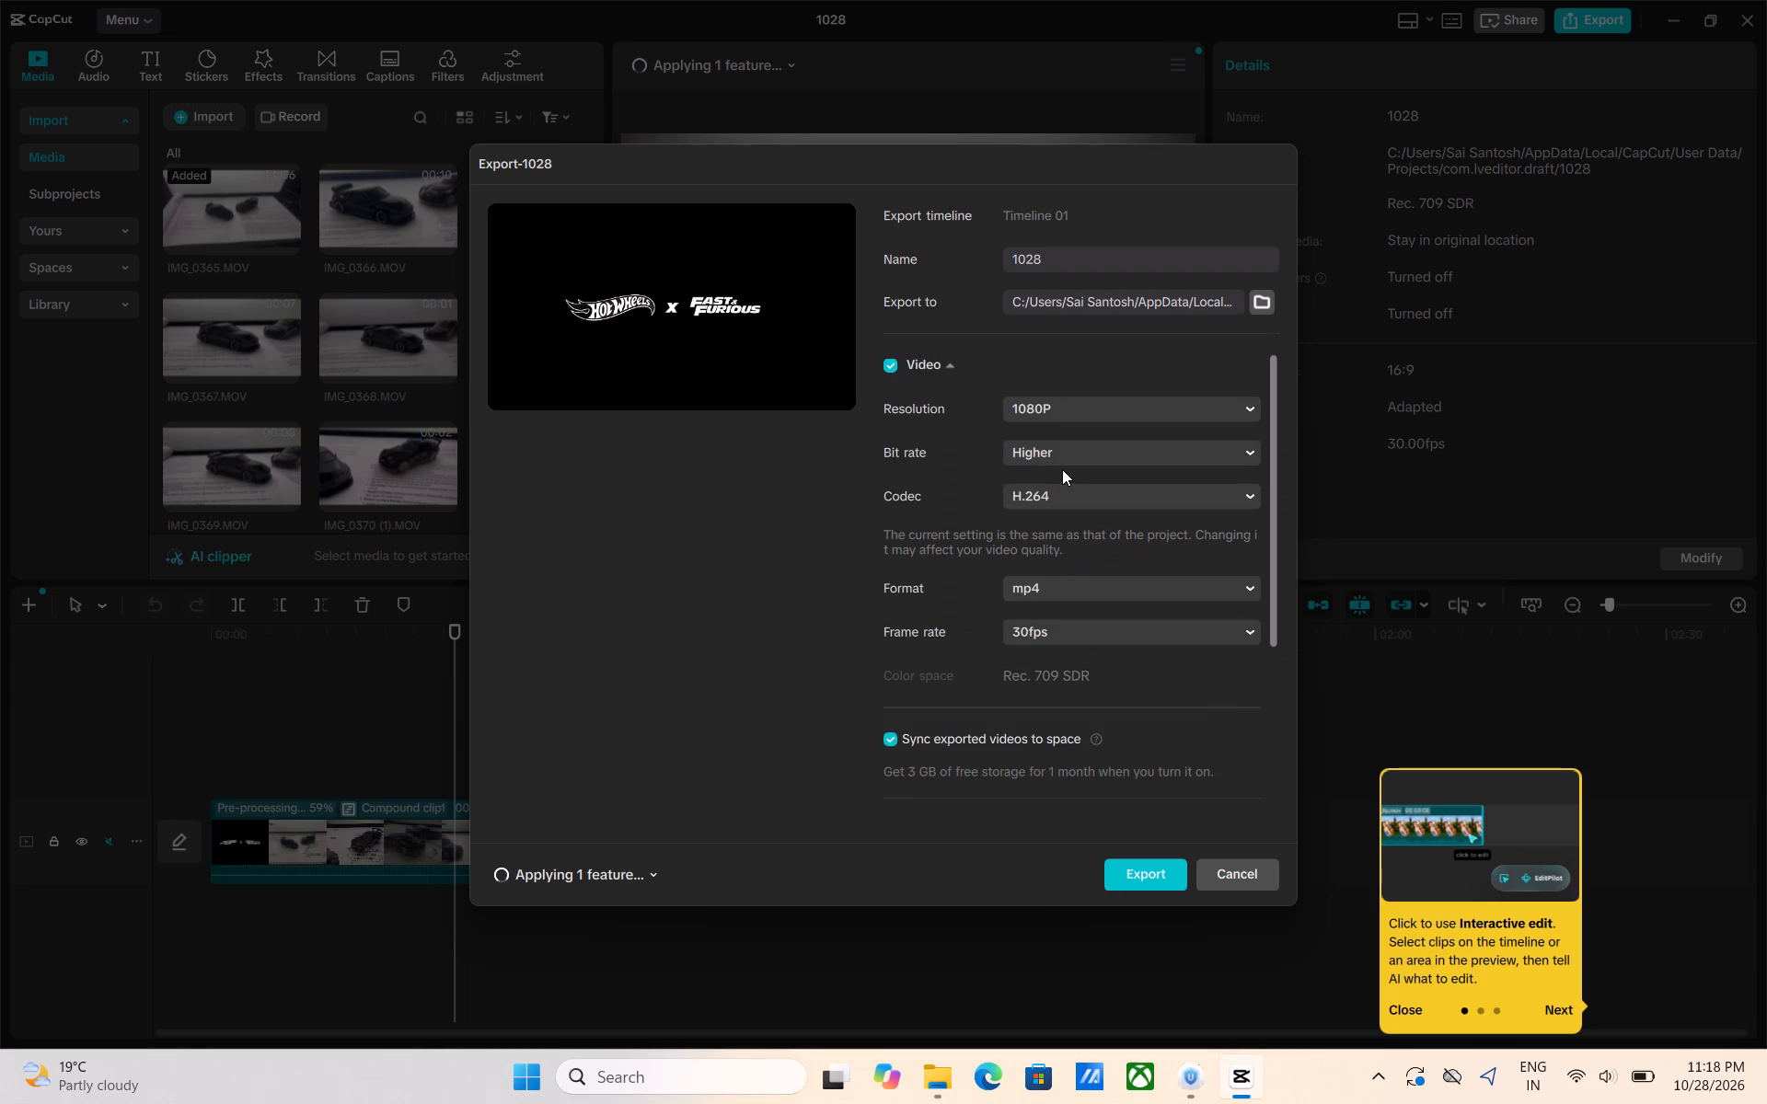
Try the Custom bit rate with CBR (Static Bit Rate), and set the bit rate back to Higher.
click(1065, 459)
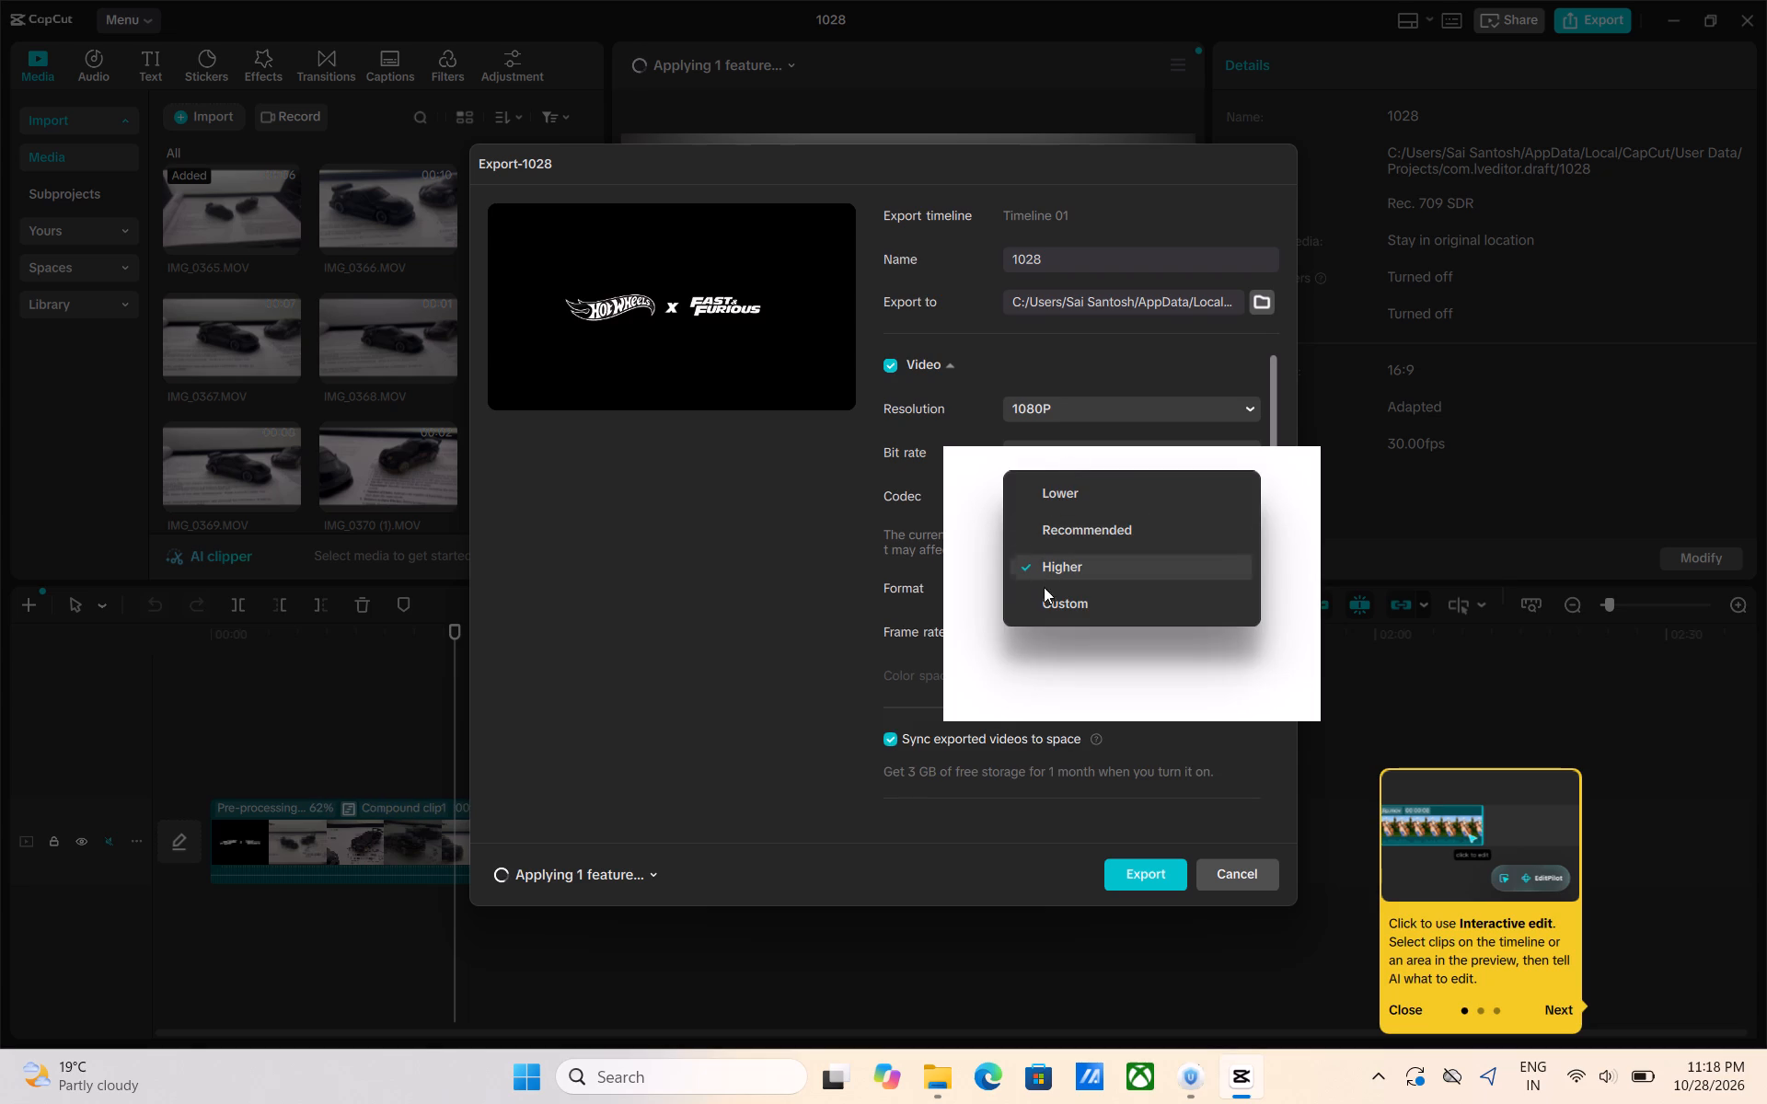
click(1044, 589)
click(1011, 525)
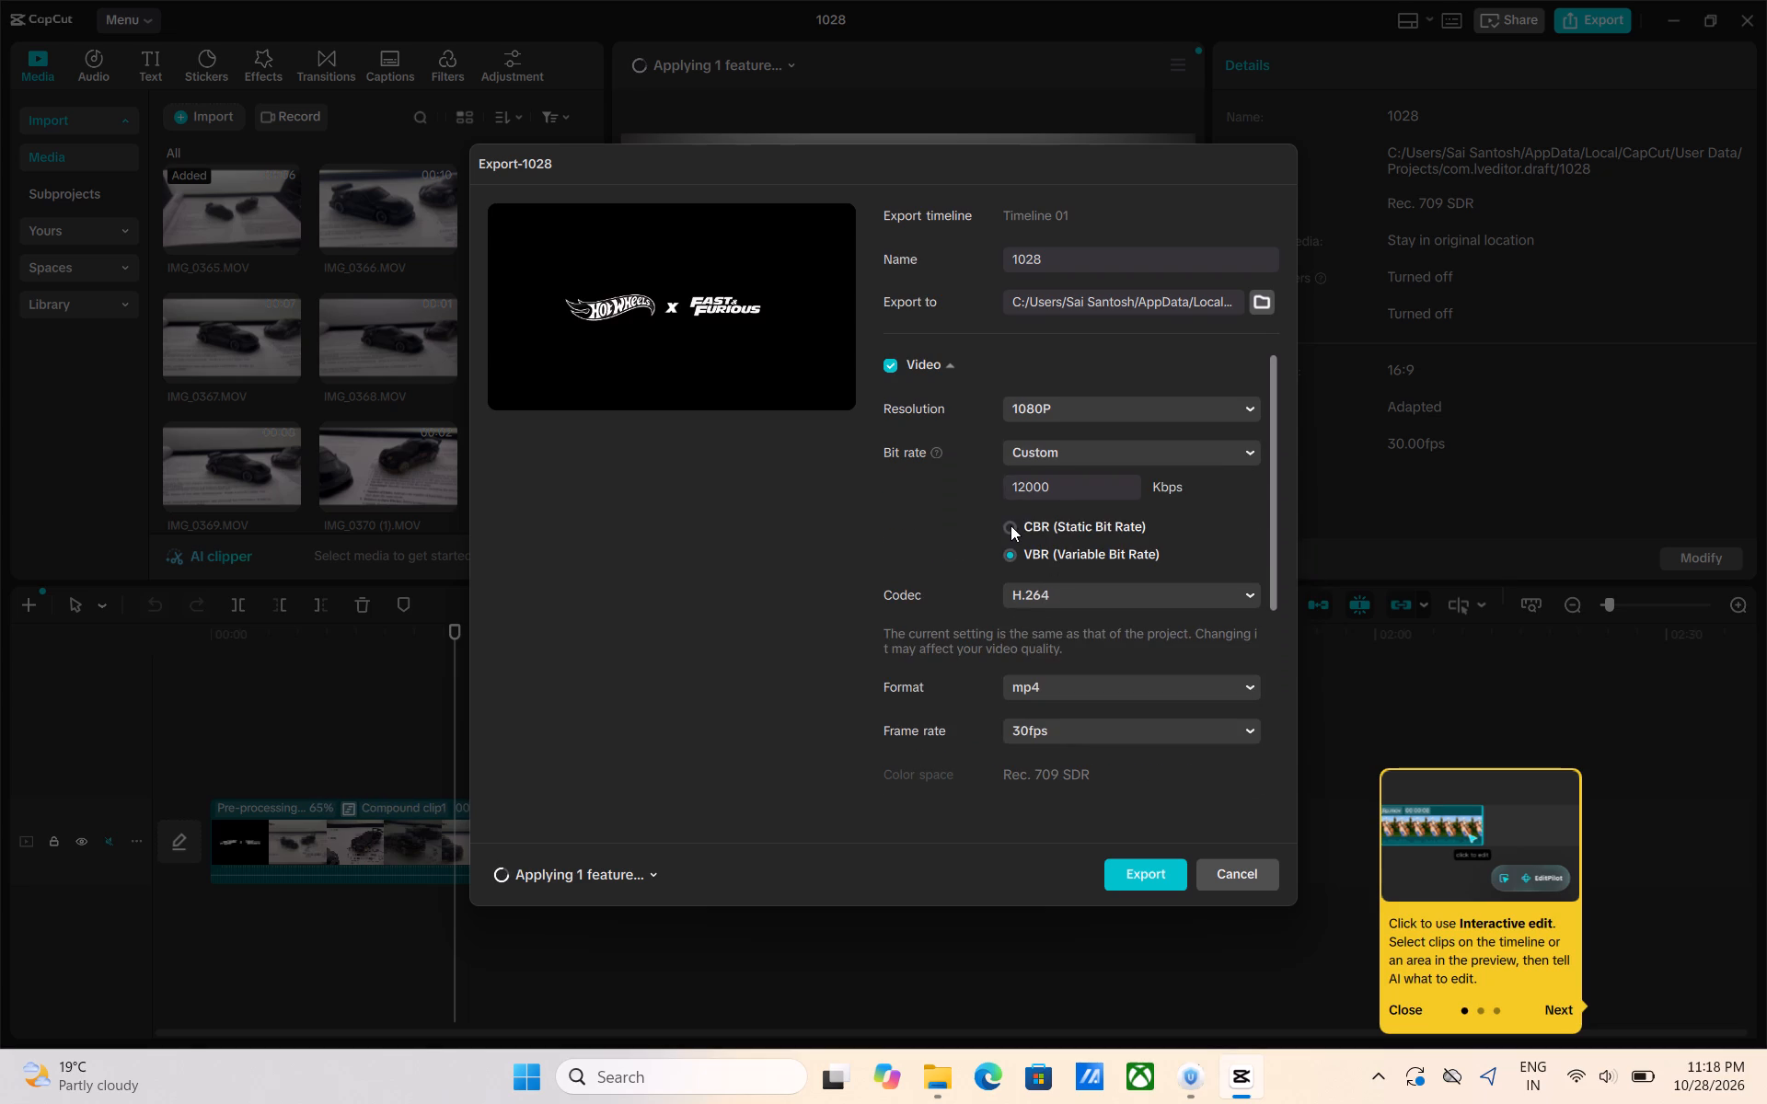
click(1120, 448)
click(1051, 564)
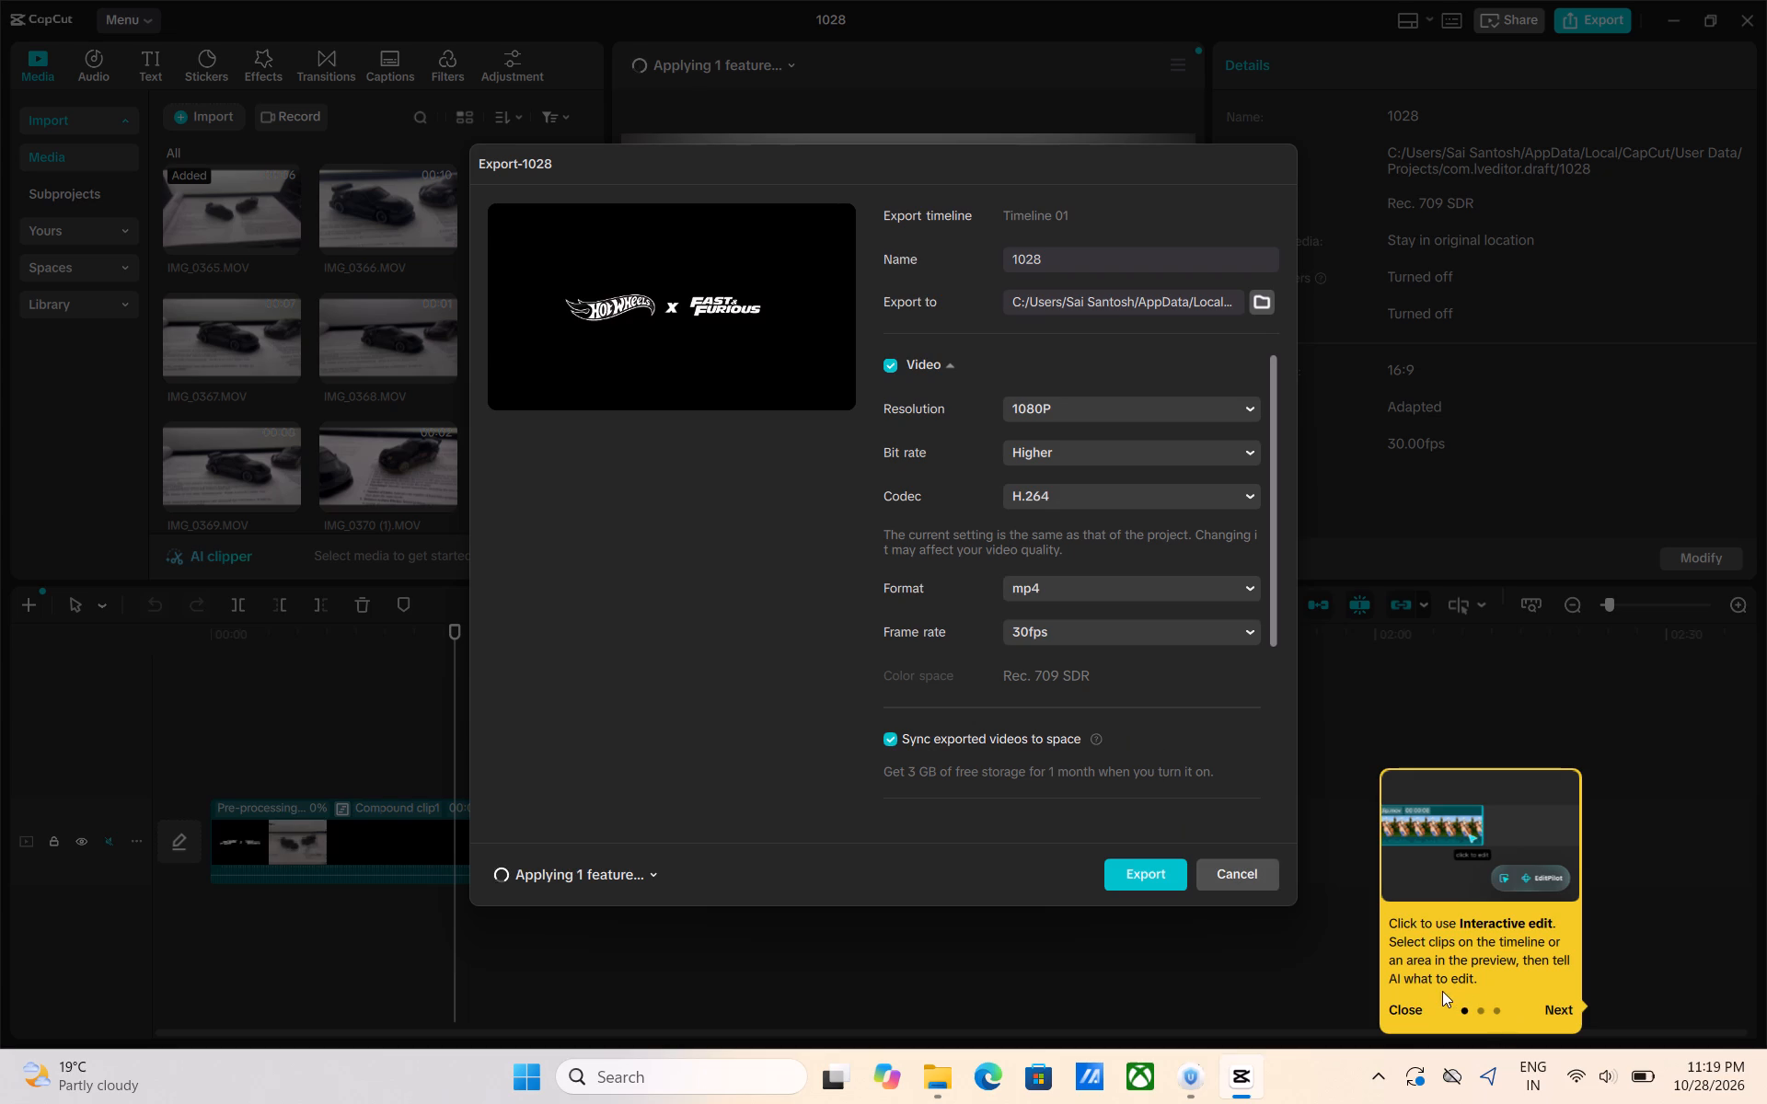
Export project 1028 as a 1080P mp4 with the Higher bit rate, and confirm exporting once the features are applied.
click(1395, 1008)
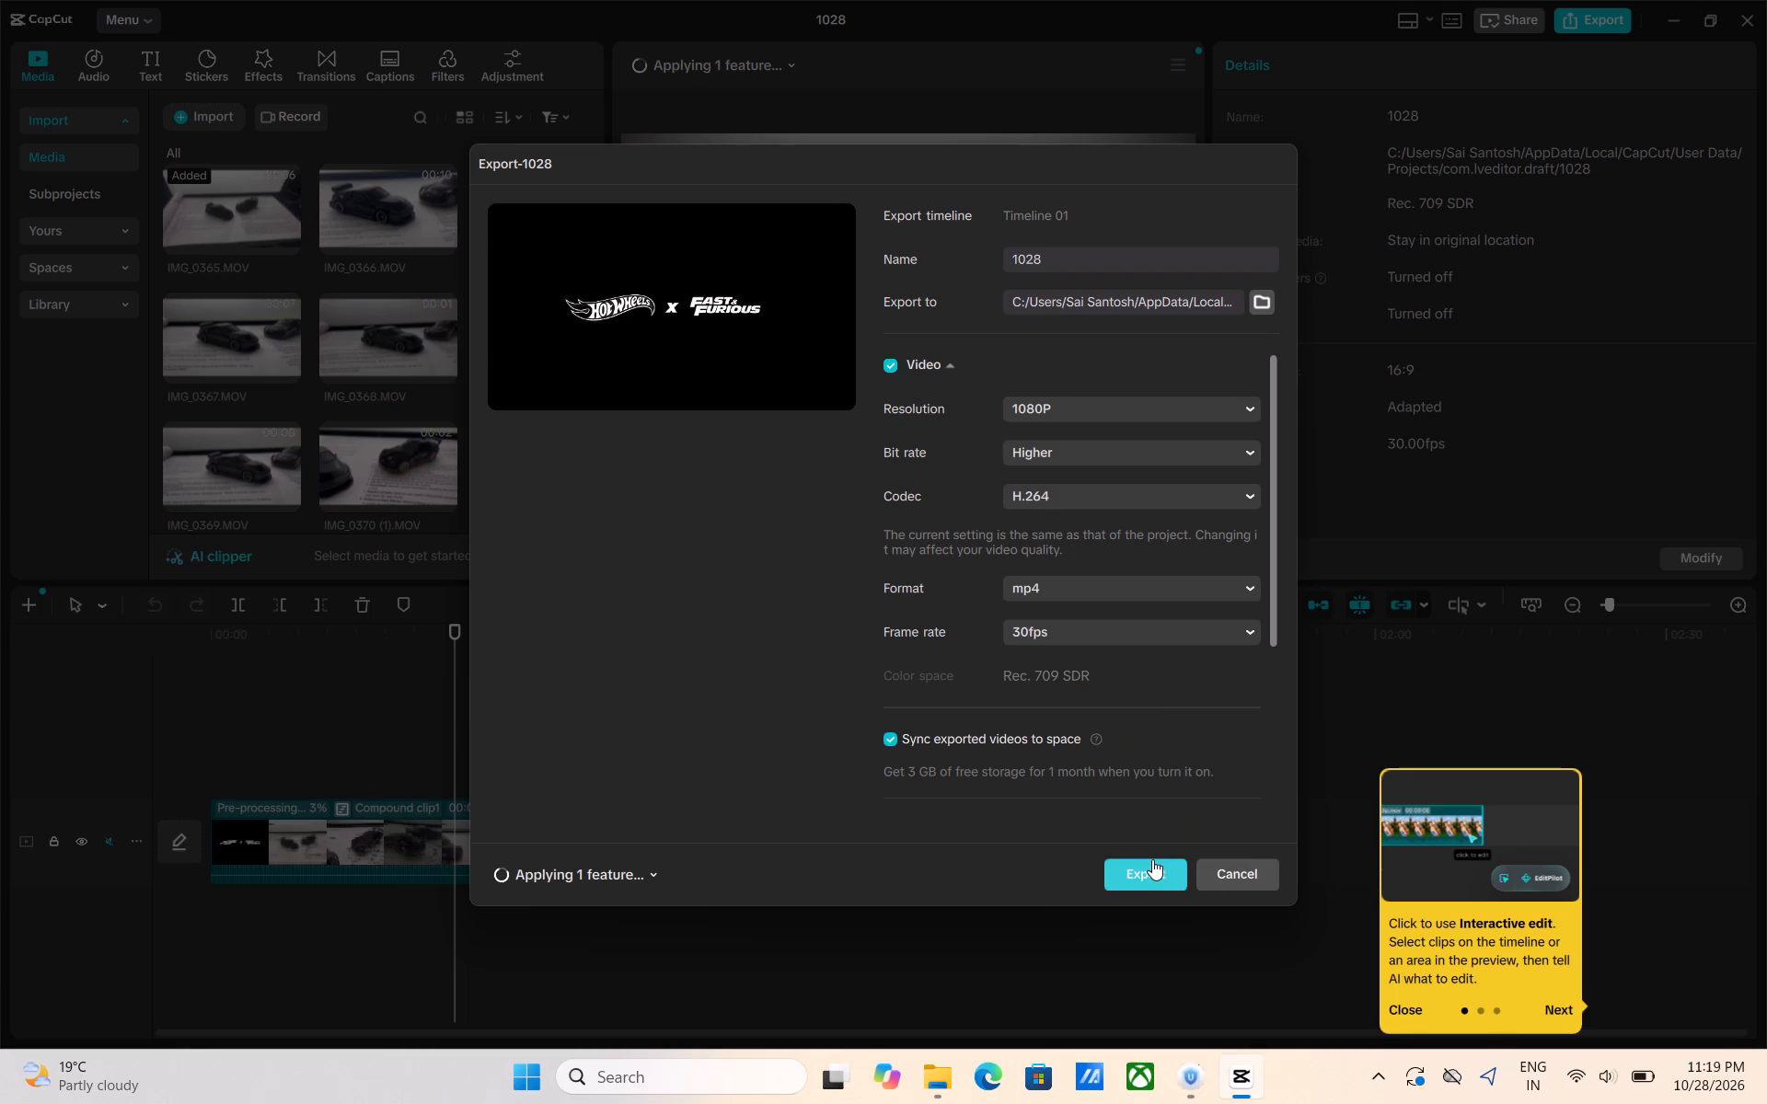
click(1152, 859)
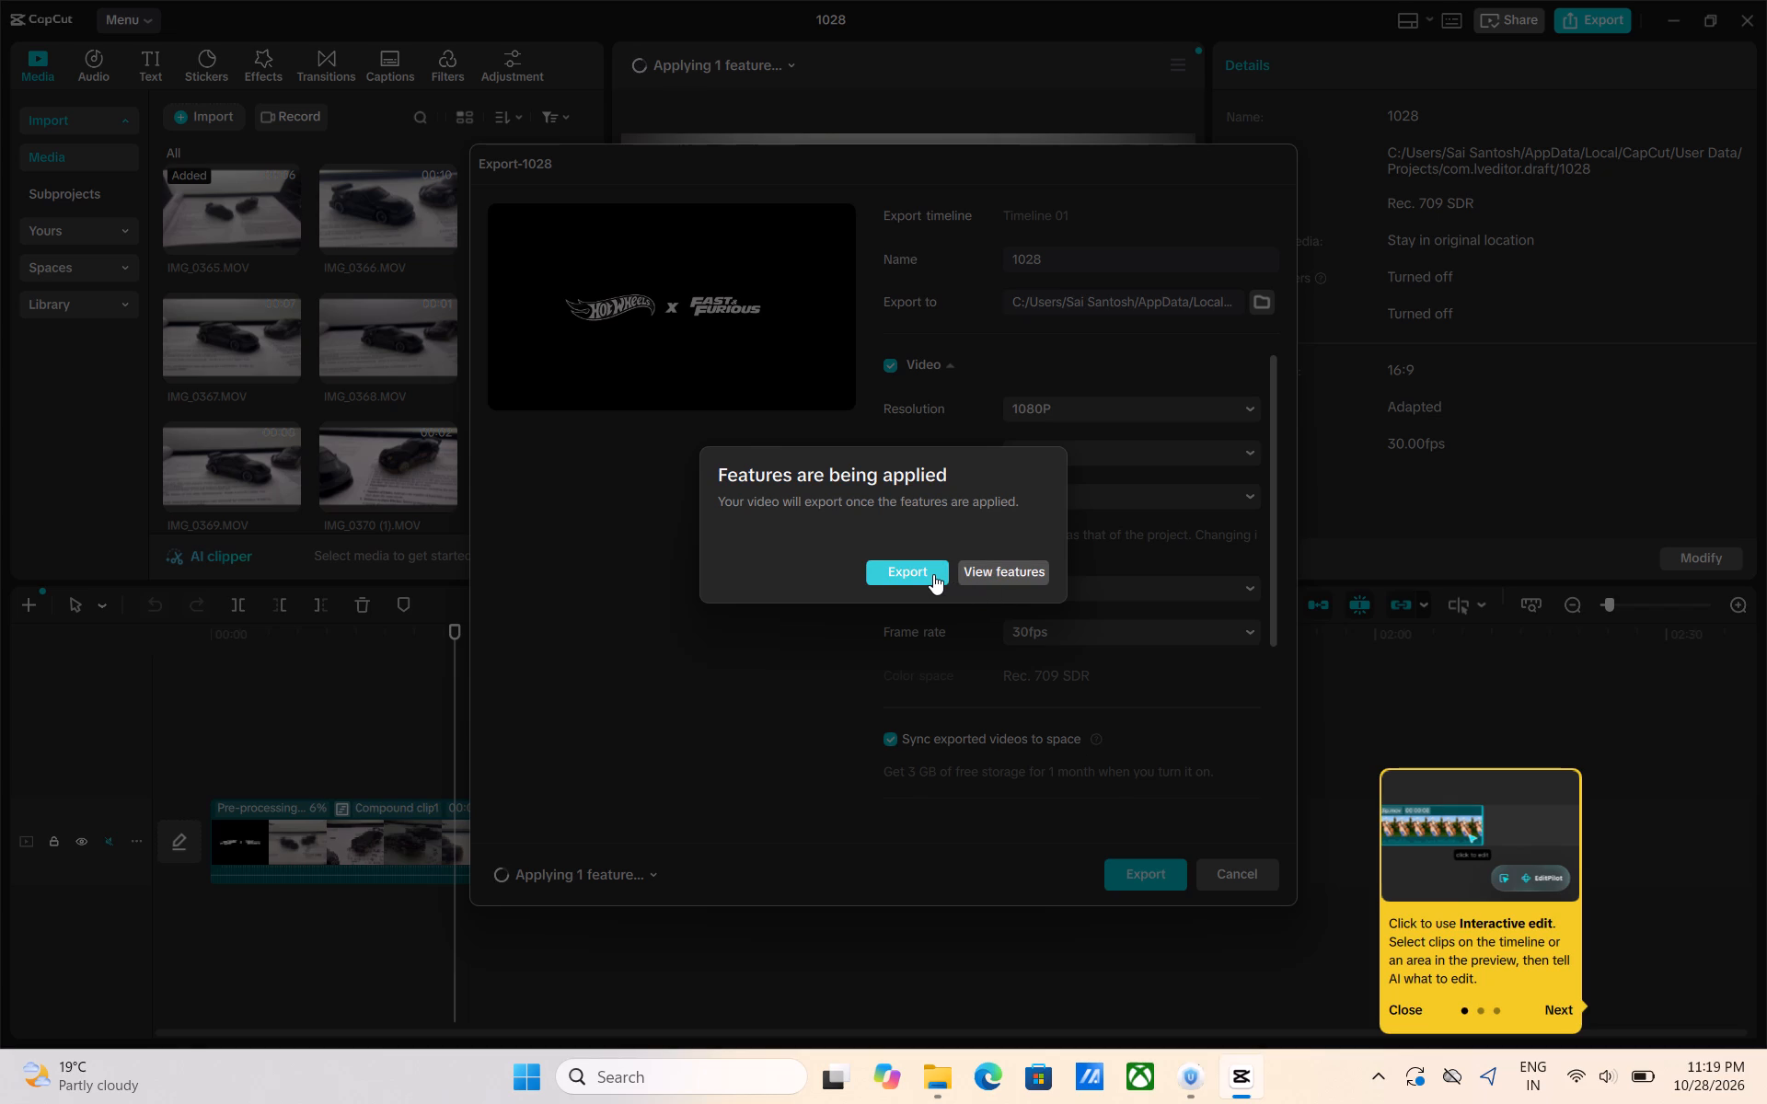
click(933, 574)
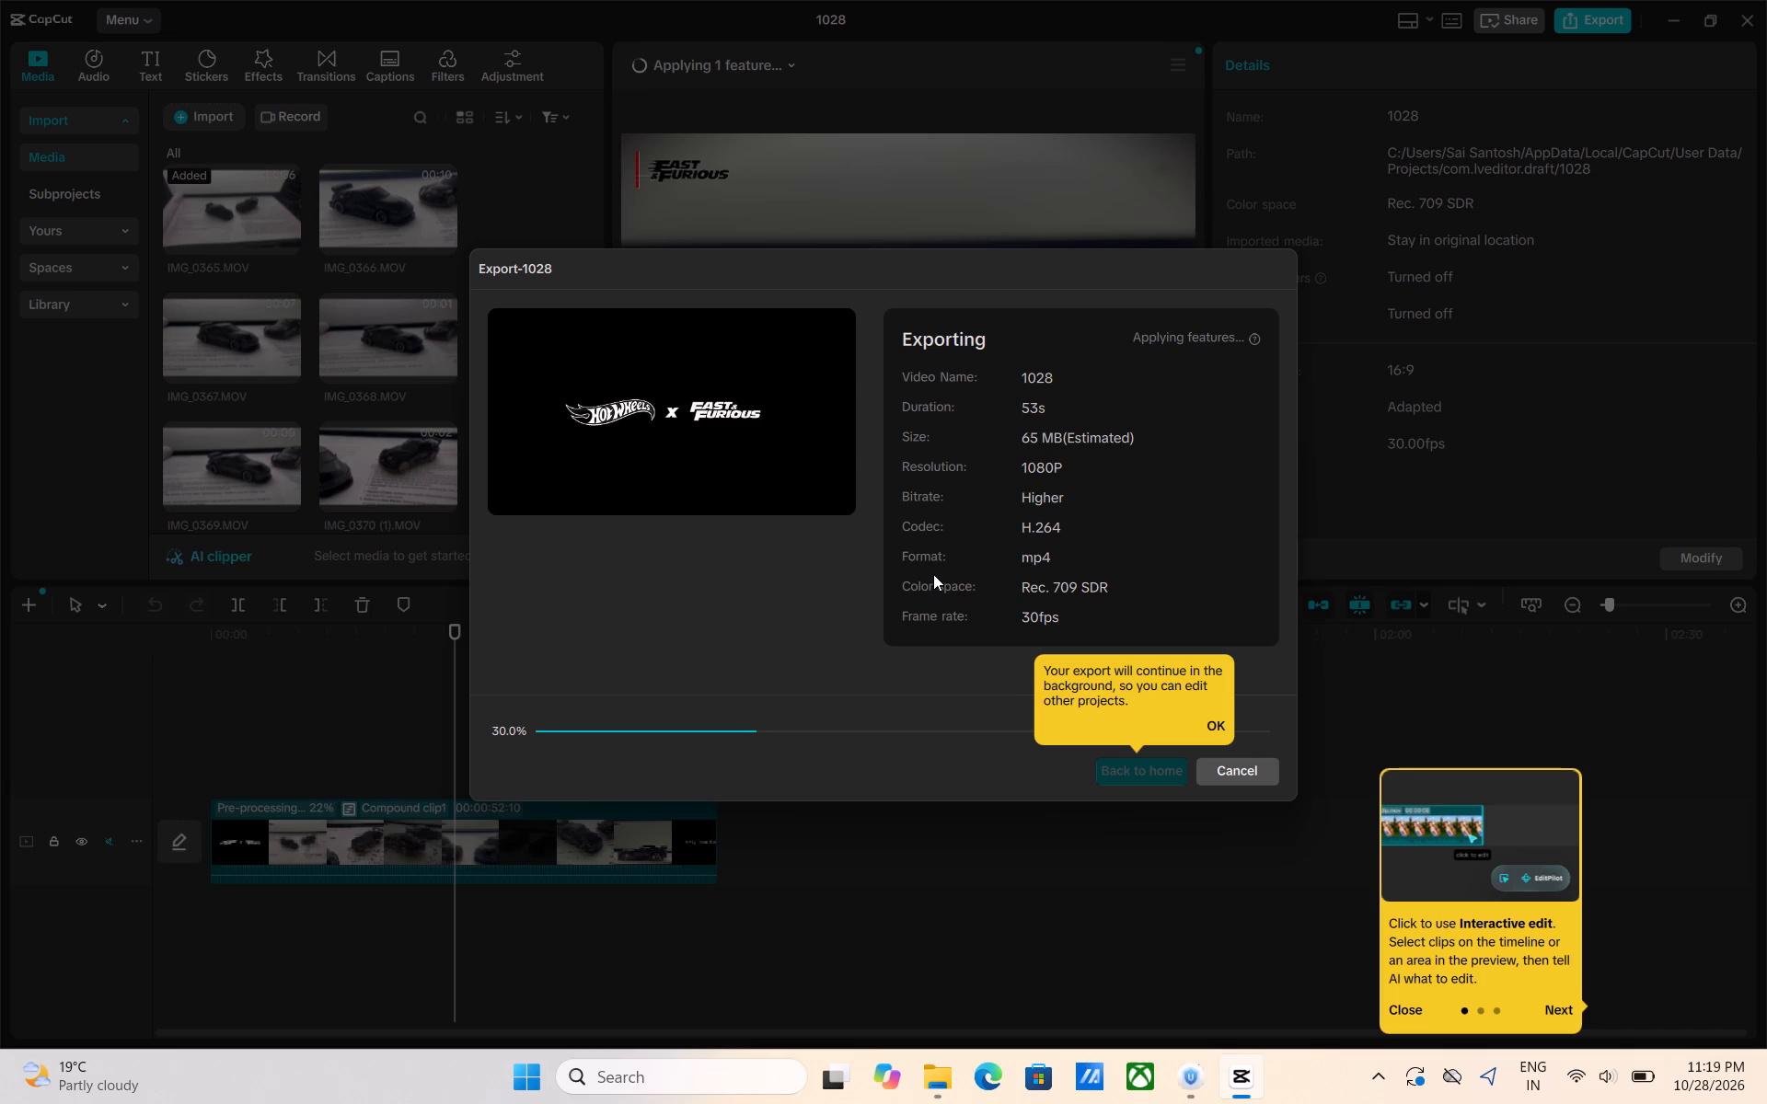
Show the hidden system tray icons of Windows.
click(1368, 1069)
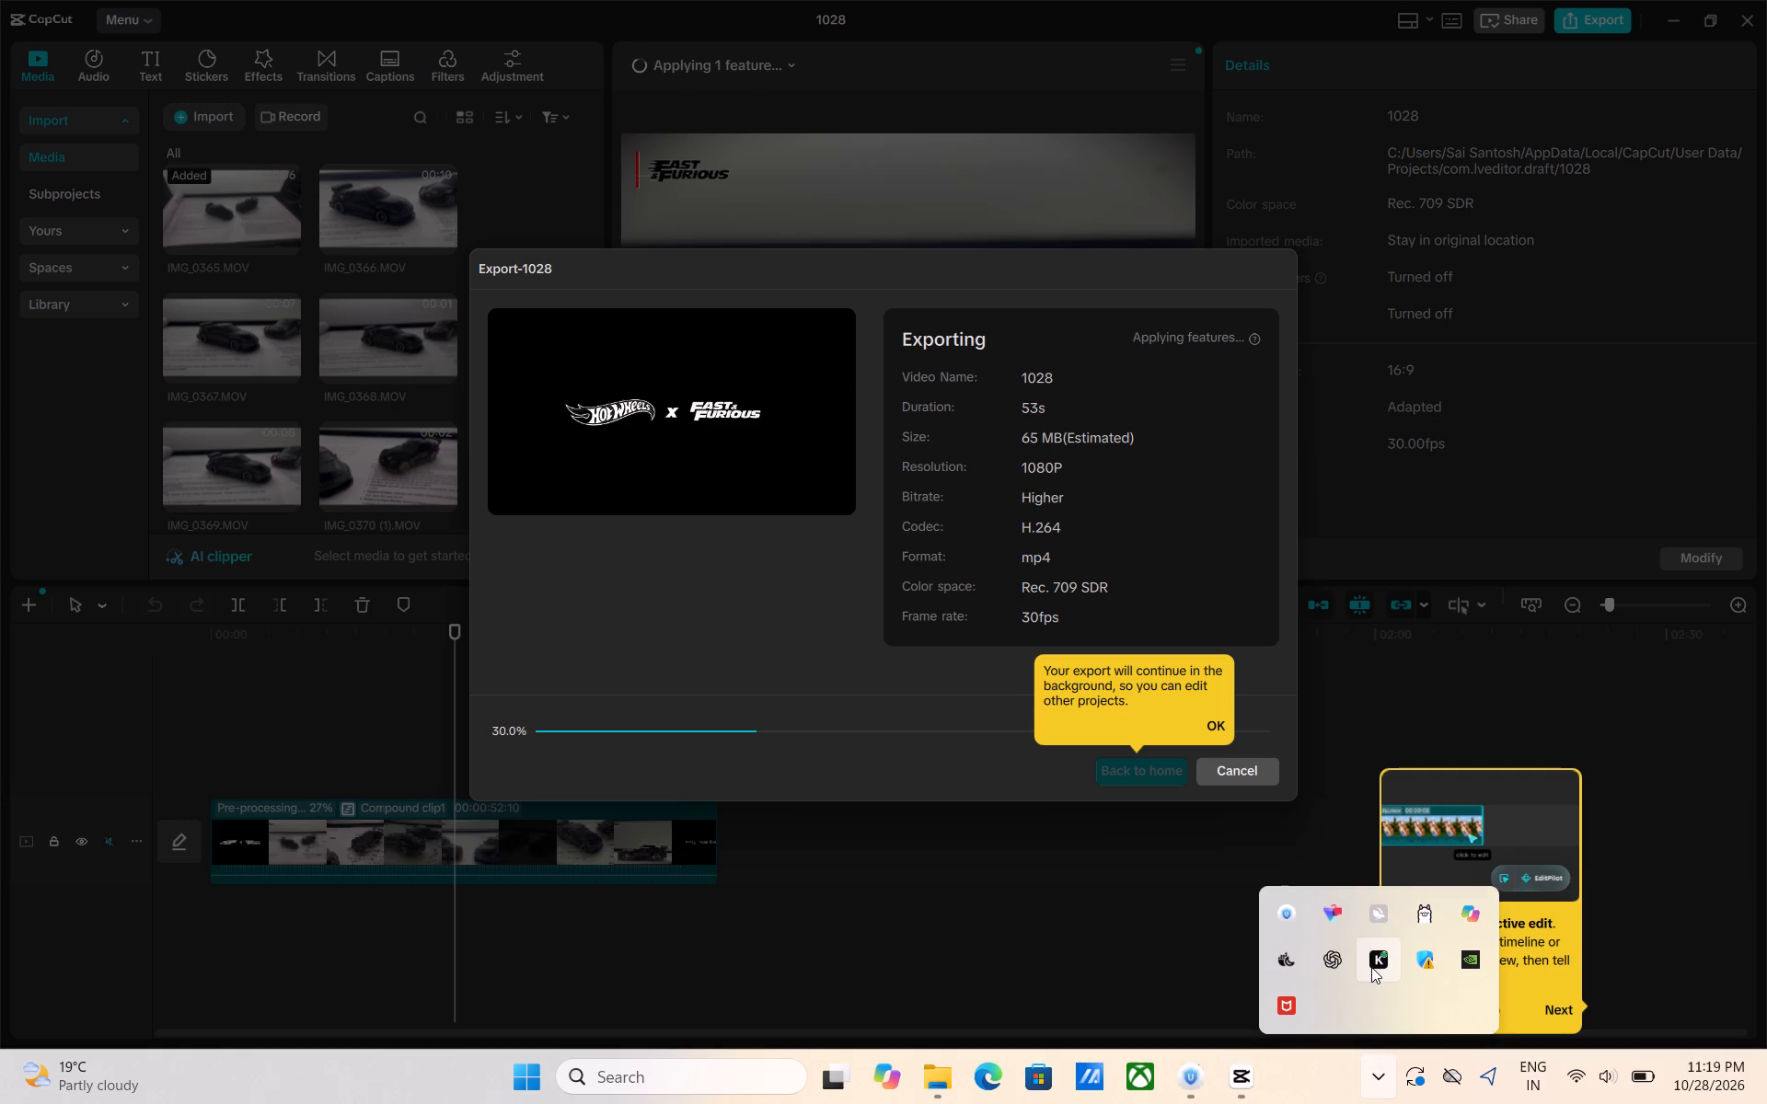
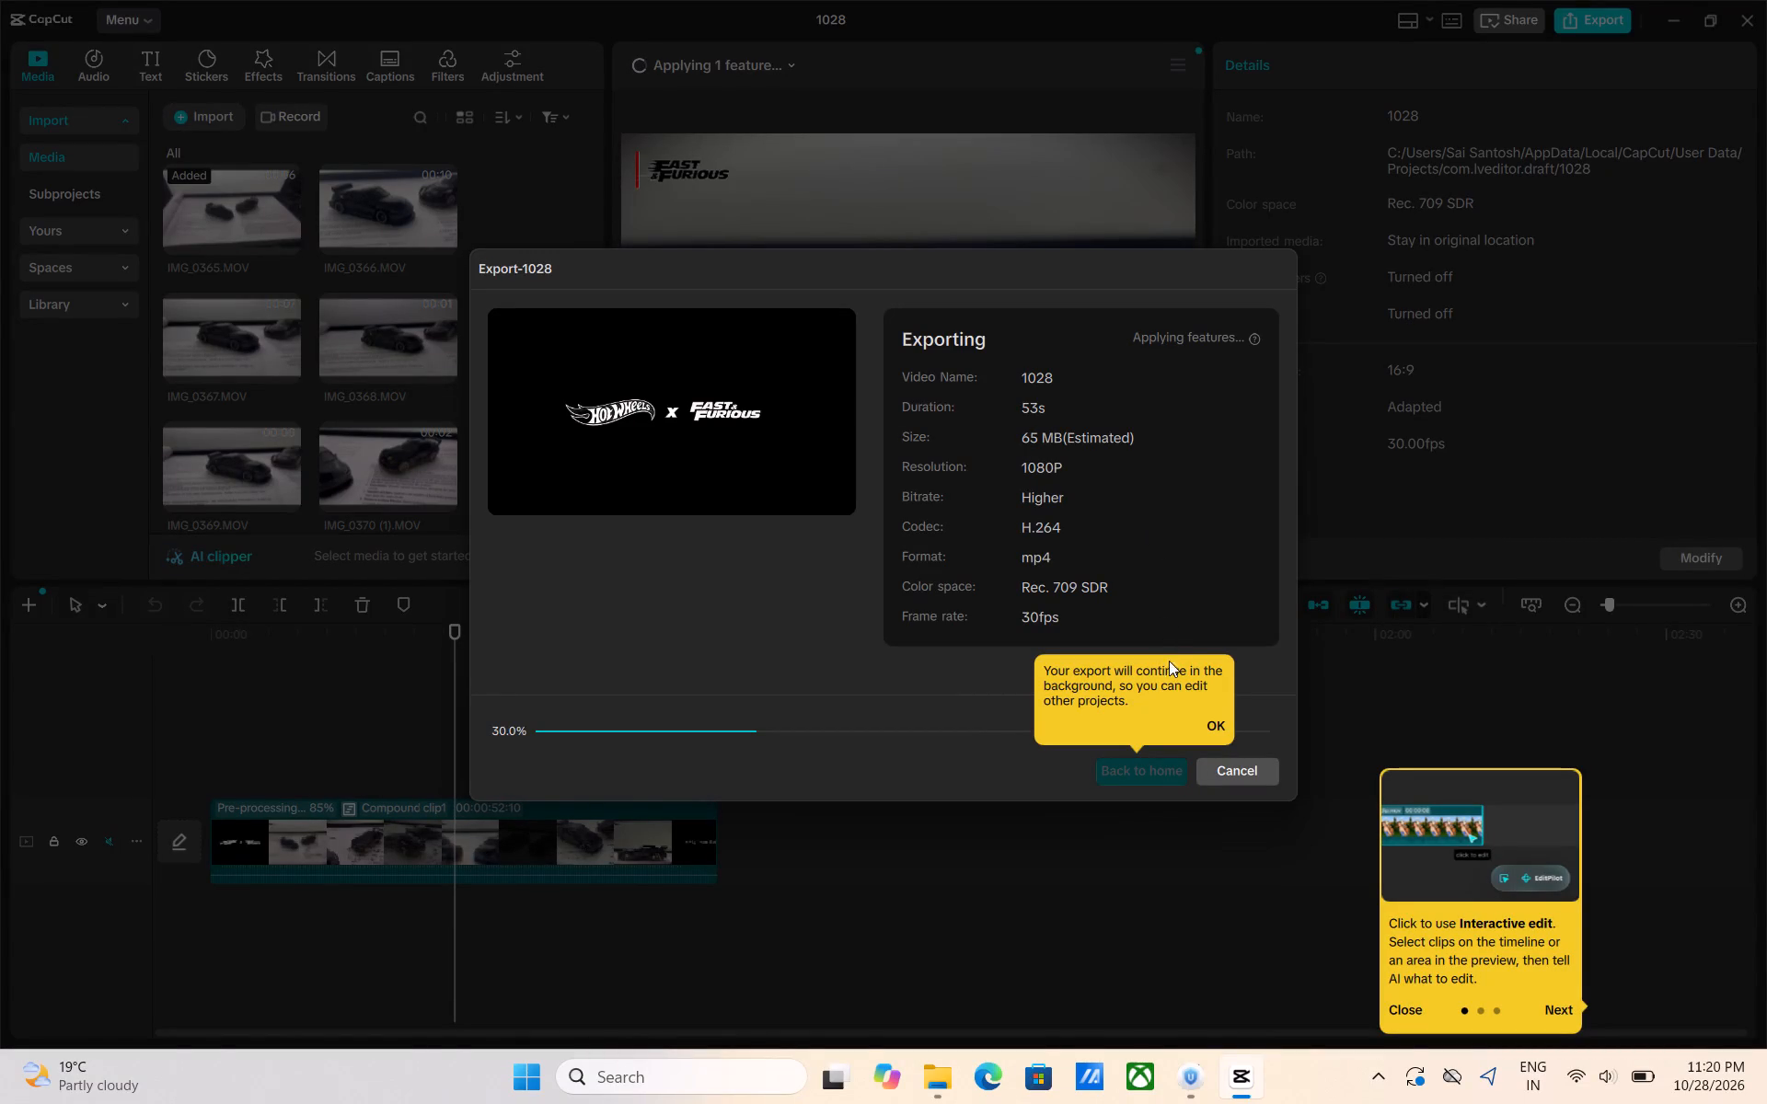
Dismiss the background-export tip, open the folder of the finished export, and copy the 1028 video.
click(1207, 721)
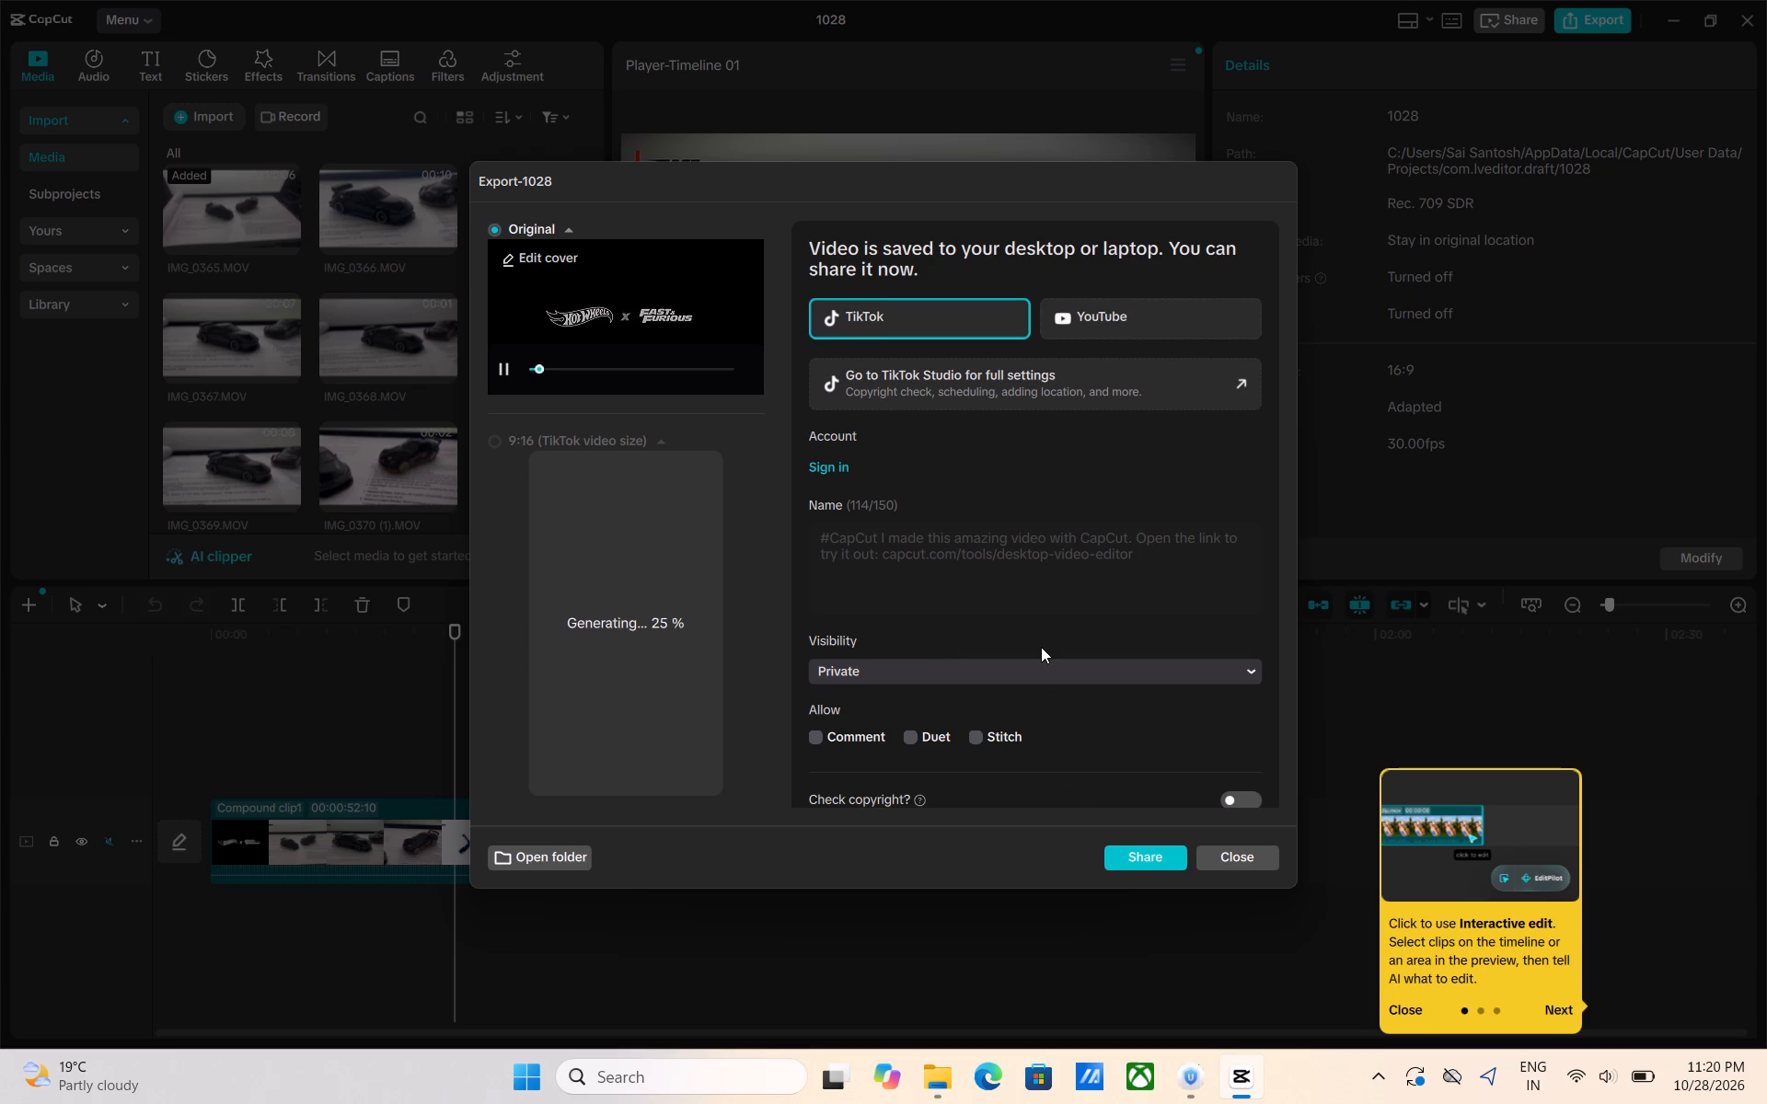
scroll(1041, 647, down, 2)
click(566, 847)
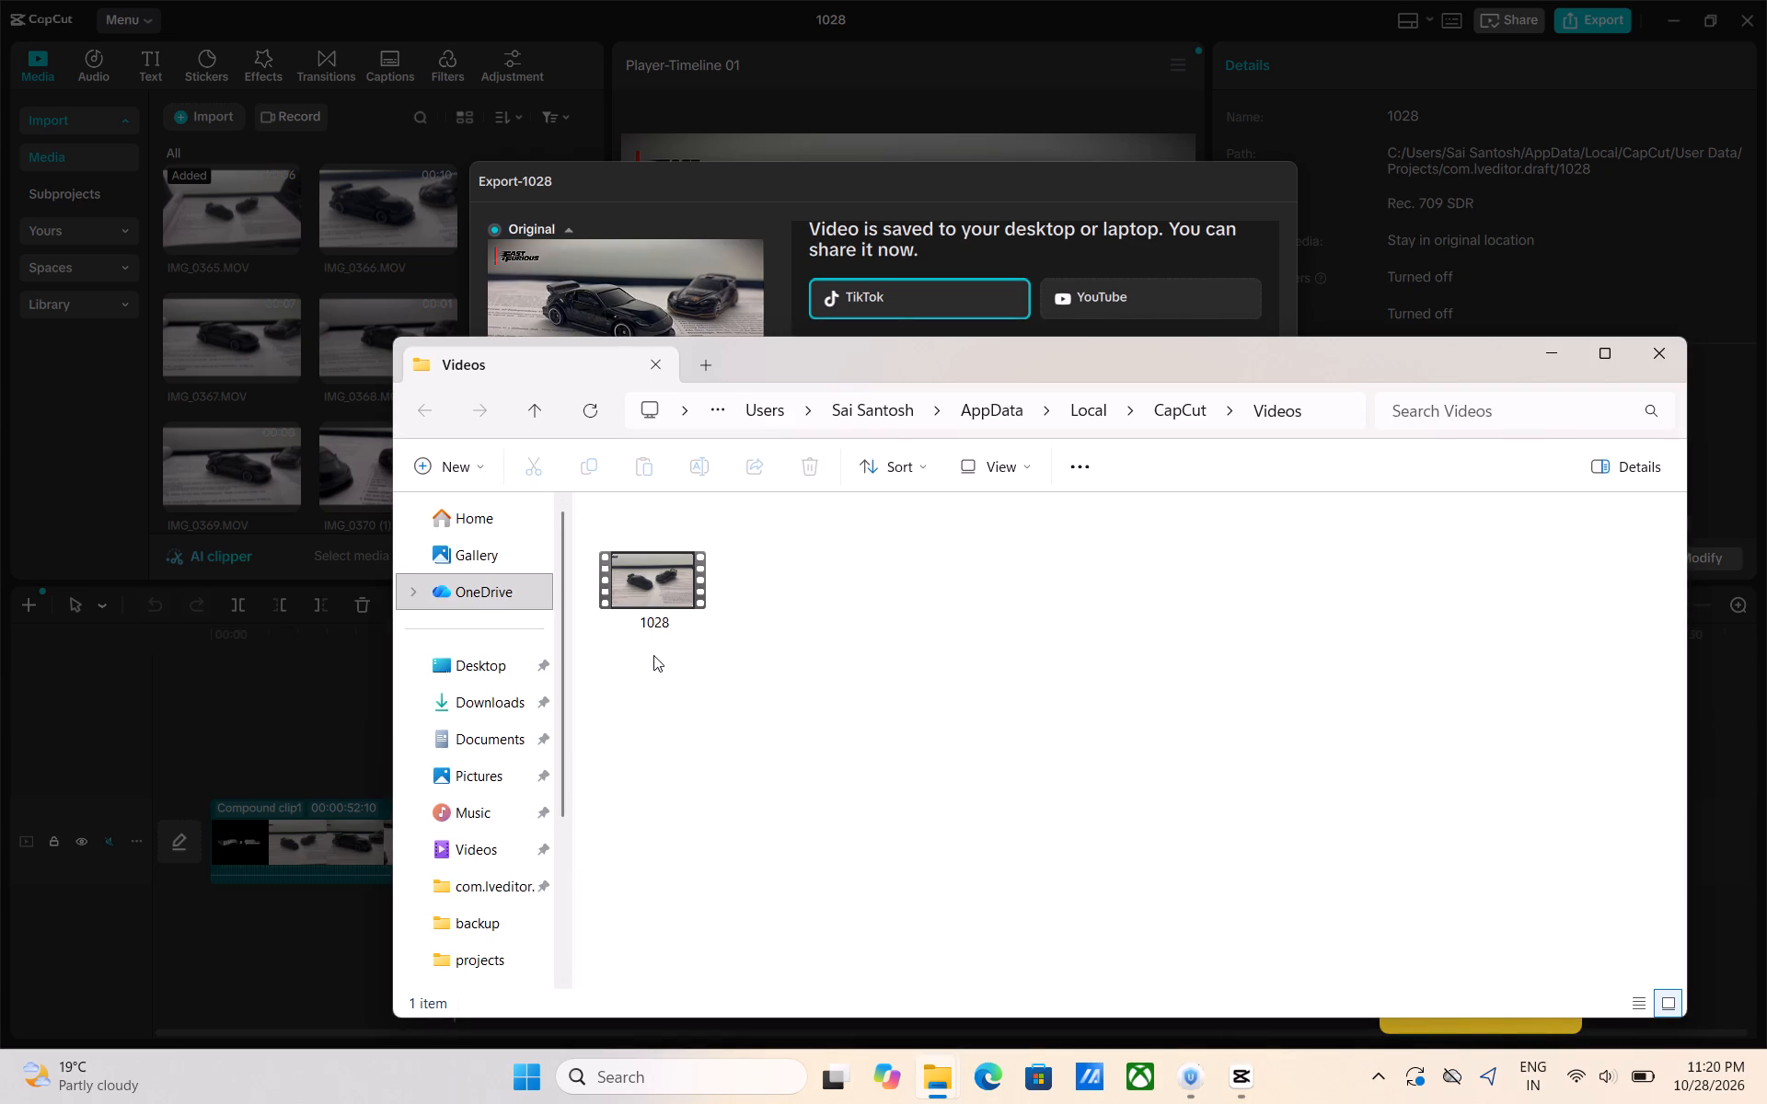
right_click(638, 586)
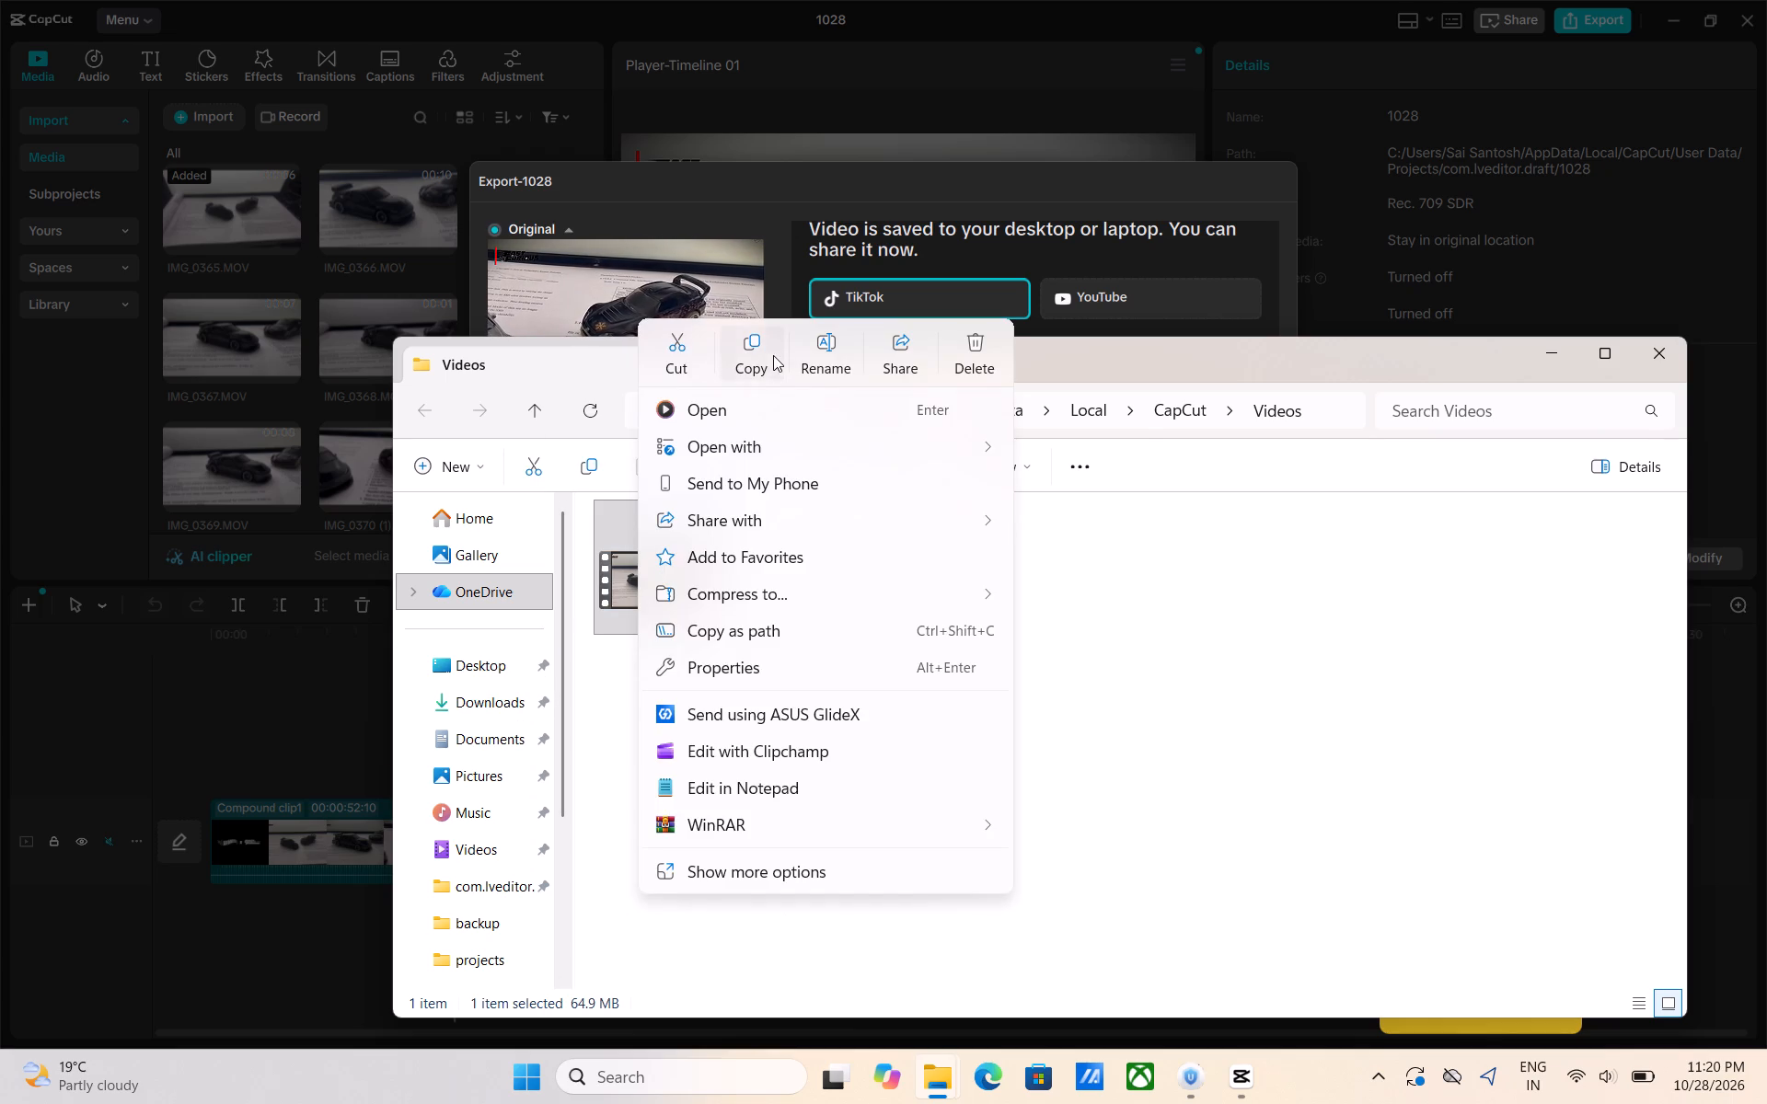
click(759, 354)
Paste the copied 1028 video into the fast&furious folder inside the hotwheels folder on the Desktop.
double_click(523, 689)
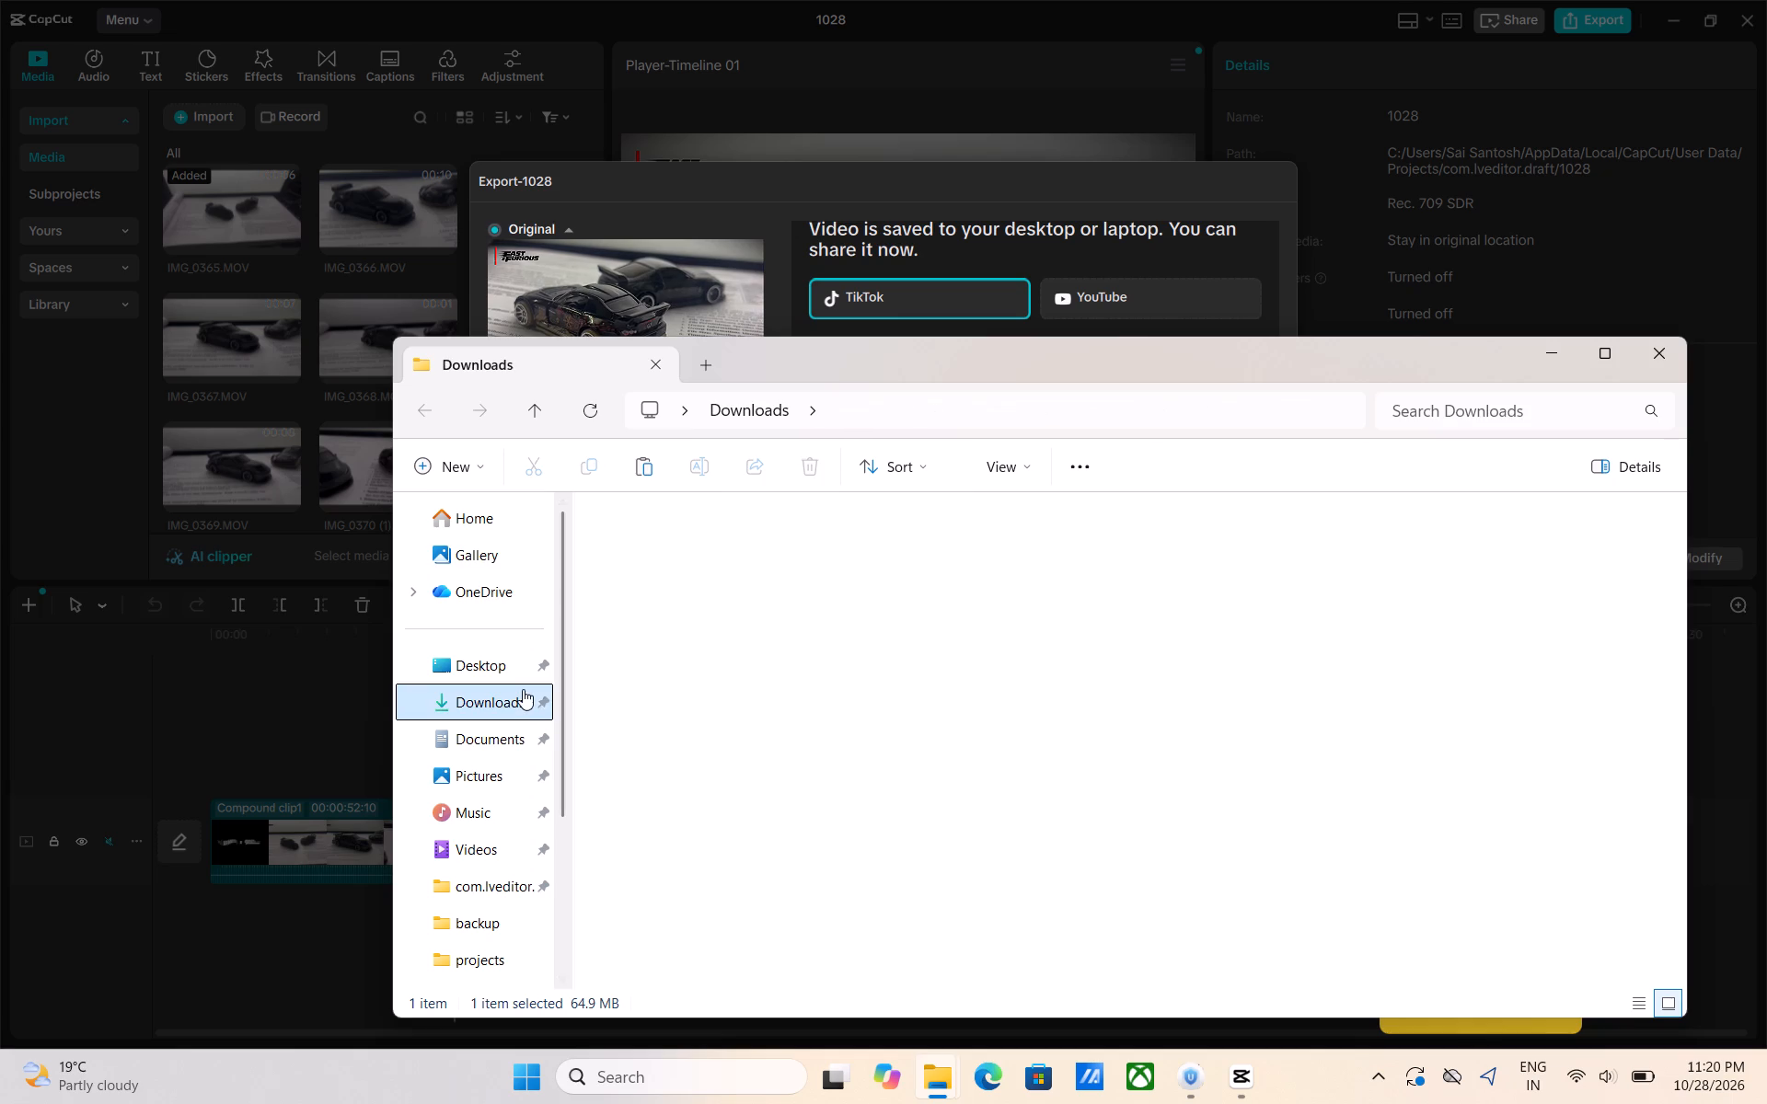
click(497, 757)
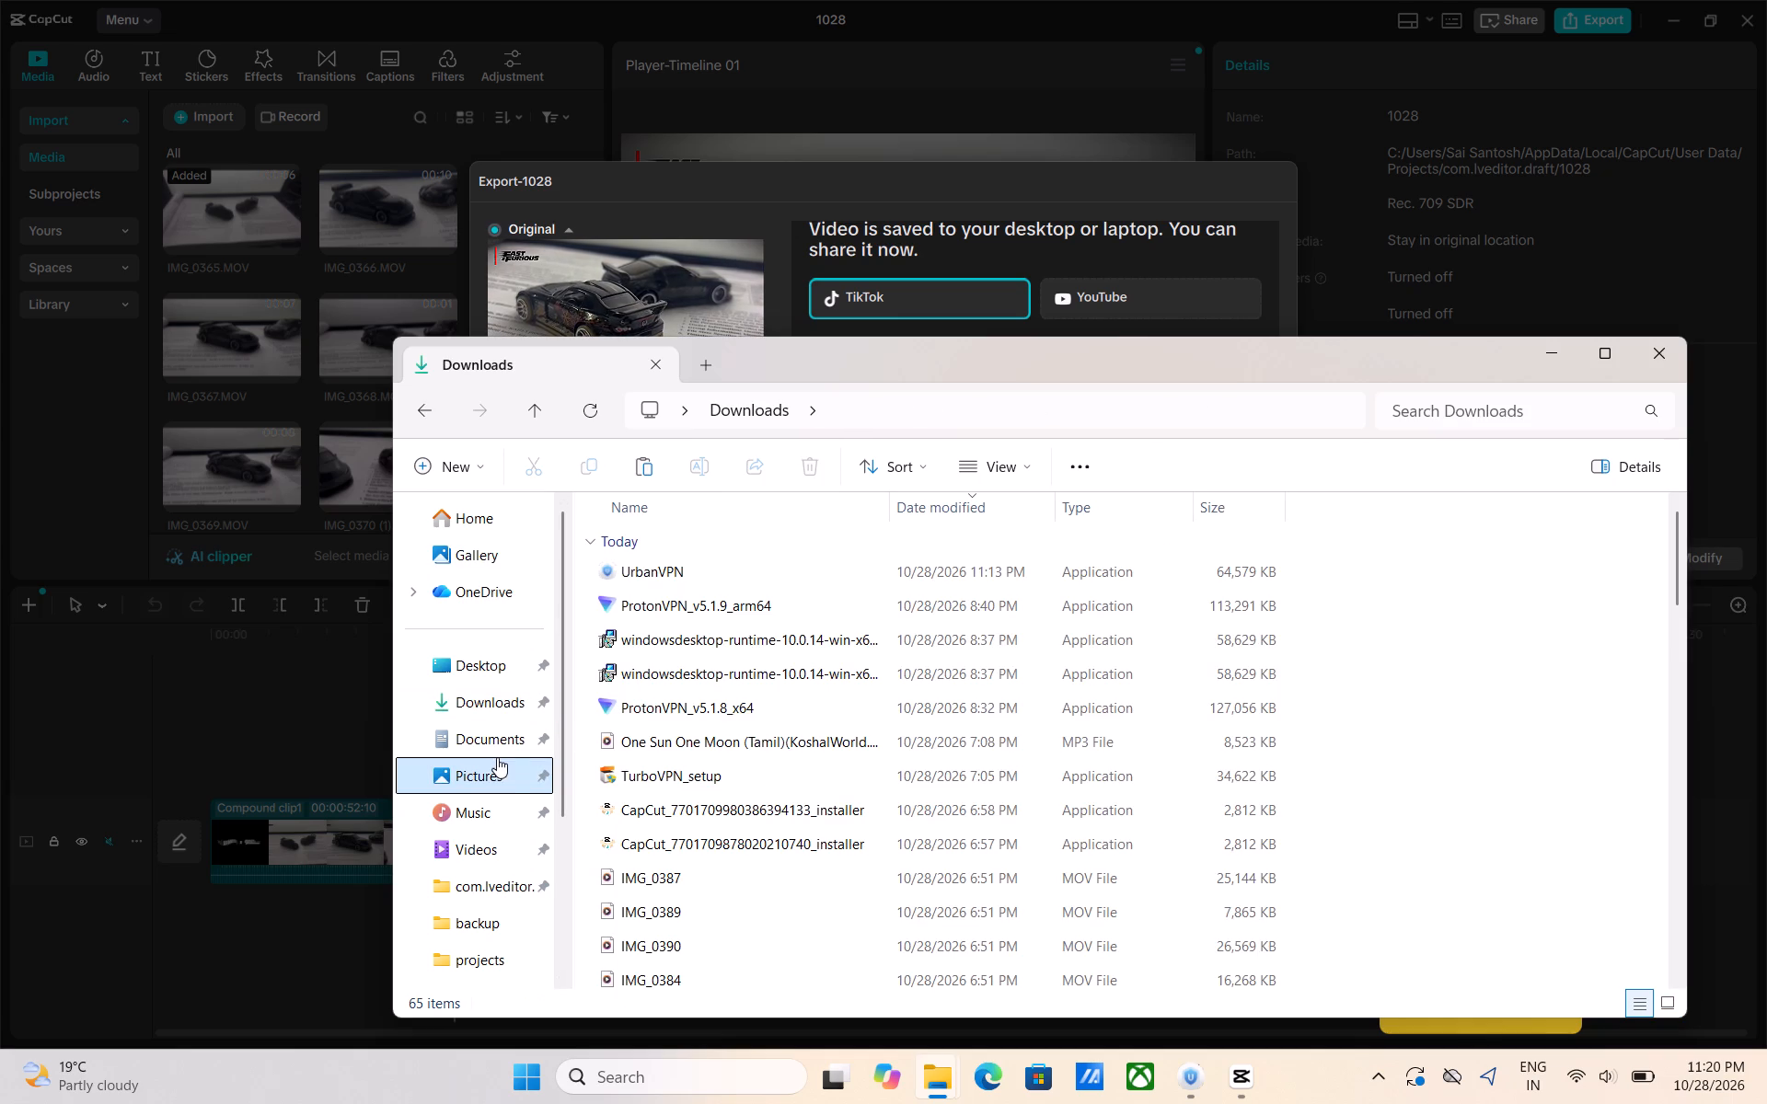
double_click(469, 842)
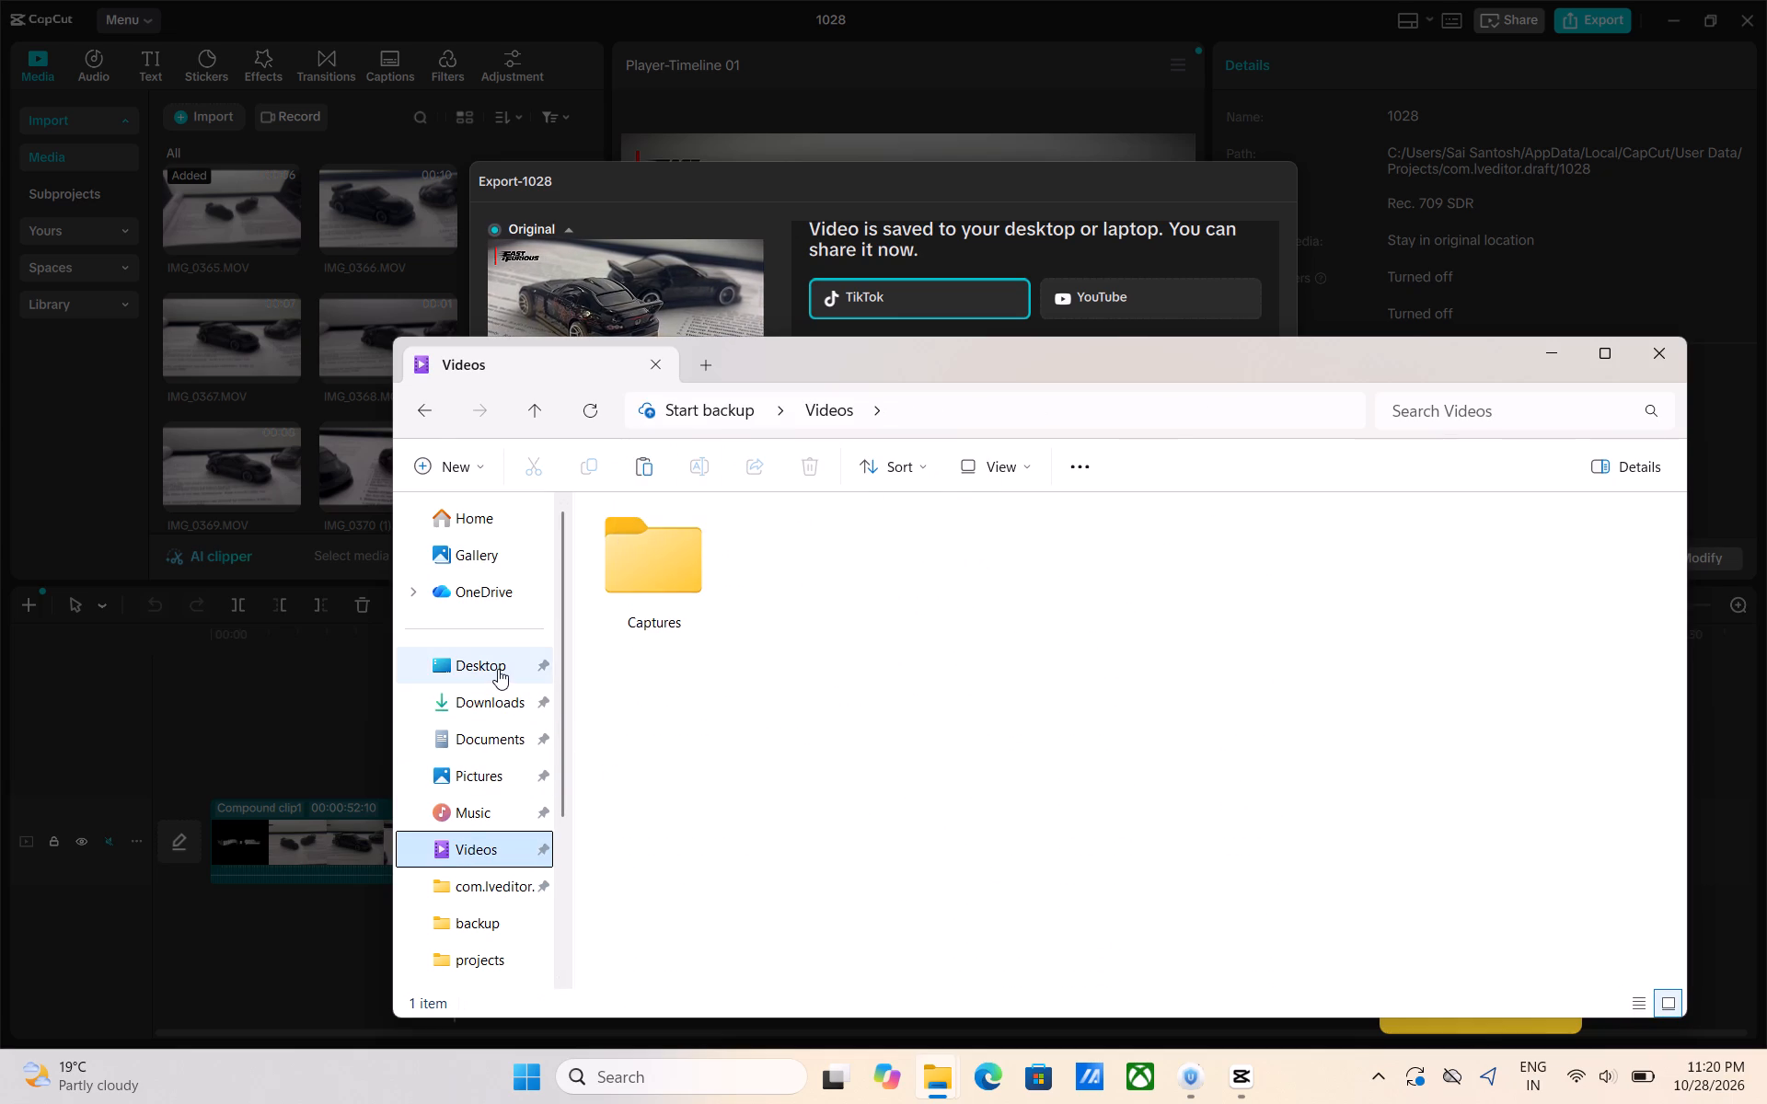
double_click(498, 669)
double_click(674, 652)
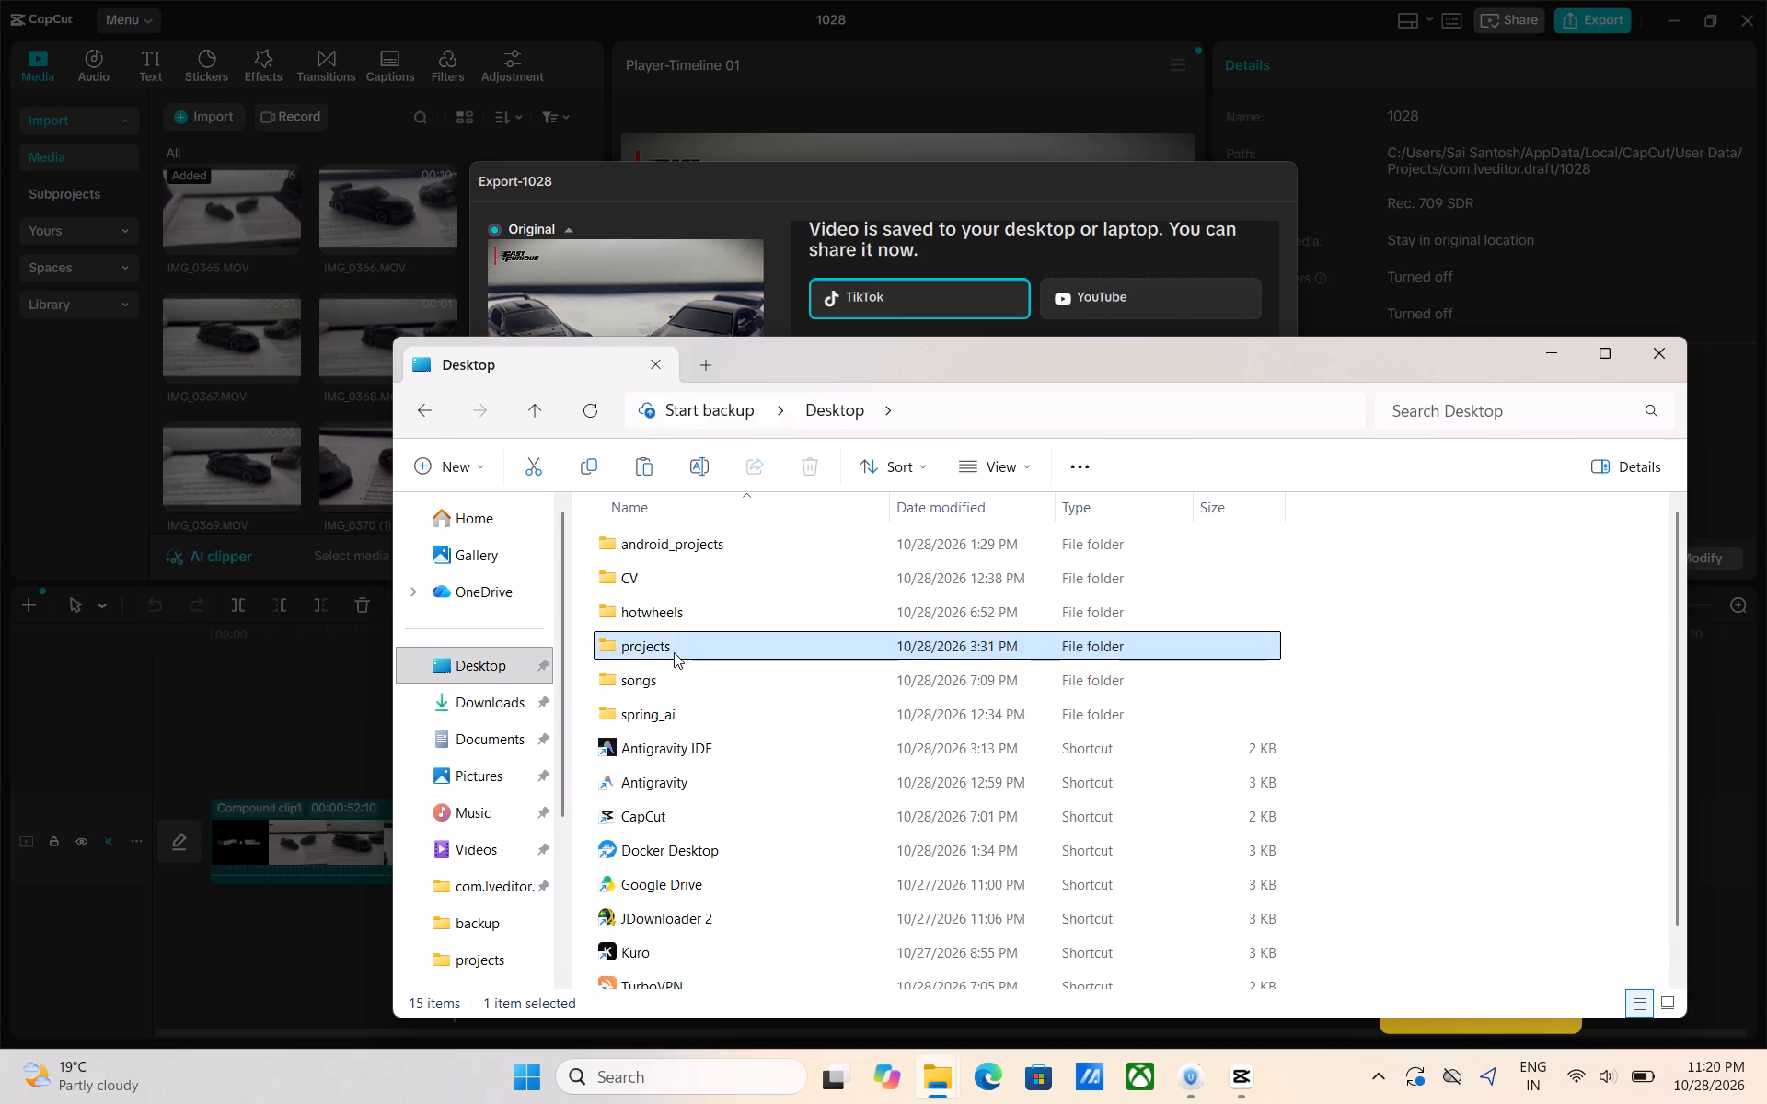
click(436, 405)
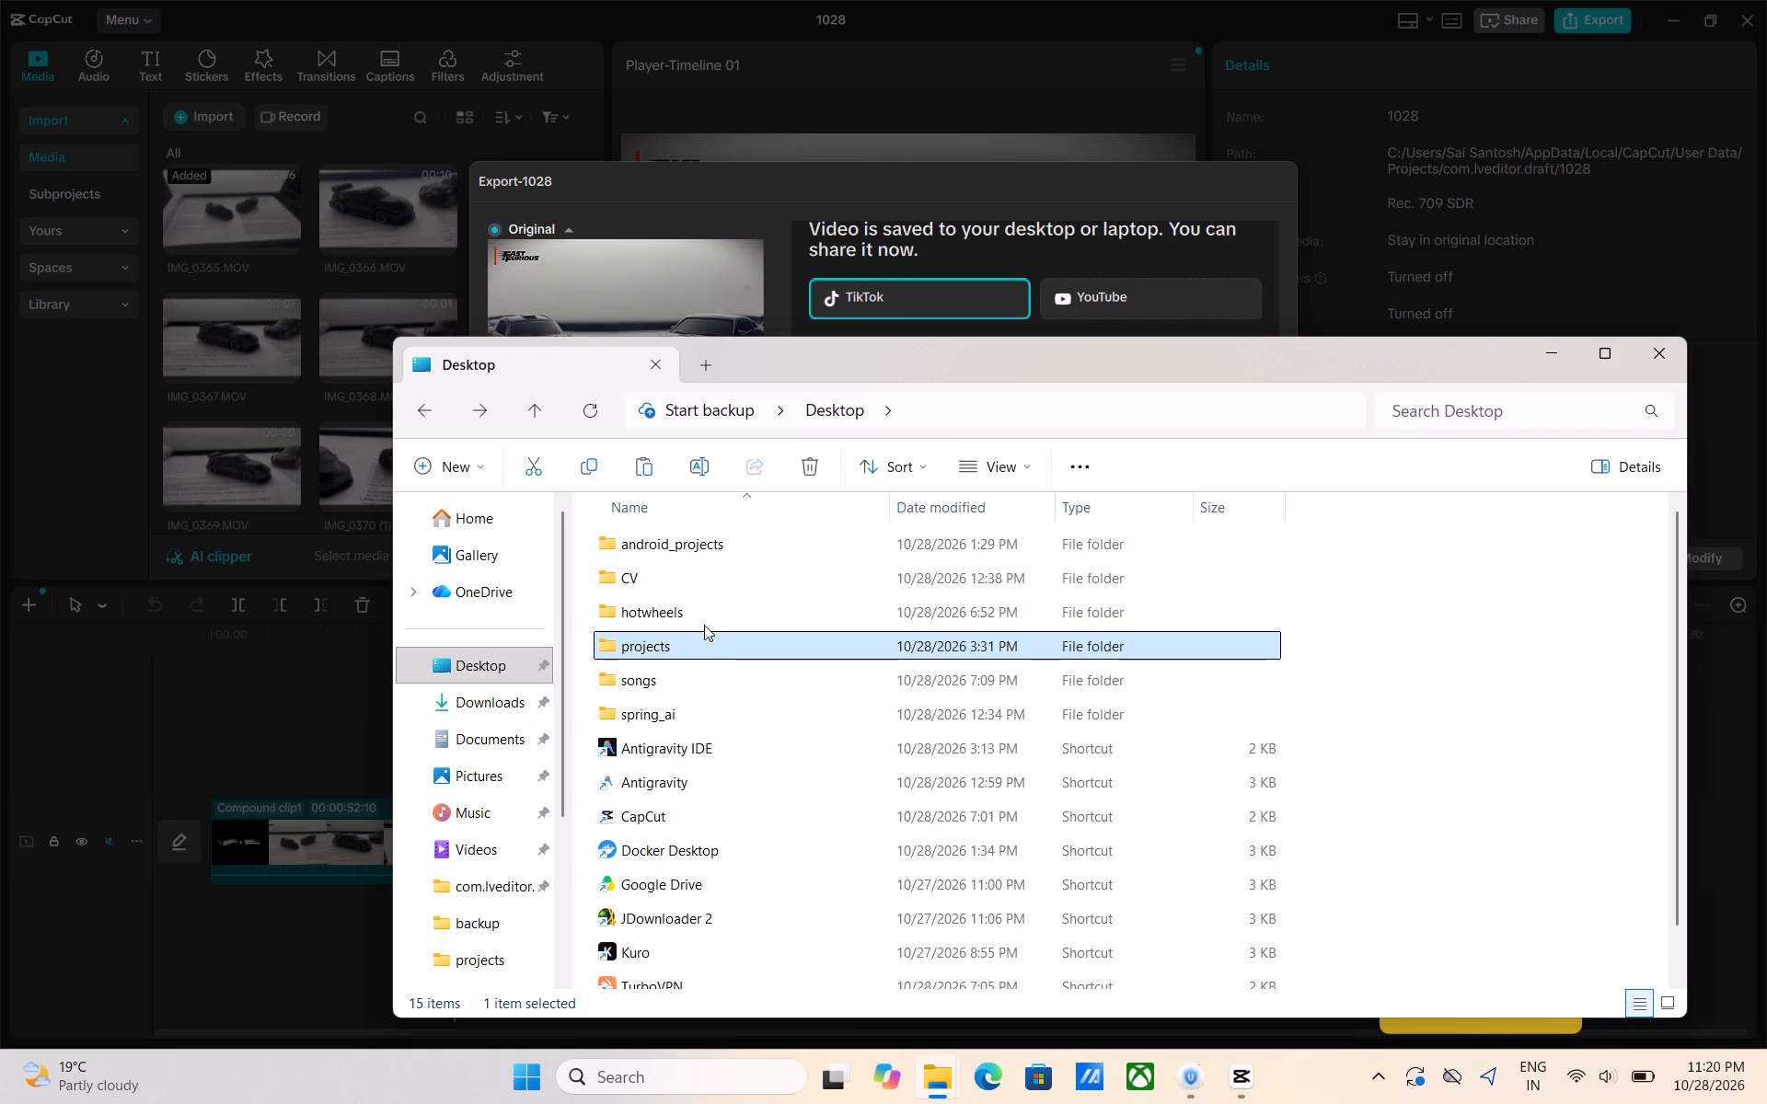
double_click(706, 618)
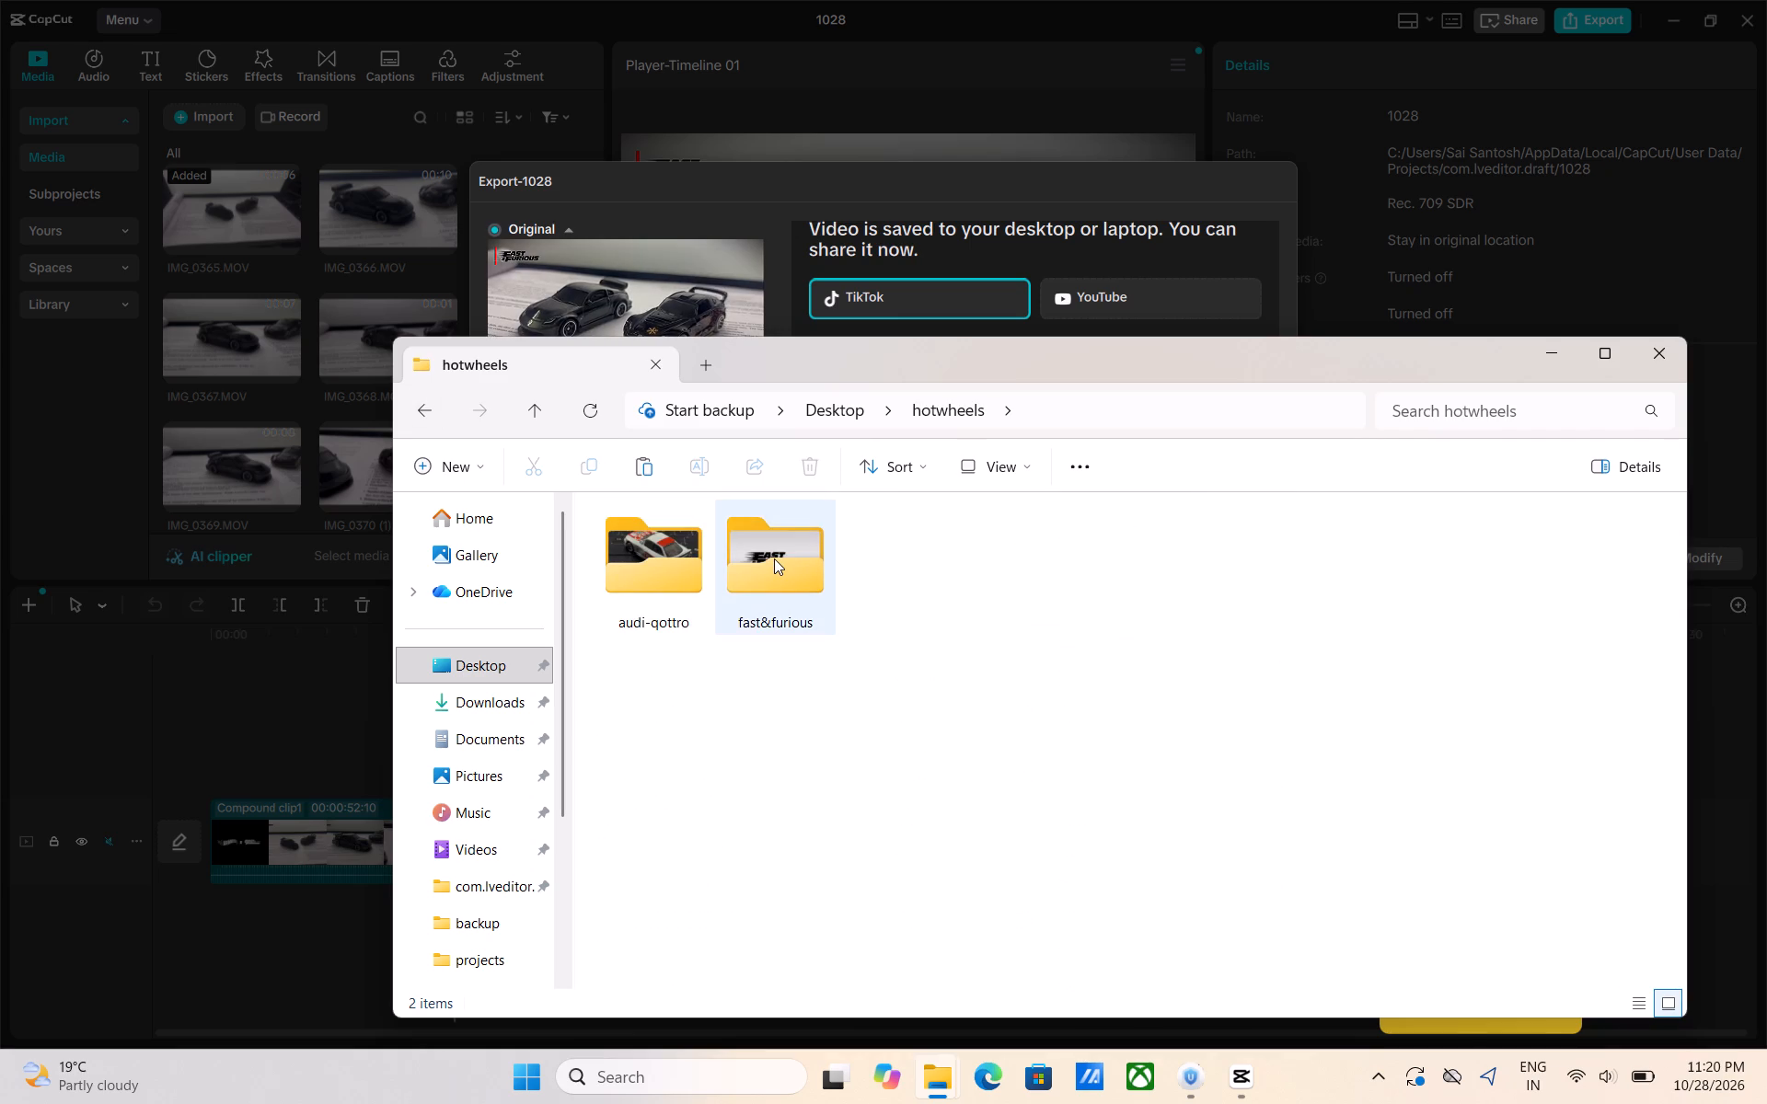
double_click(774, 558)
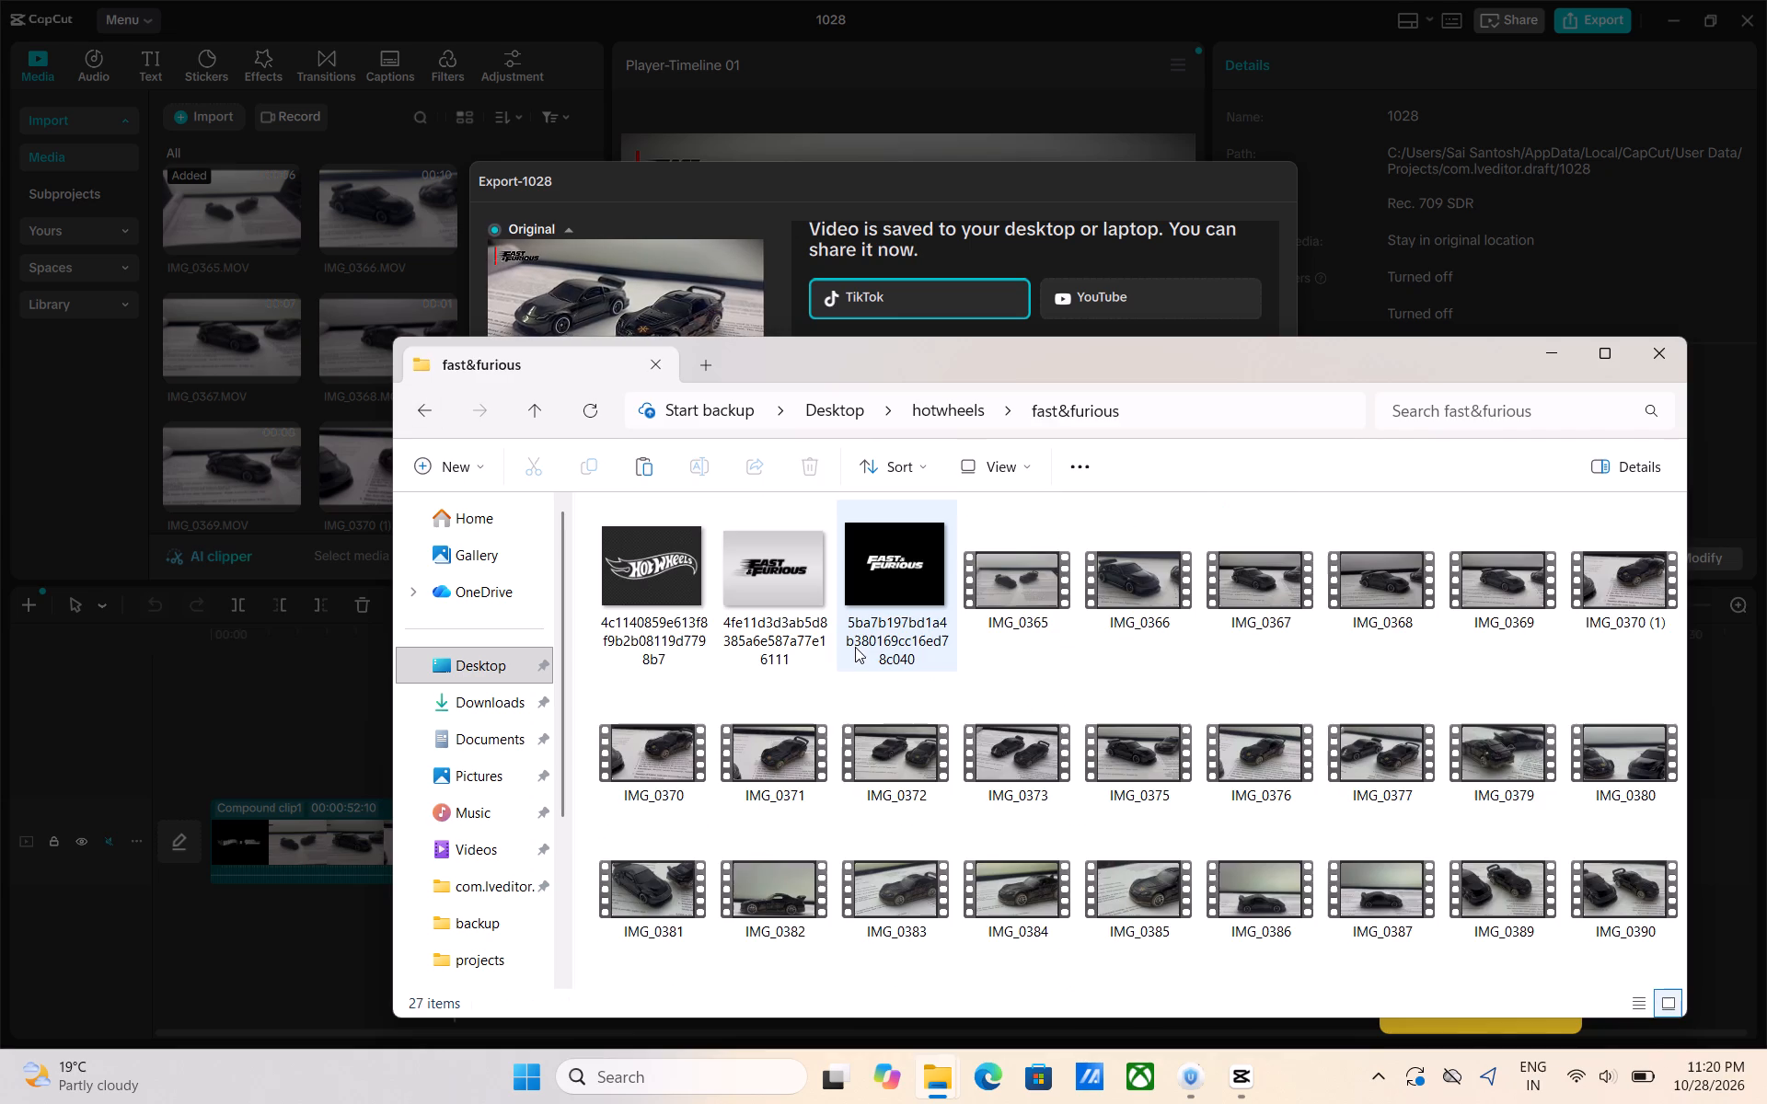
scroll(855, 647, down, 1)
key(ctrl+v)
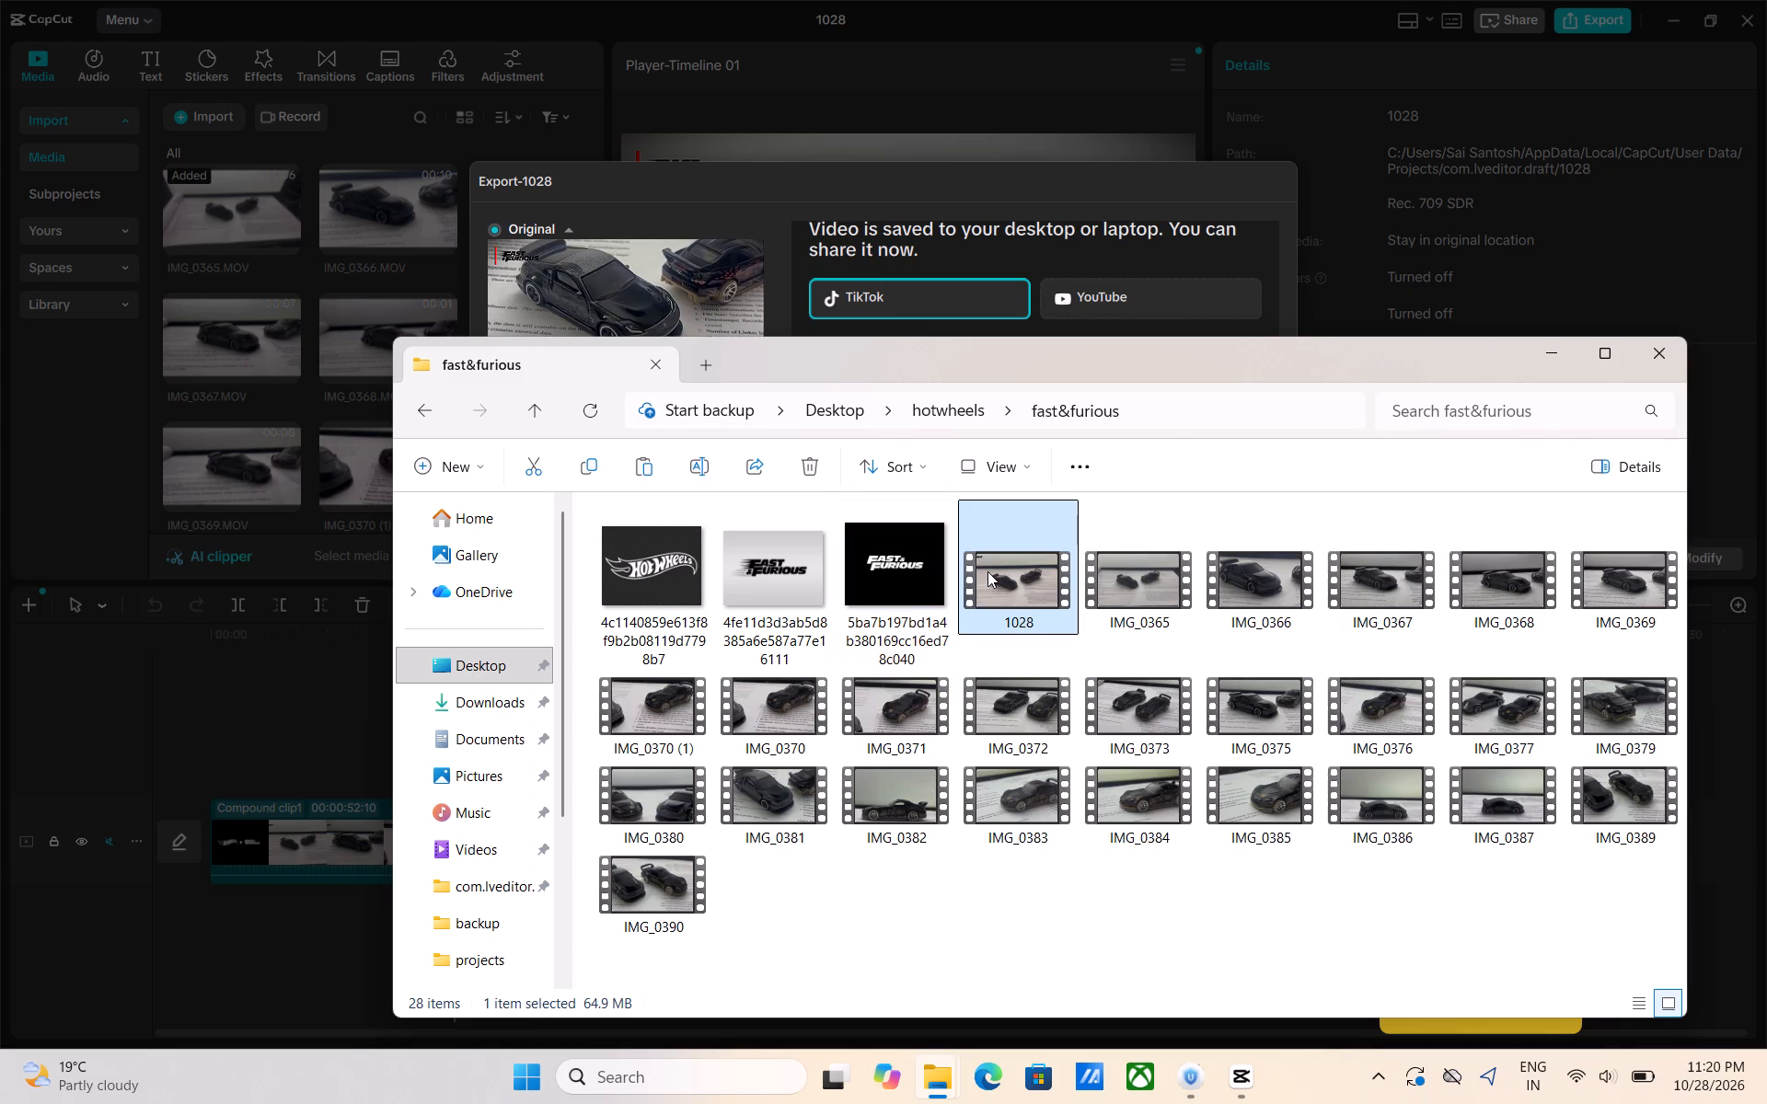
Play the pasted 1028 video full screen in Media Player to check its picture and sound, and leave full screen.
double_click(987, 571)
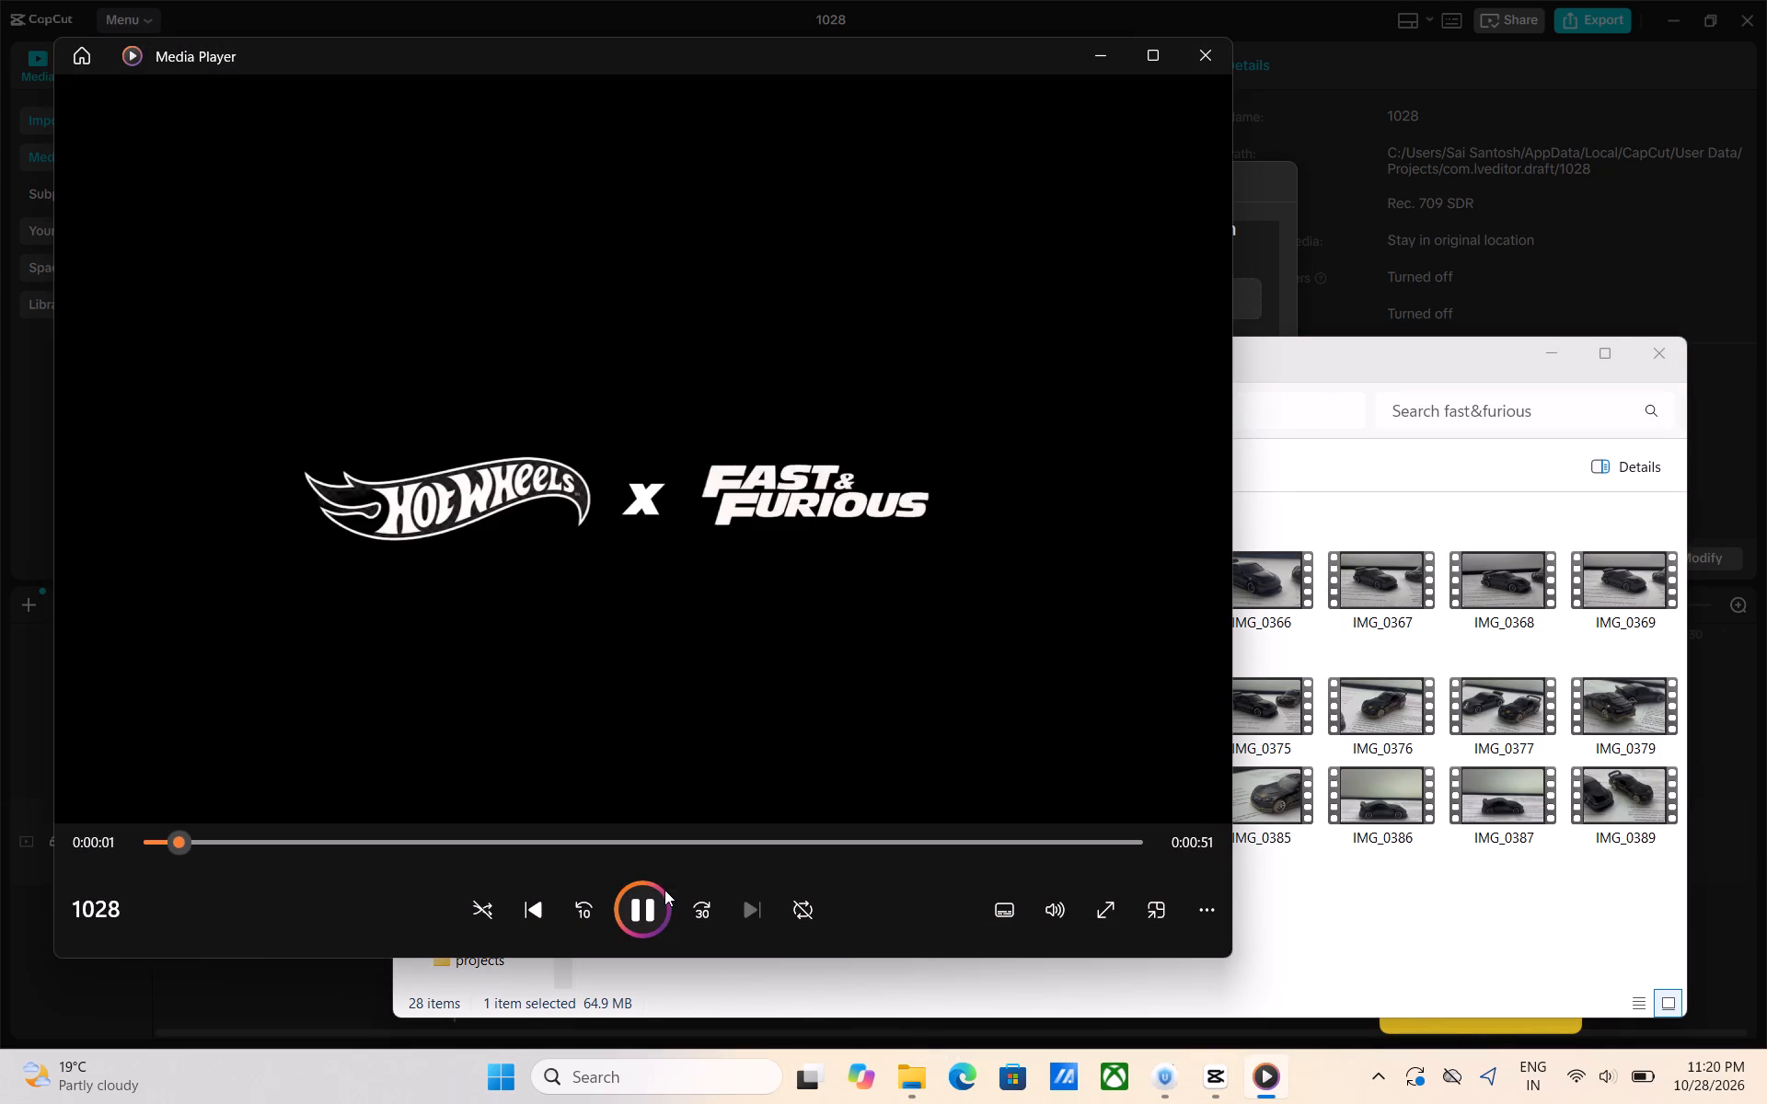
click(1088, 919)
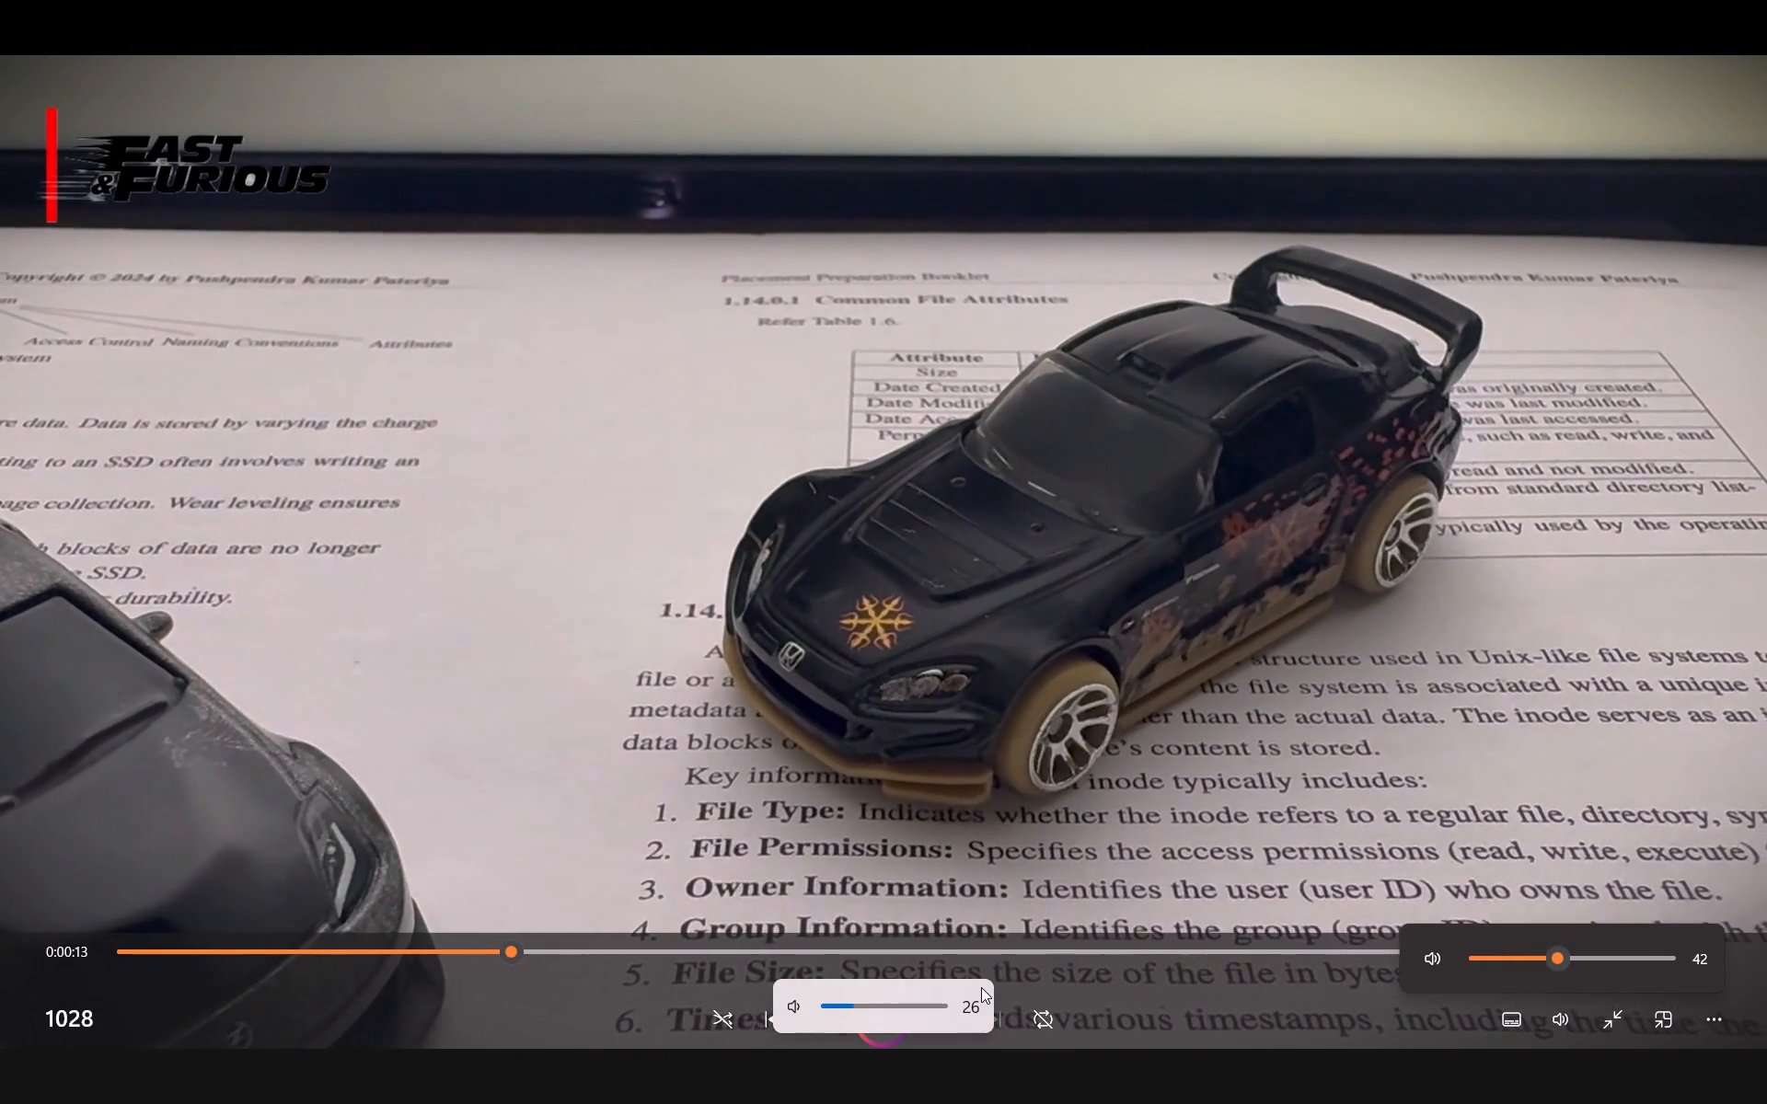
key(F1)
key(F1)
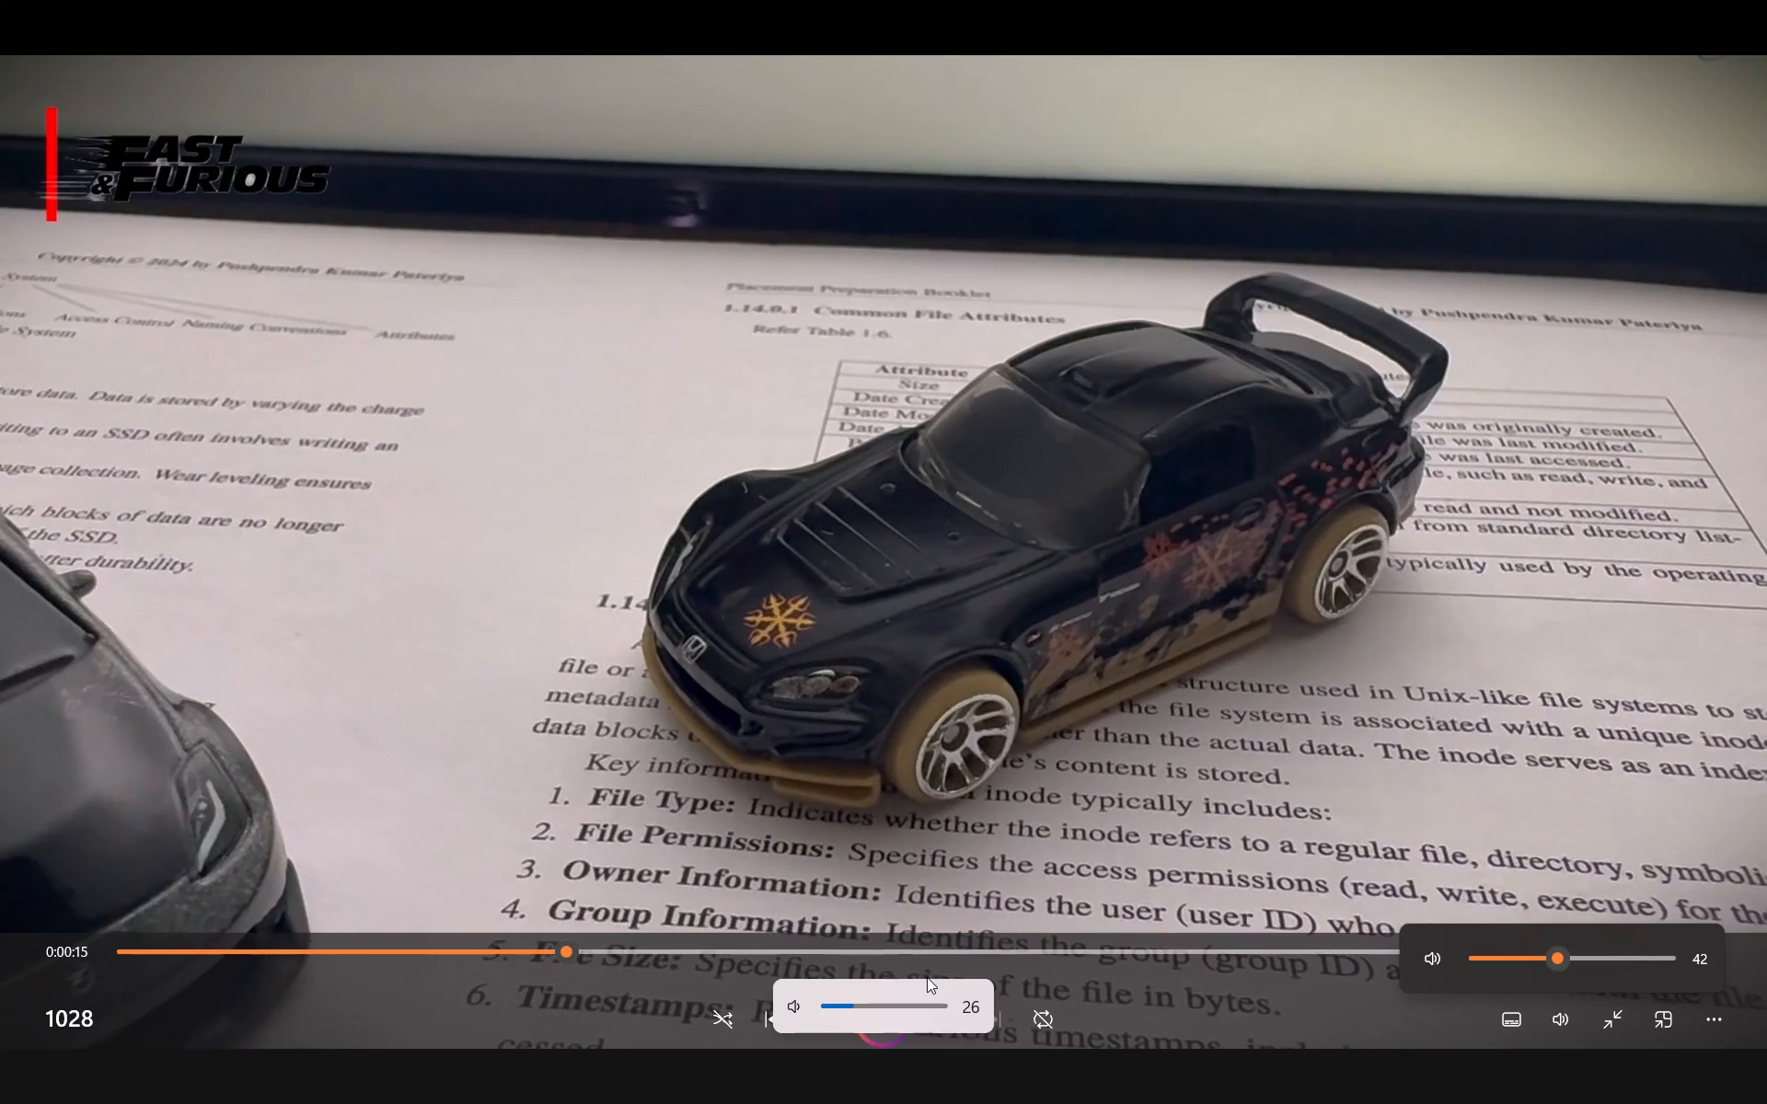
key(F1)
click(1030, 857)
click(1091, 866)
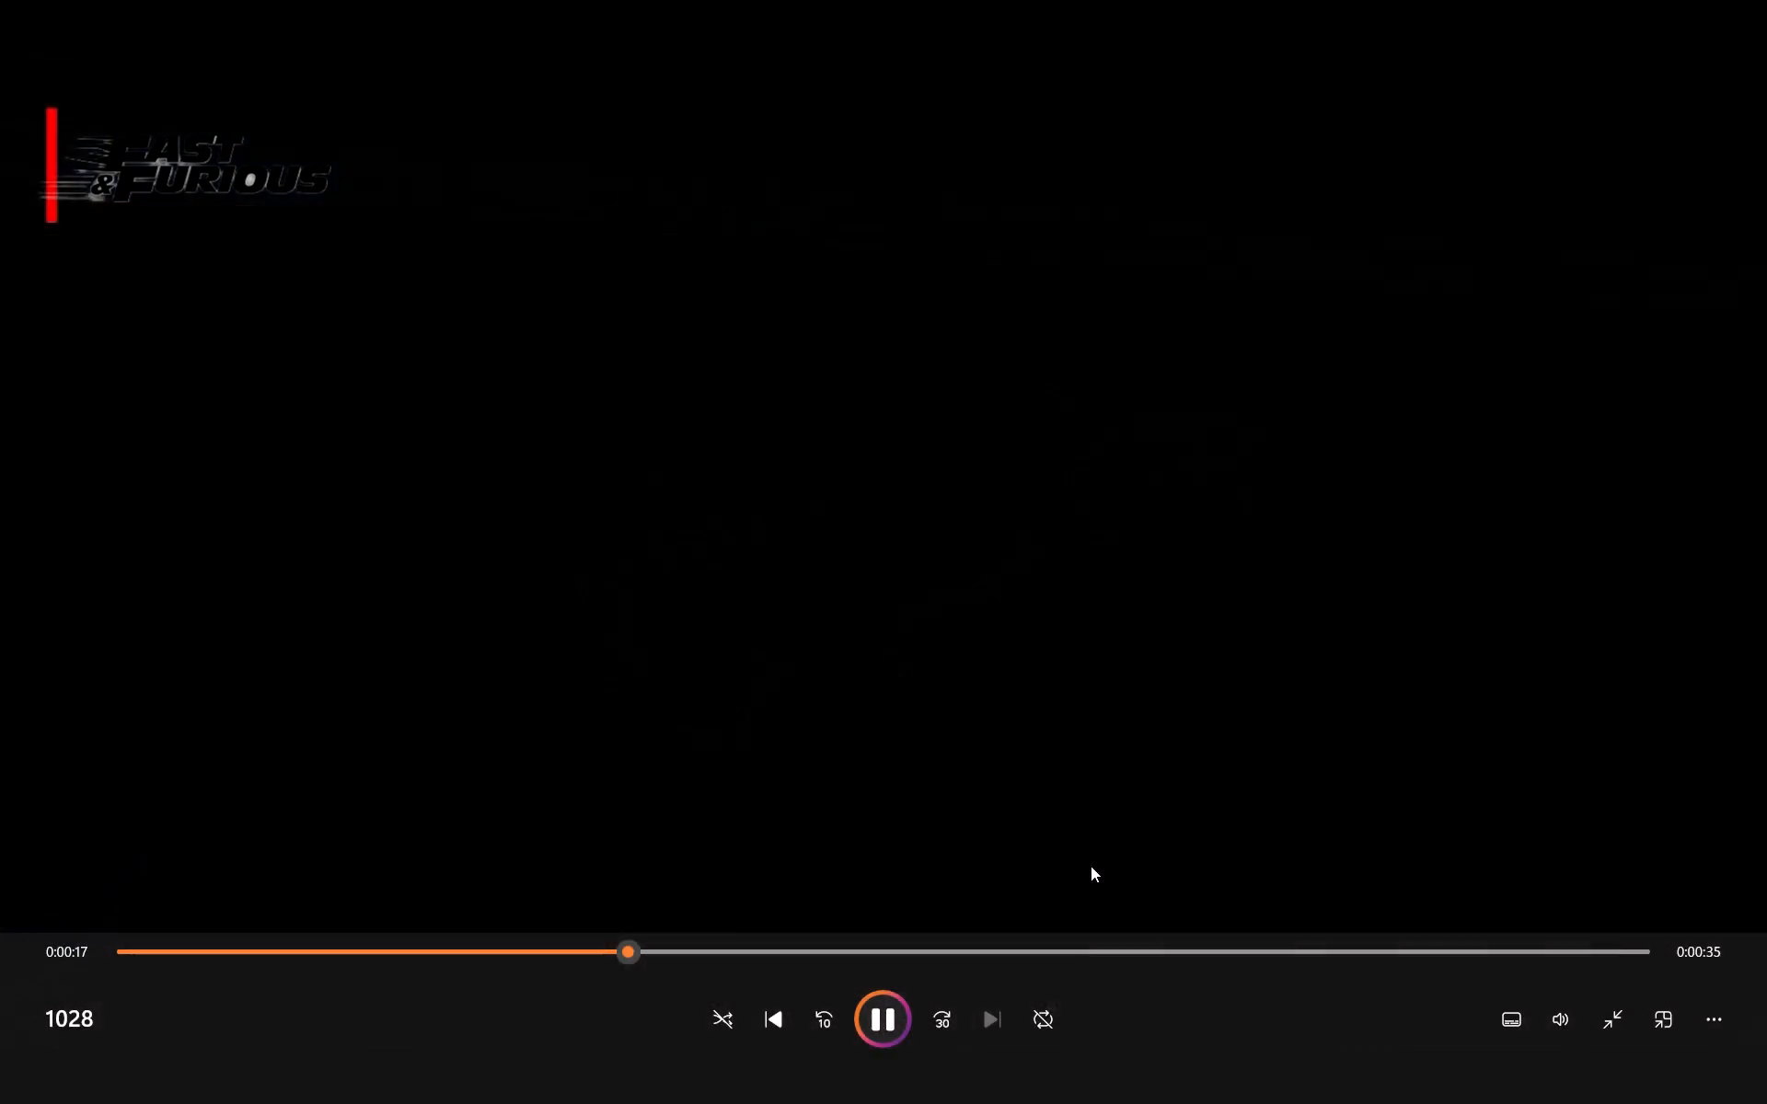
click(1703, 1004)
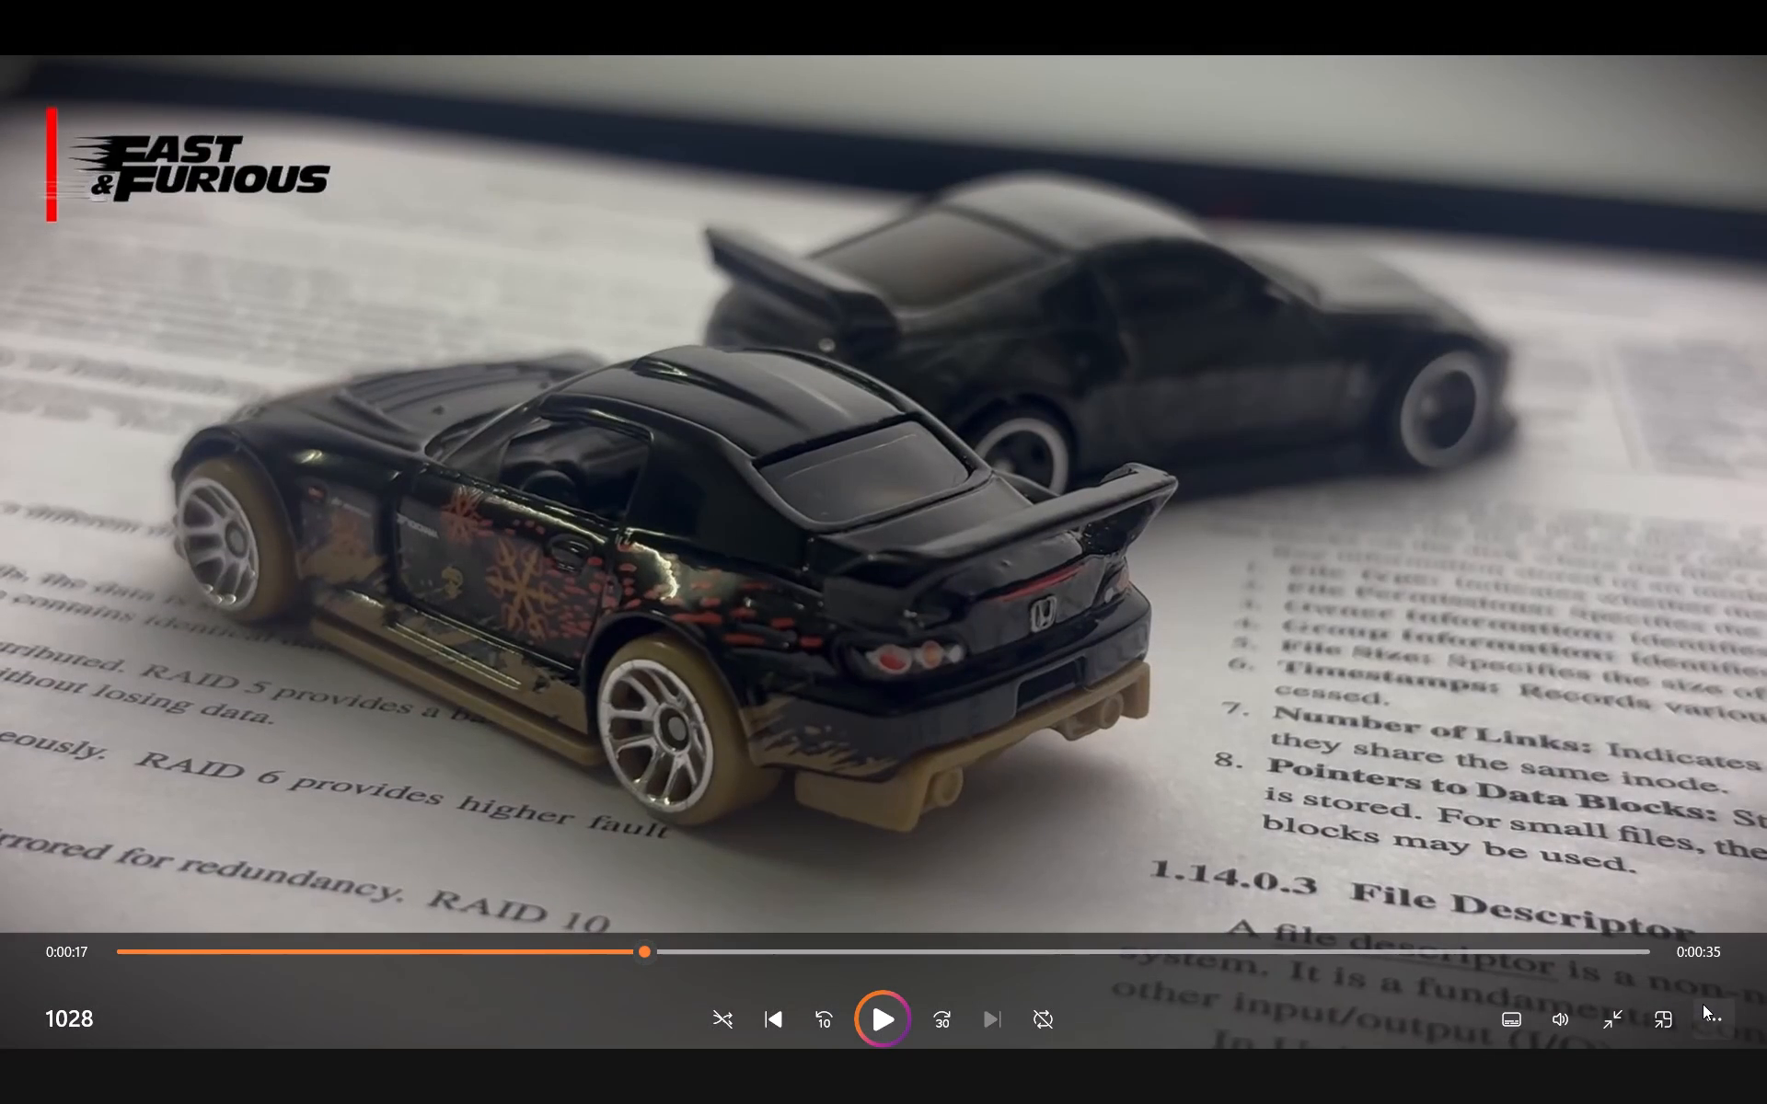
click(1060, 783)
click(862, 1016)
key(Escape)
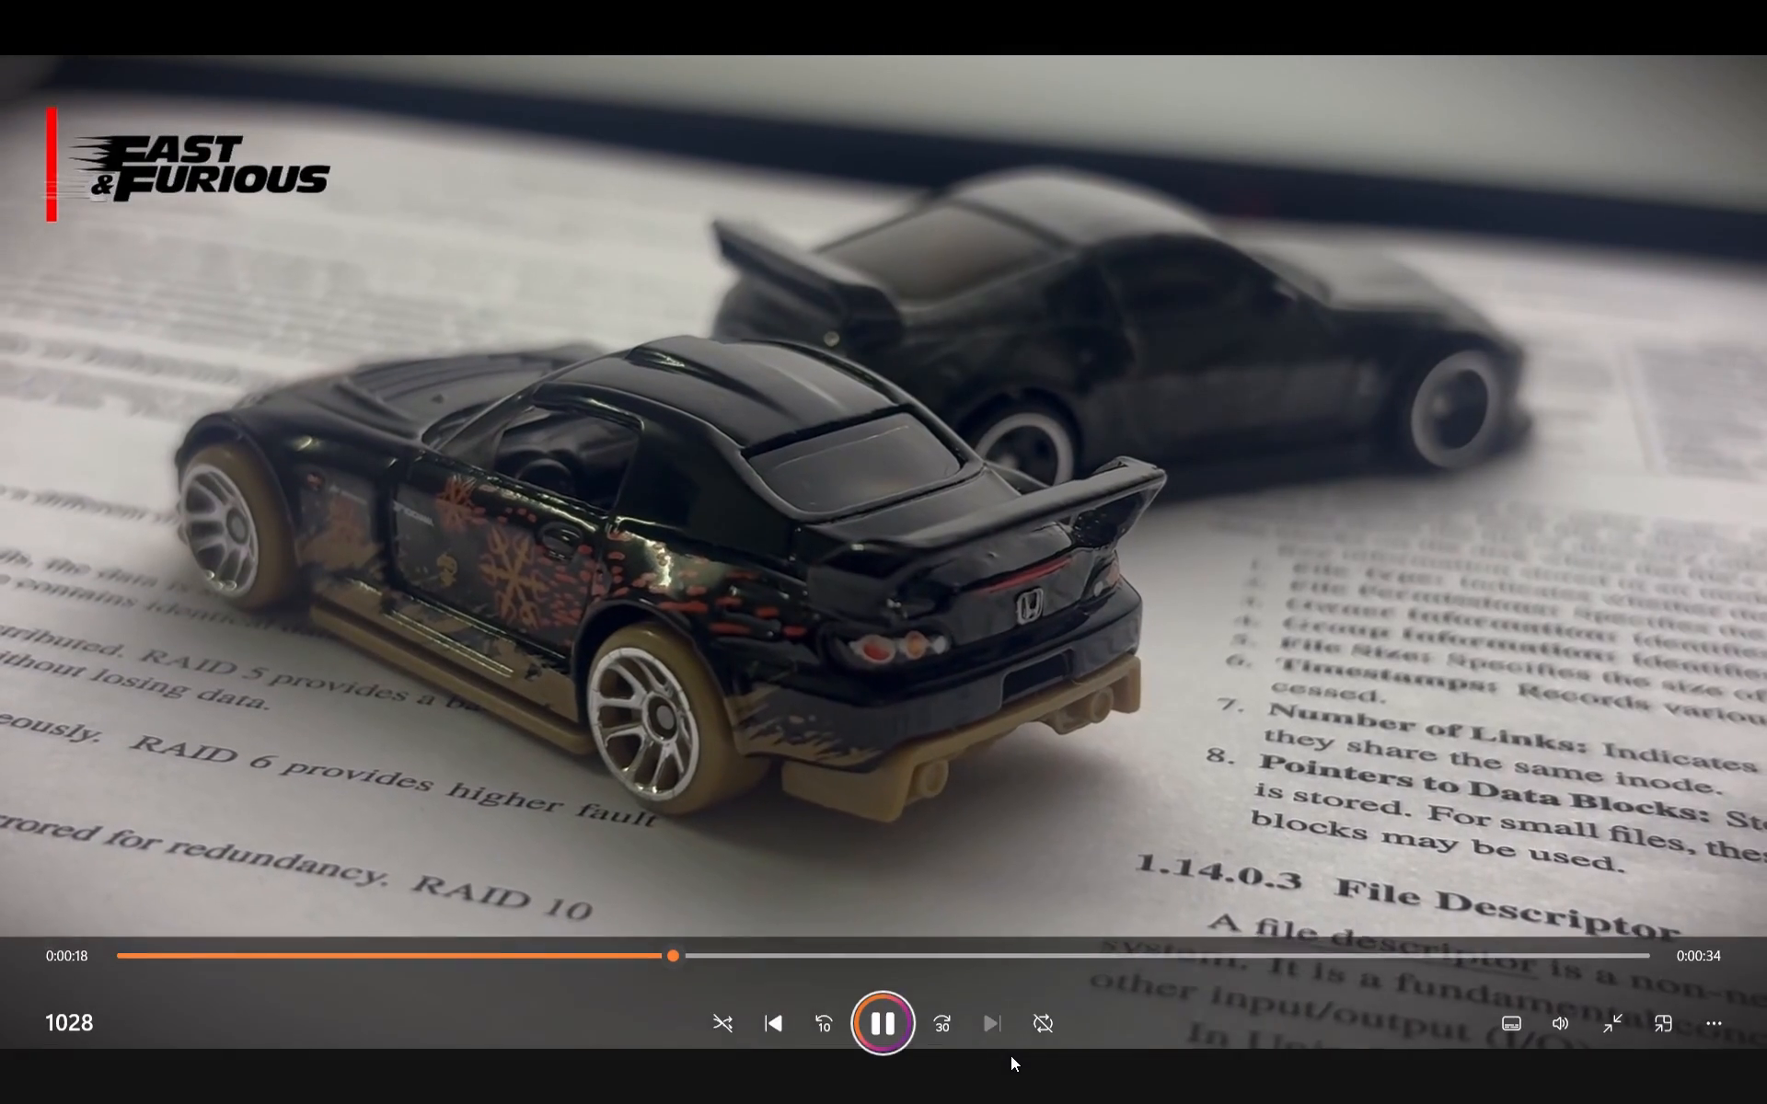
click(1612, 1017)
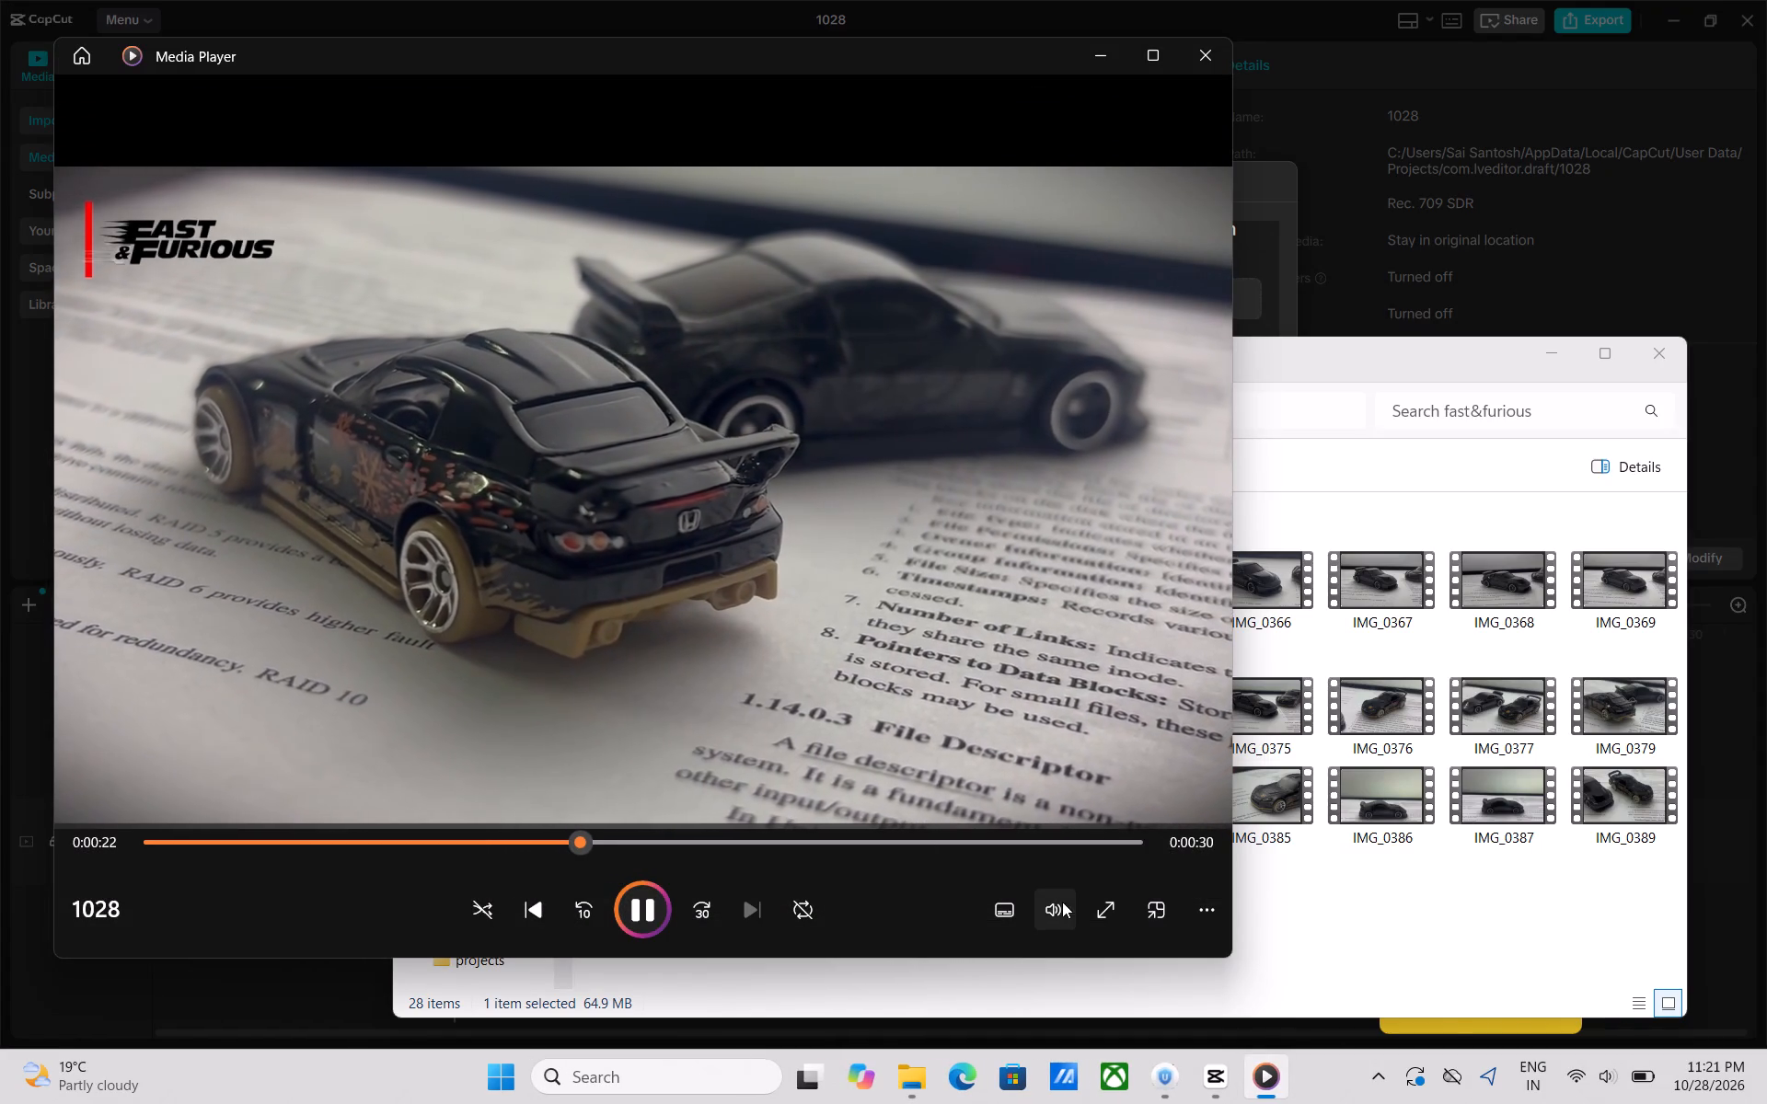
Lower Media Player's volume to 5 and close the player.
click(1055, 914)
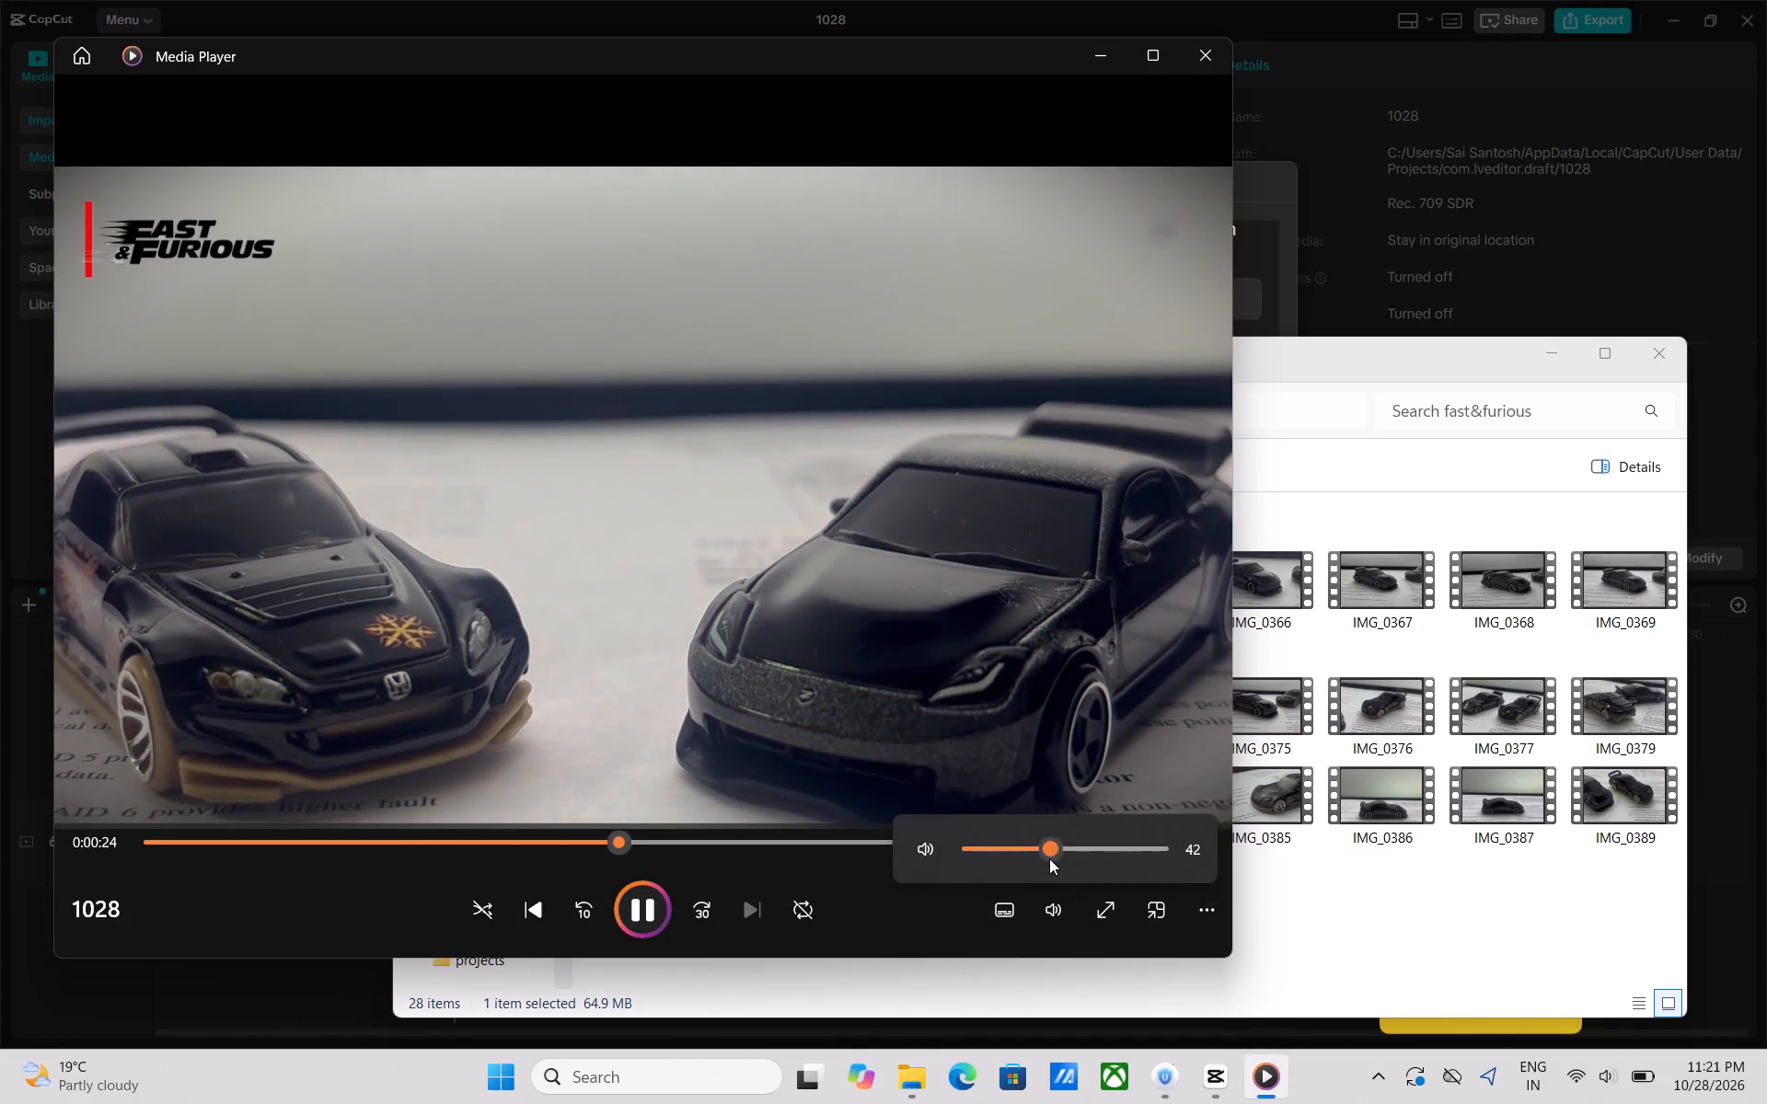
drag(1049, 858, 980, 854)
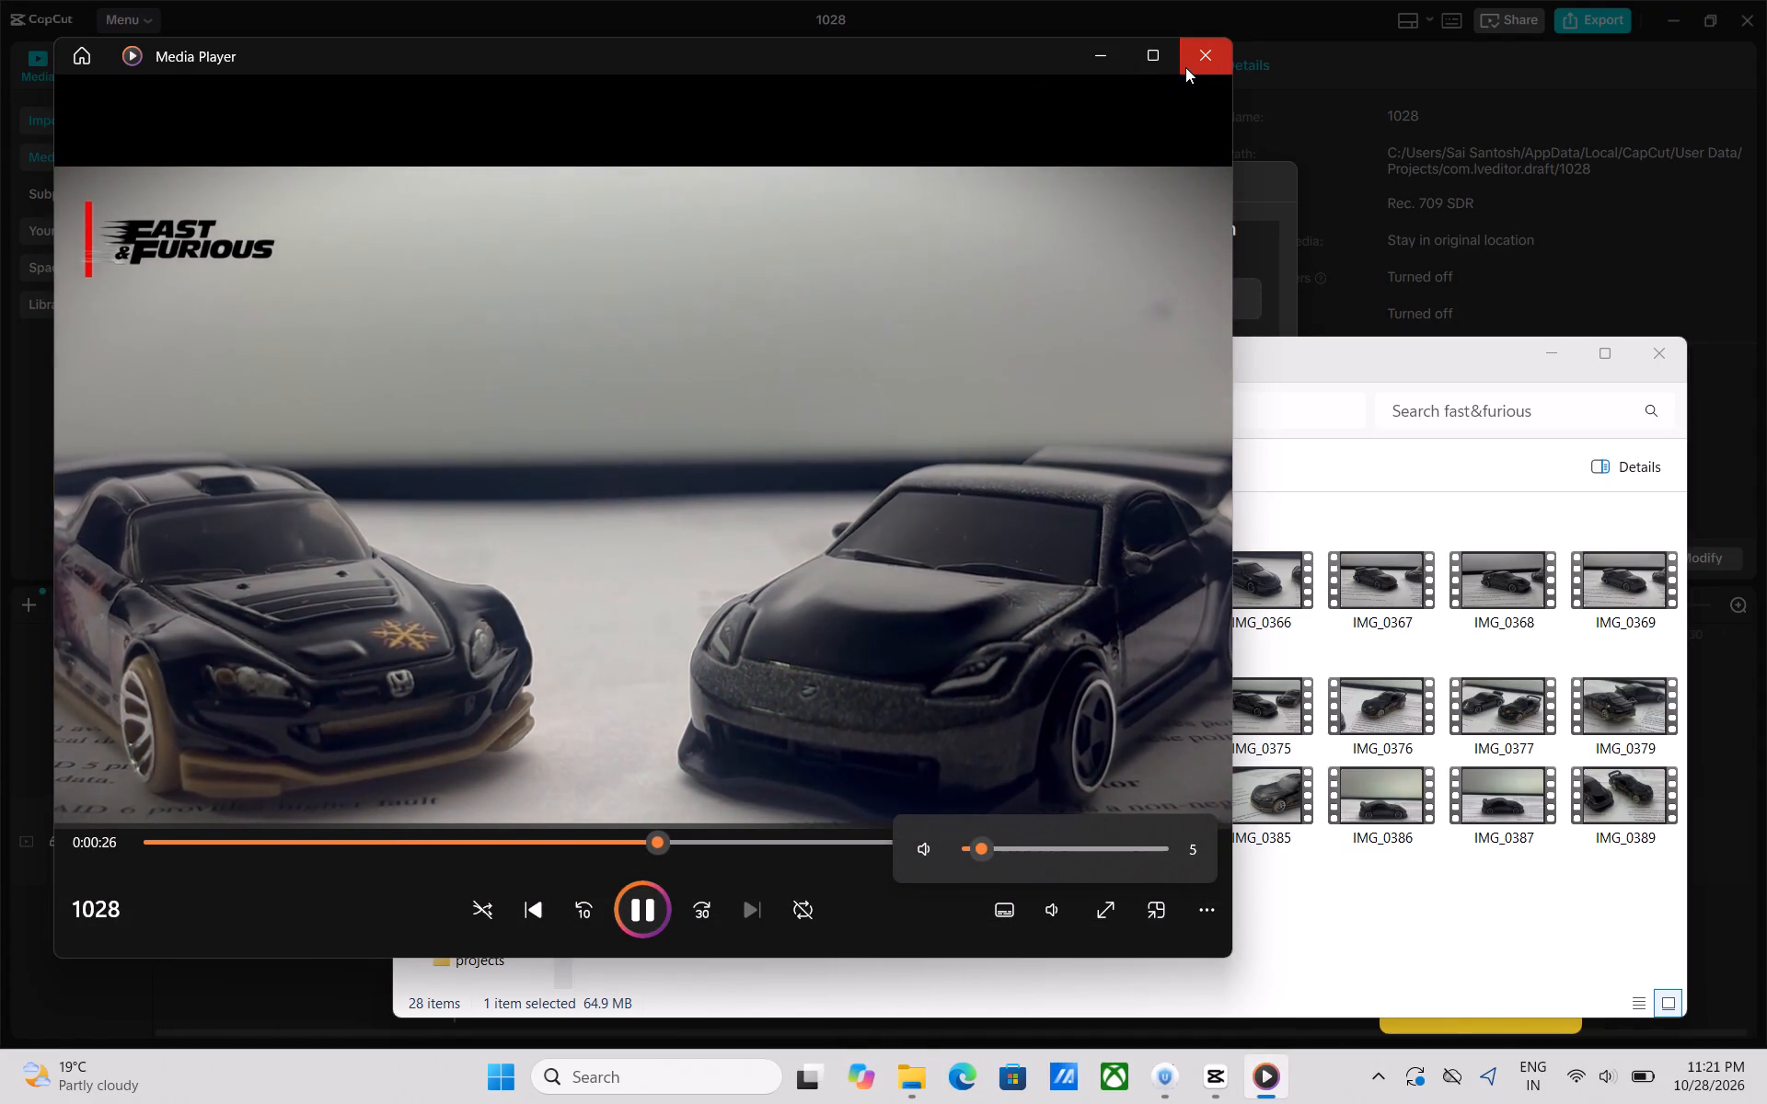
click(1185, 67)
Close the fast&furious folder window and CapCut's finished-export dialog without sharing the video.
click(1661, 365)
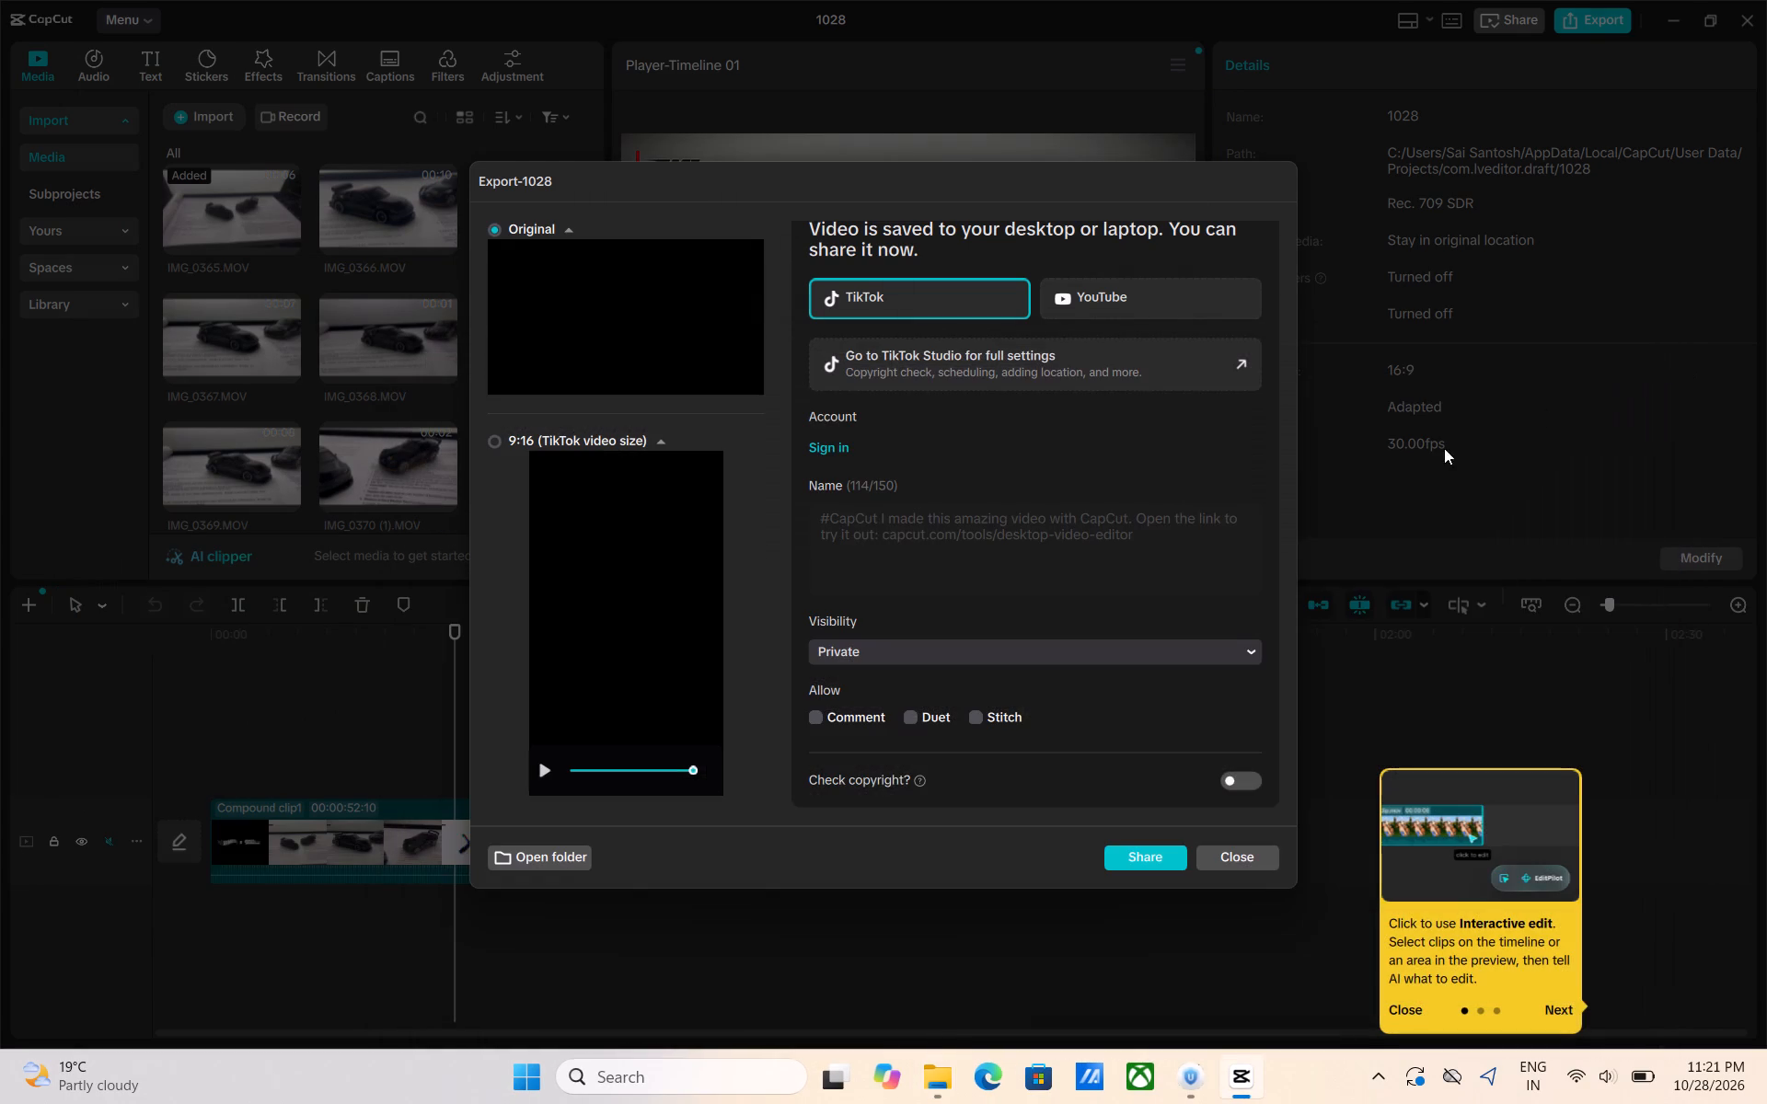
scroll(1213, 604, down, 2)
scroll(1213, 604, up, 2)
click(1366, 106)
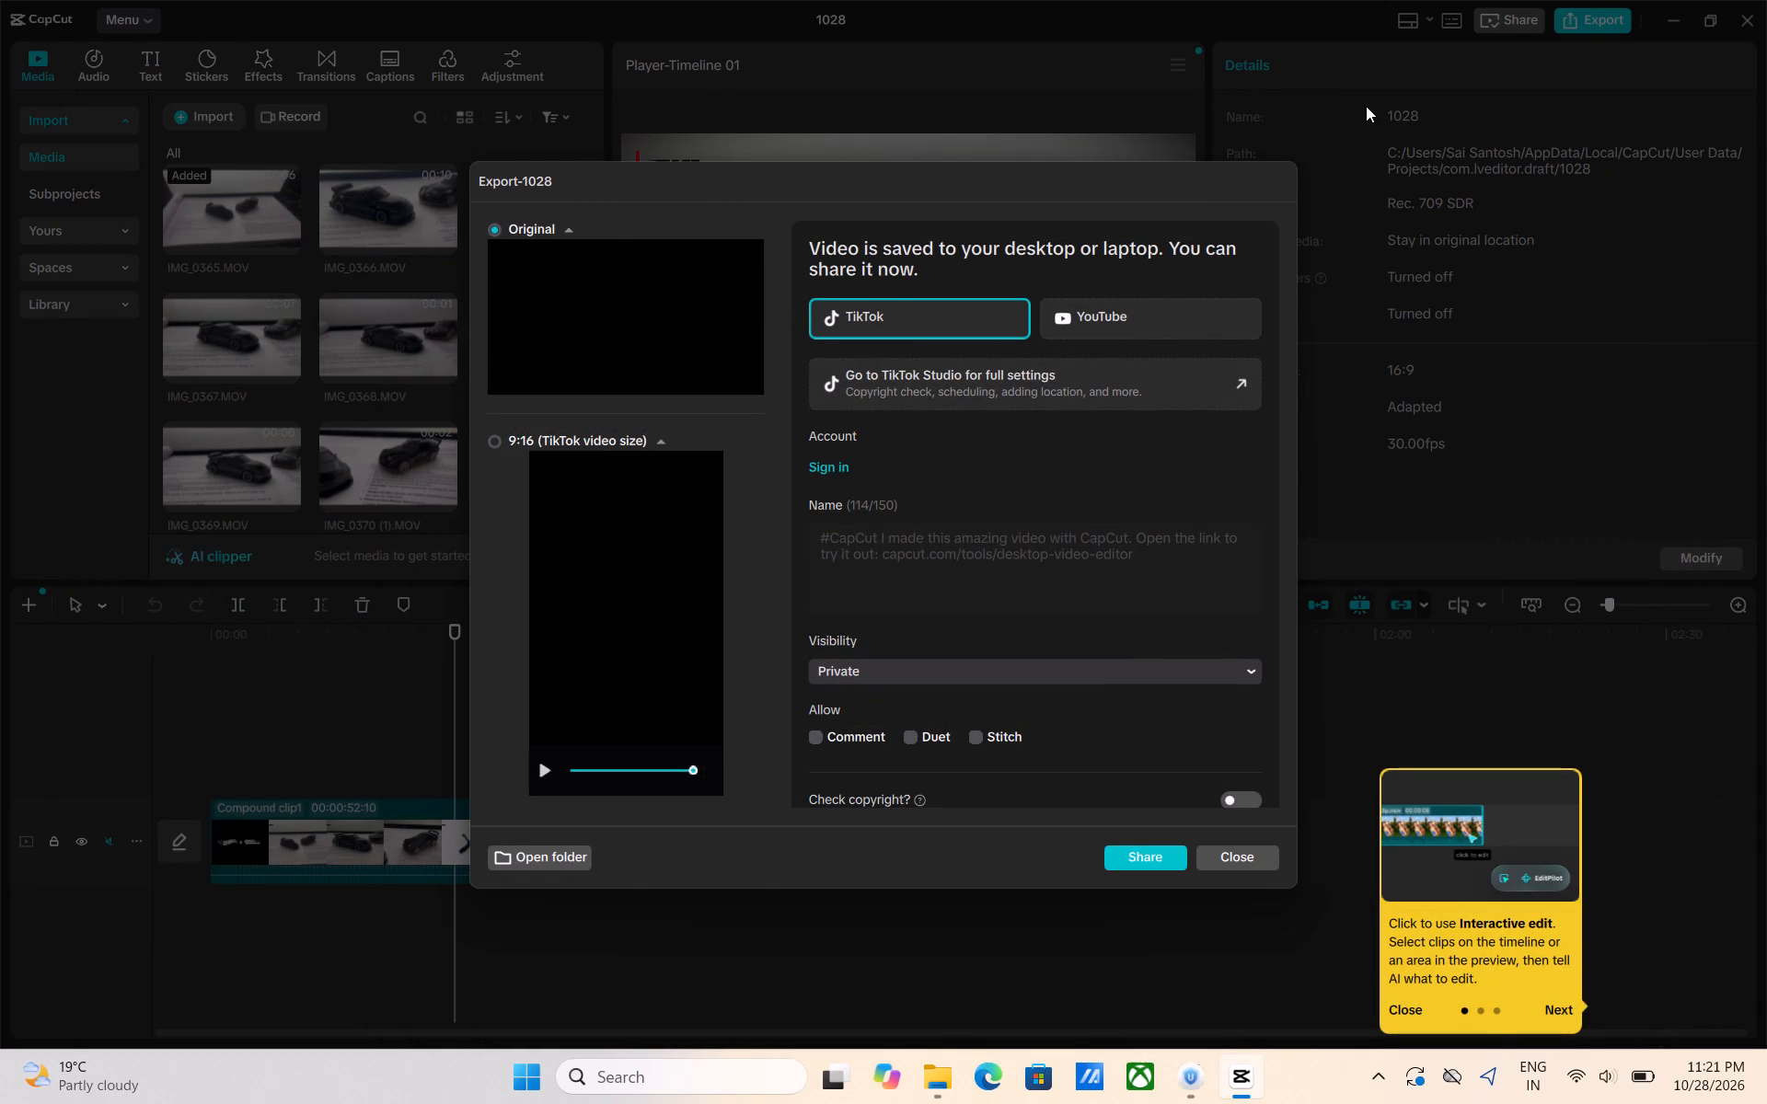
click(1242, 855)
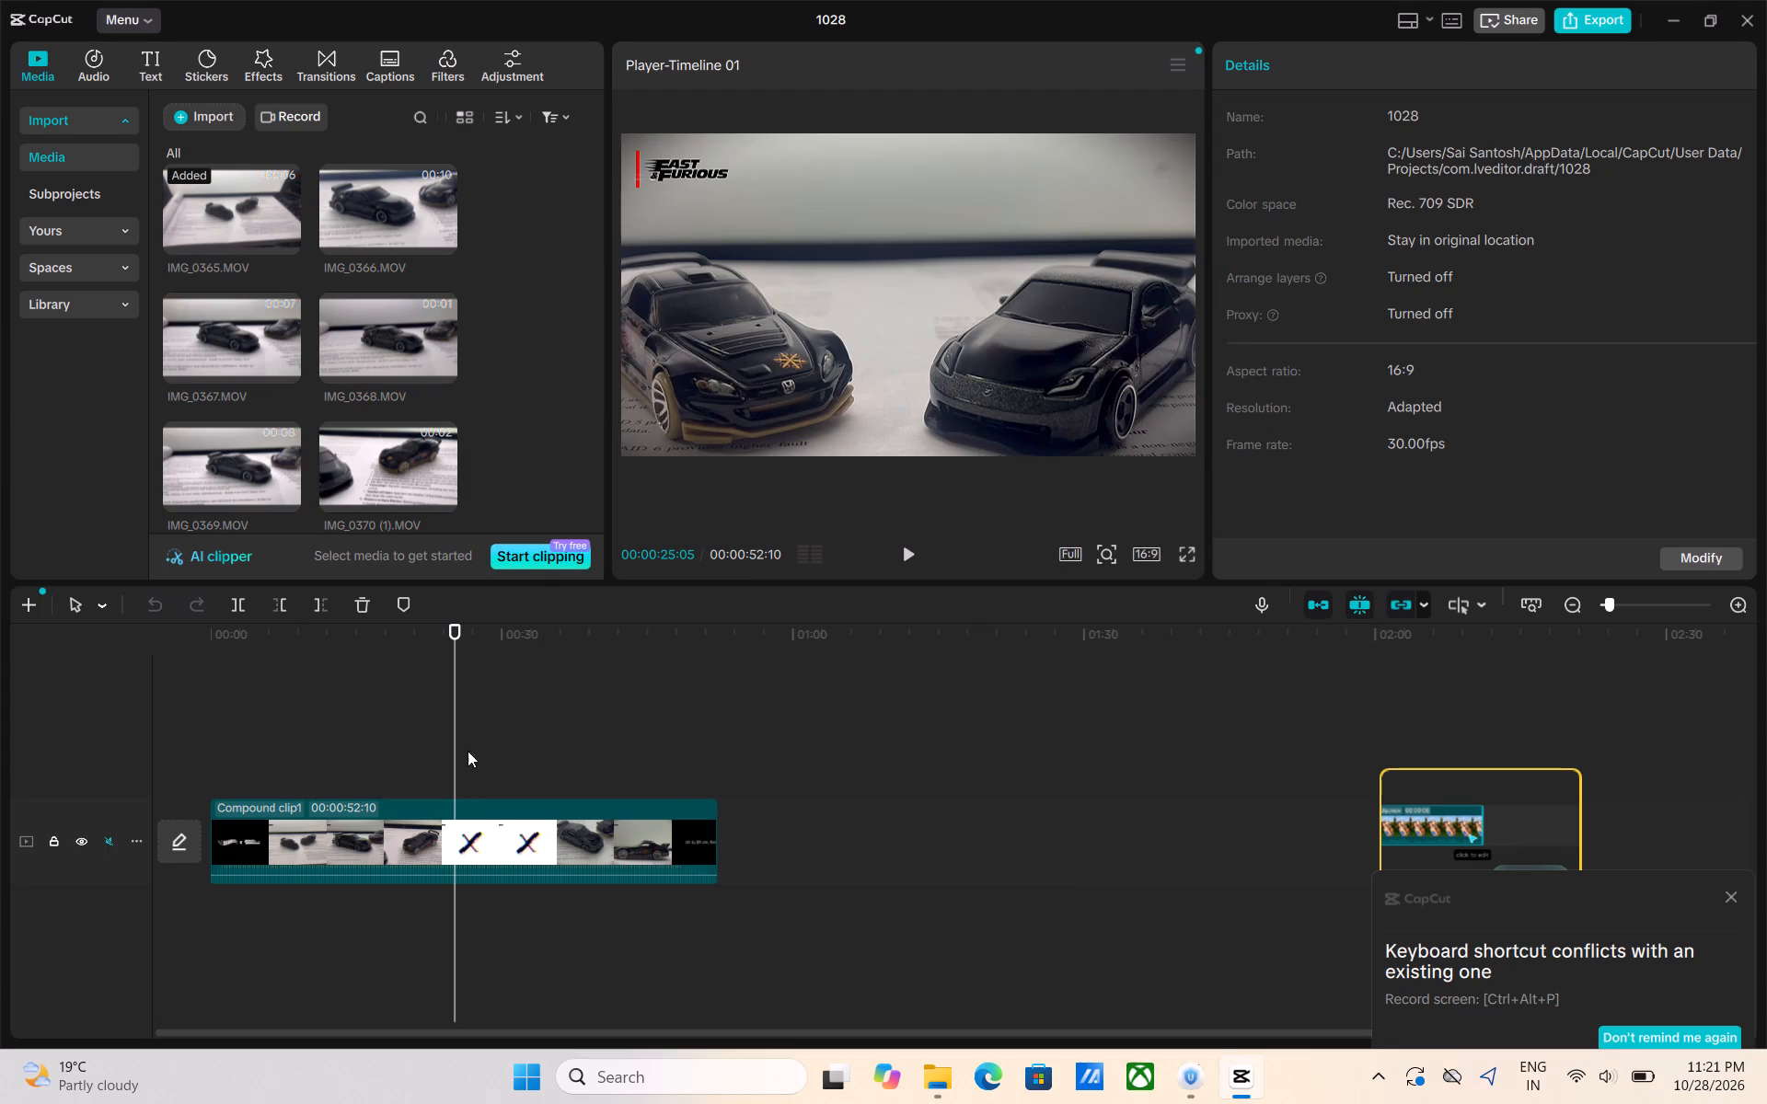
Unmute the timeline track that holds Compound clip1.
drag(466, 732, 319, 750)
double_click(266, 874)
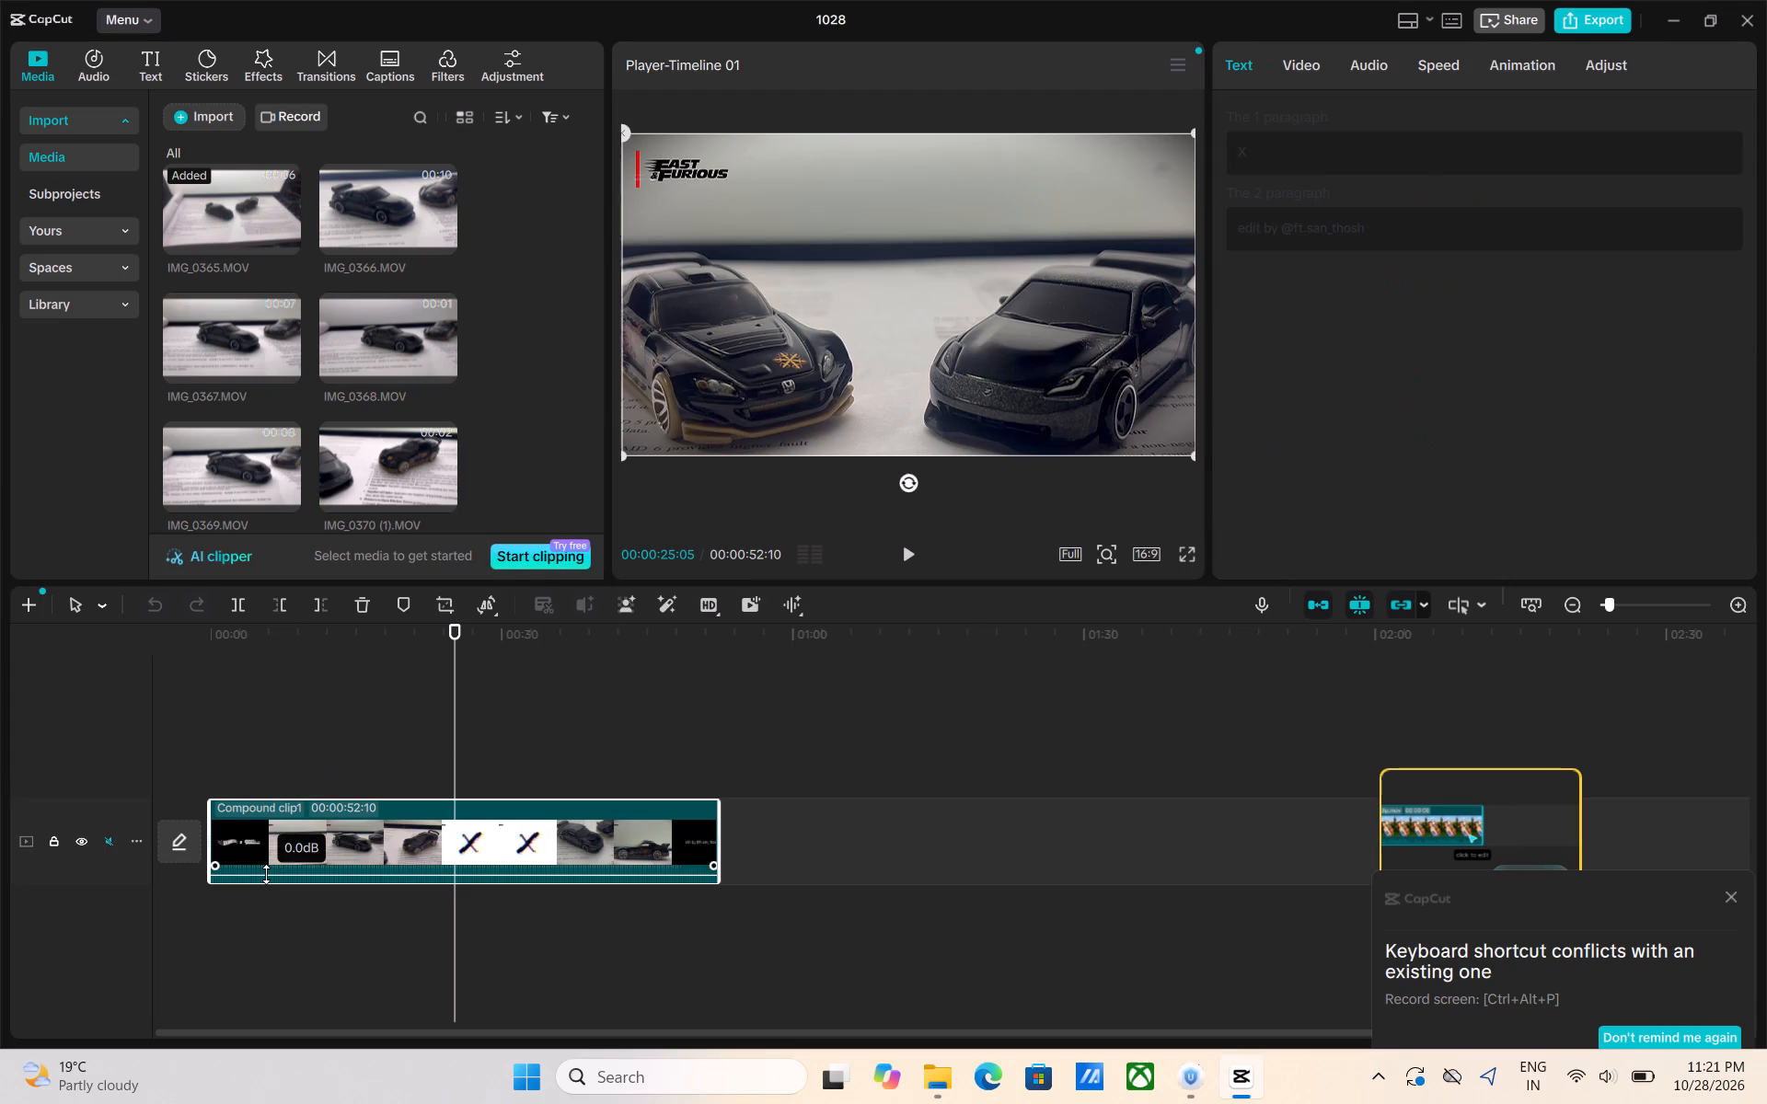
click(110, 841)
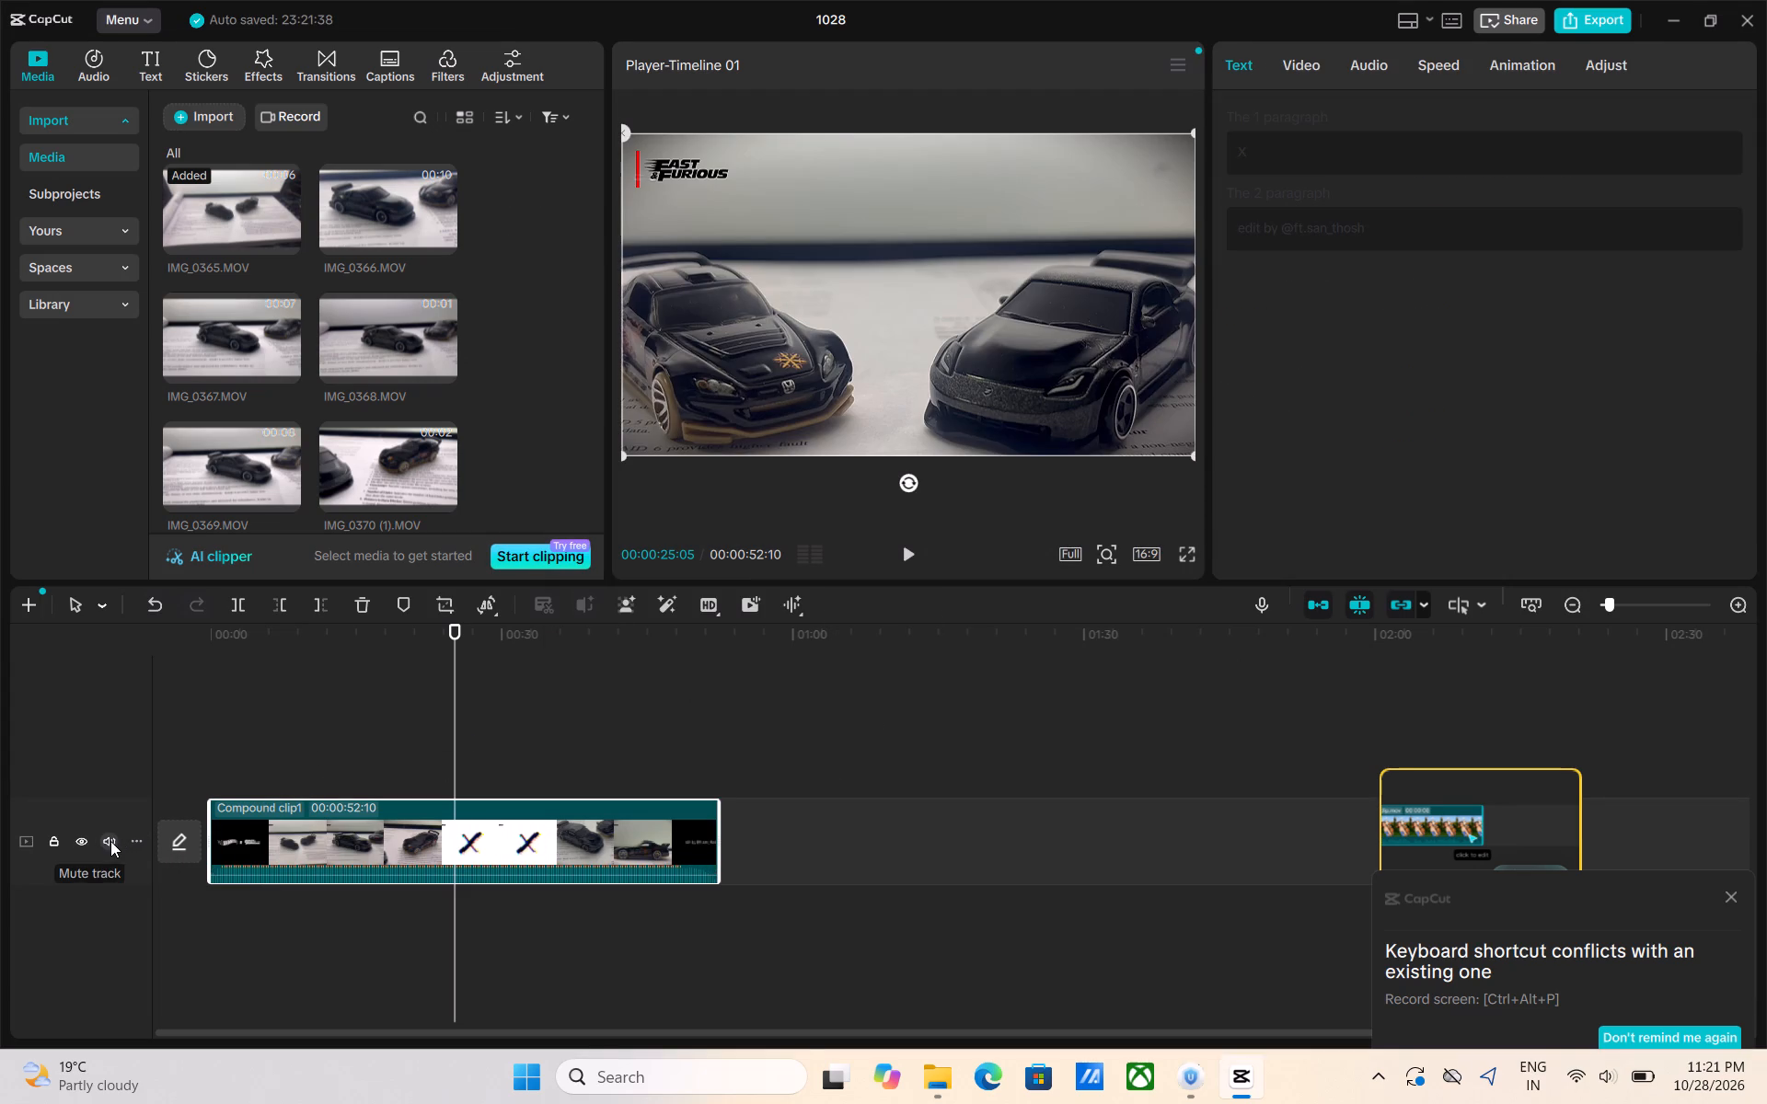
Play the timeline from about 17 seconds to check the audio of the unmuted track.
drag(446, 715, 384, 713)
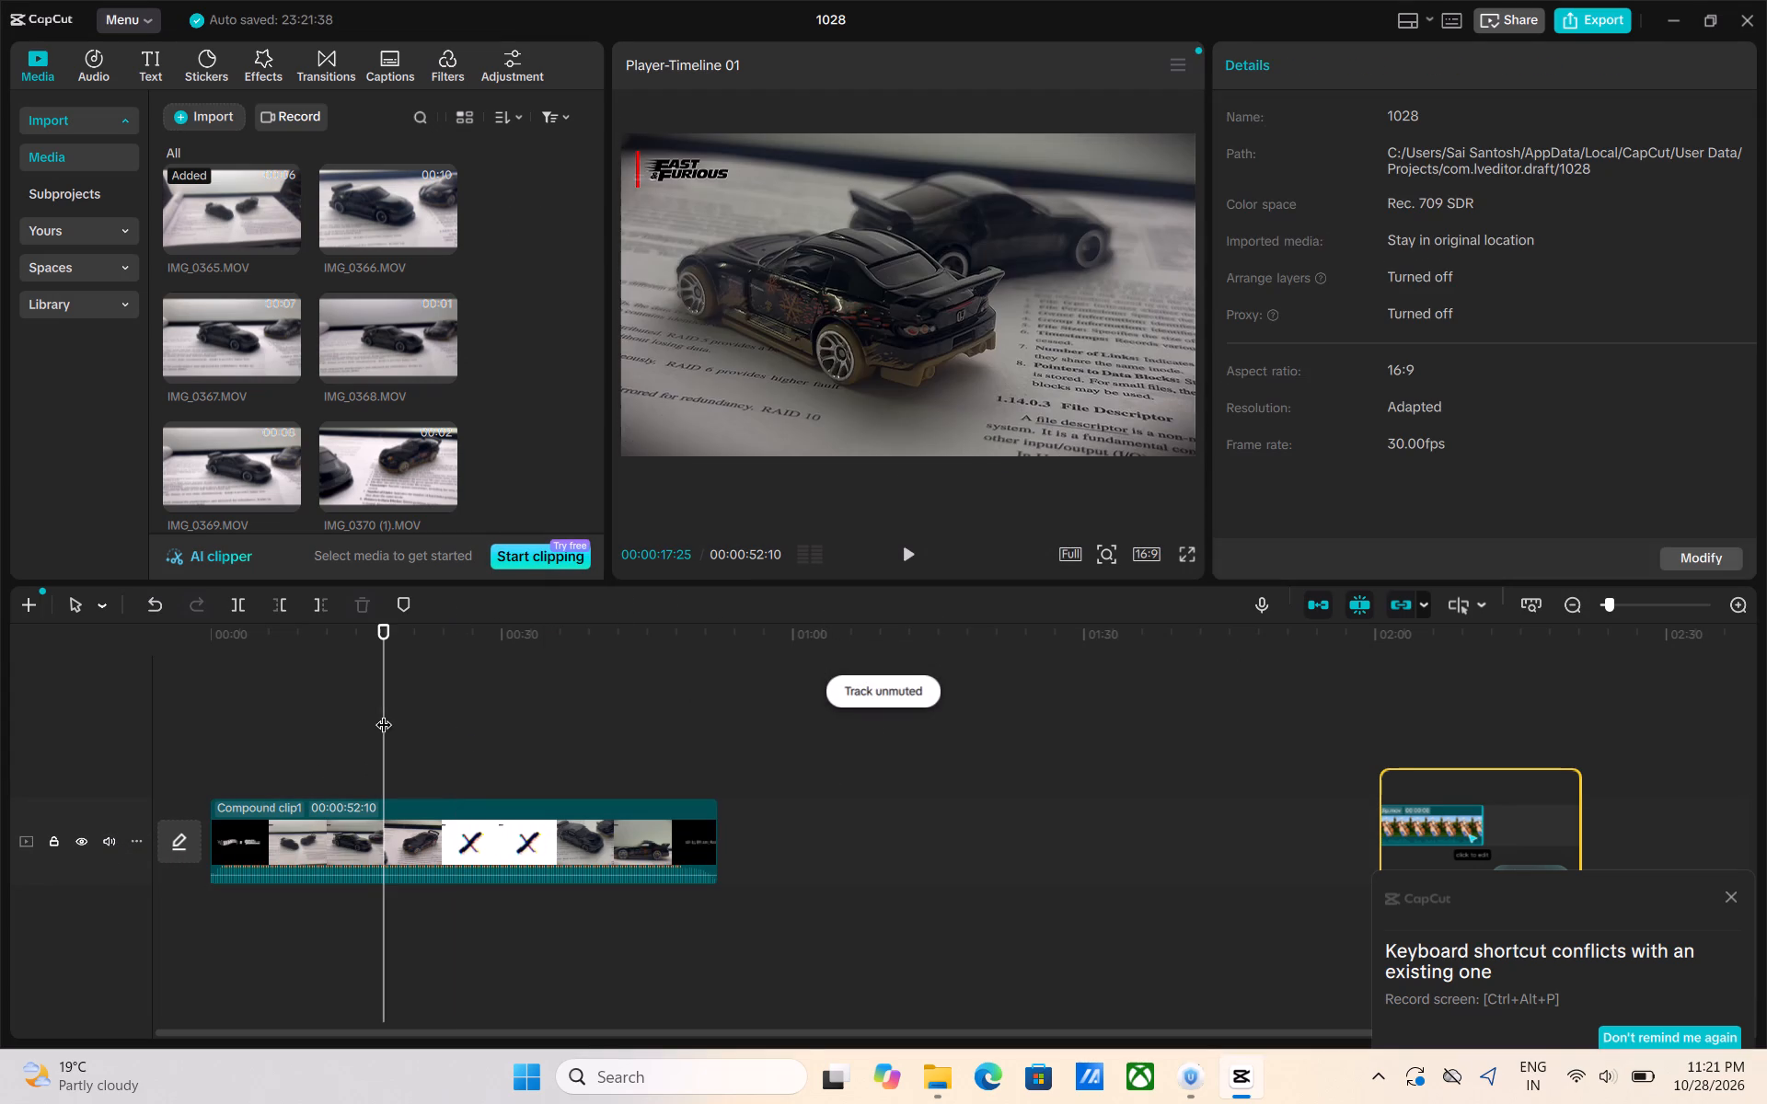
key(space)
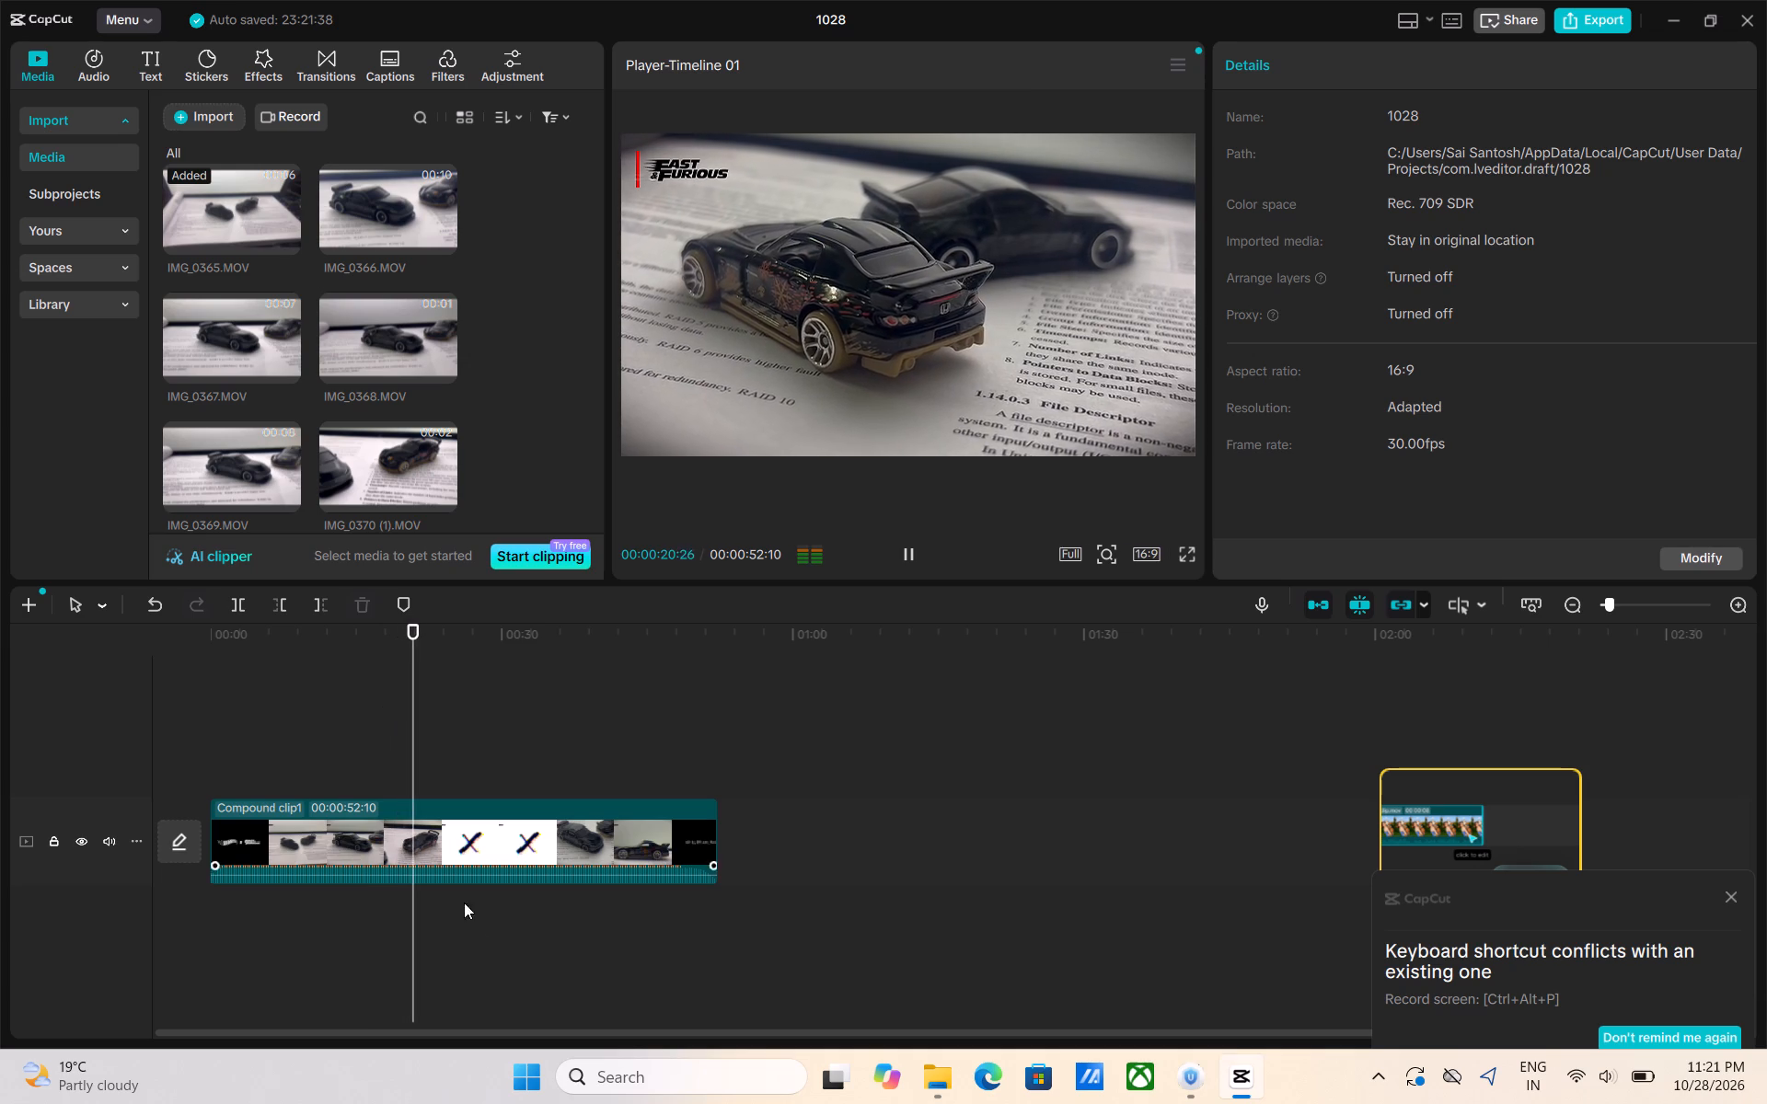
Undo the pre-processing of Compound clip1 and split the compound clip back into its original separate clips.
right_click(501, 850)
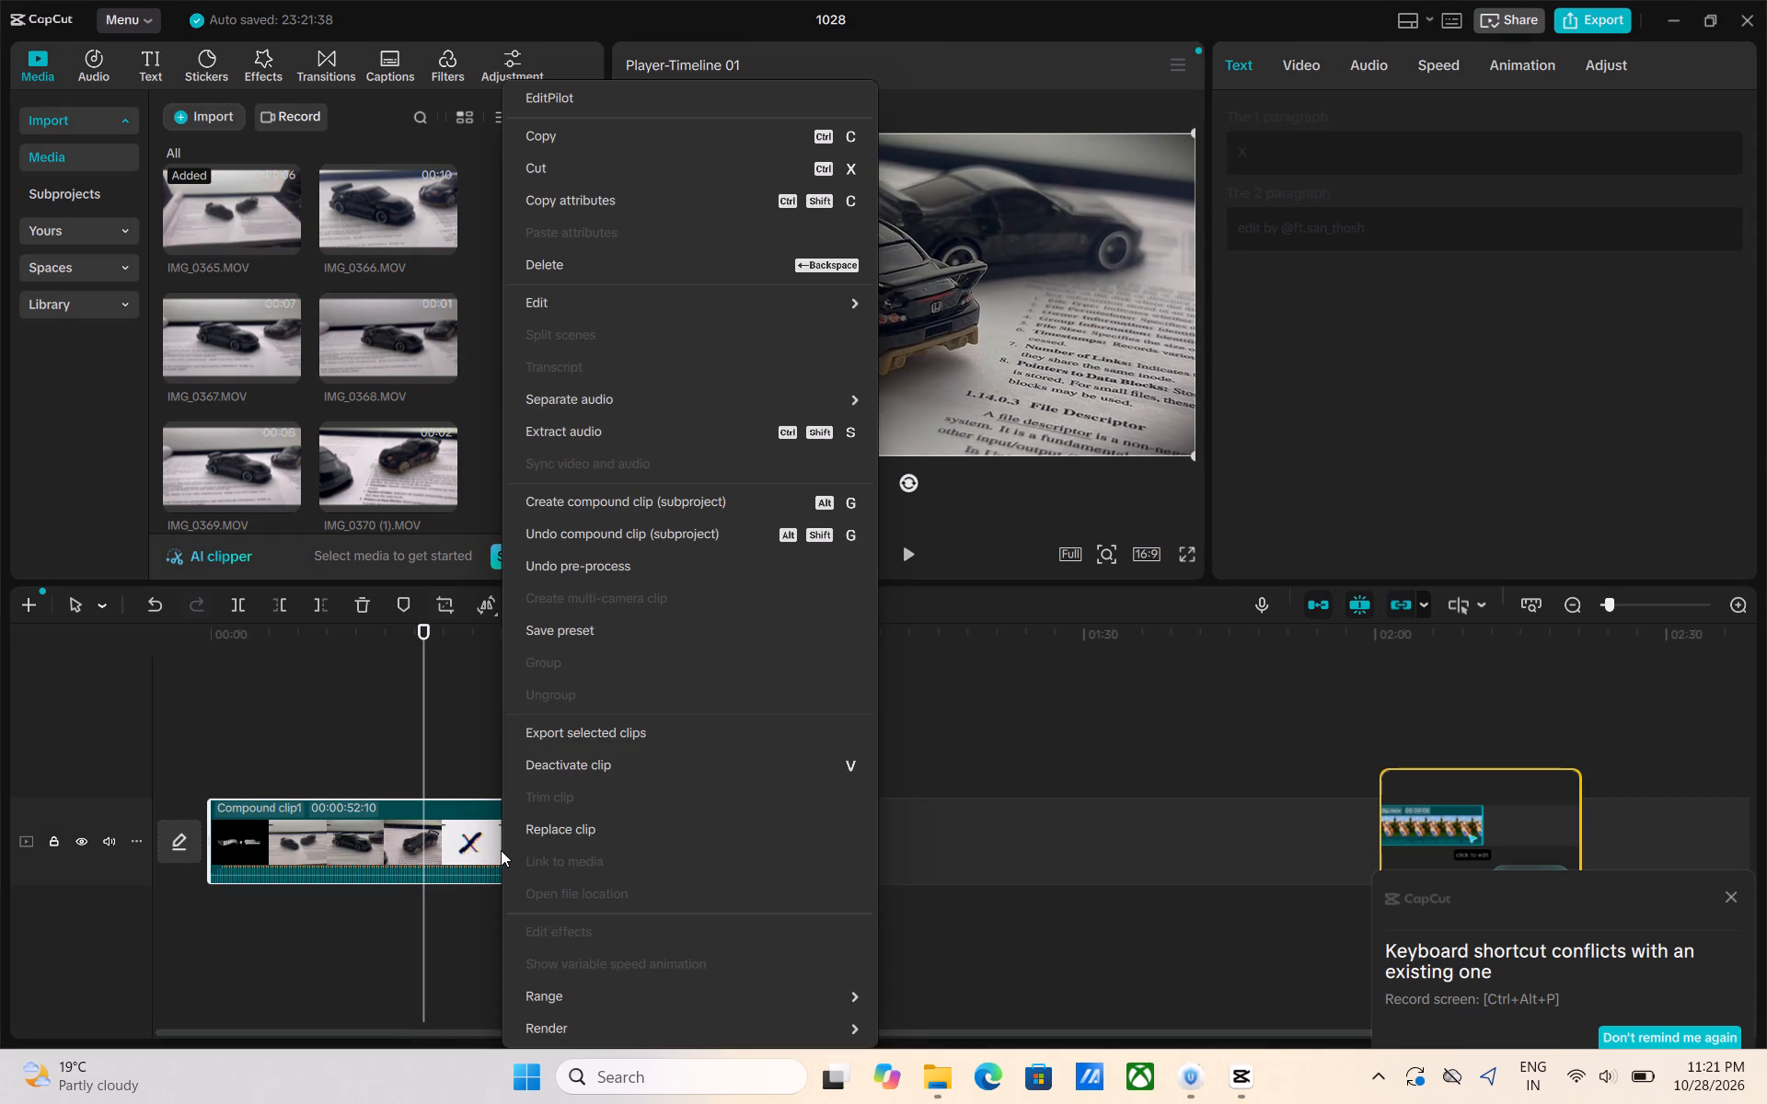
click(680, 566)
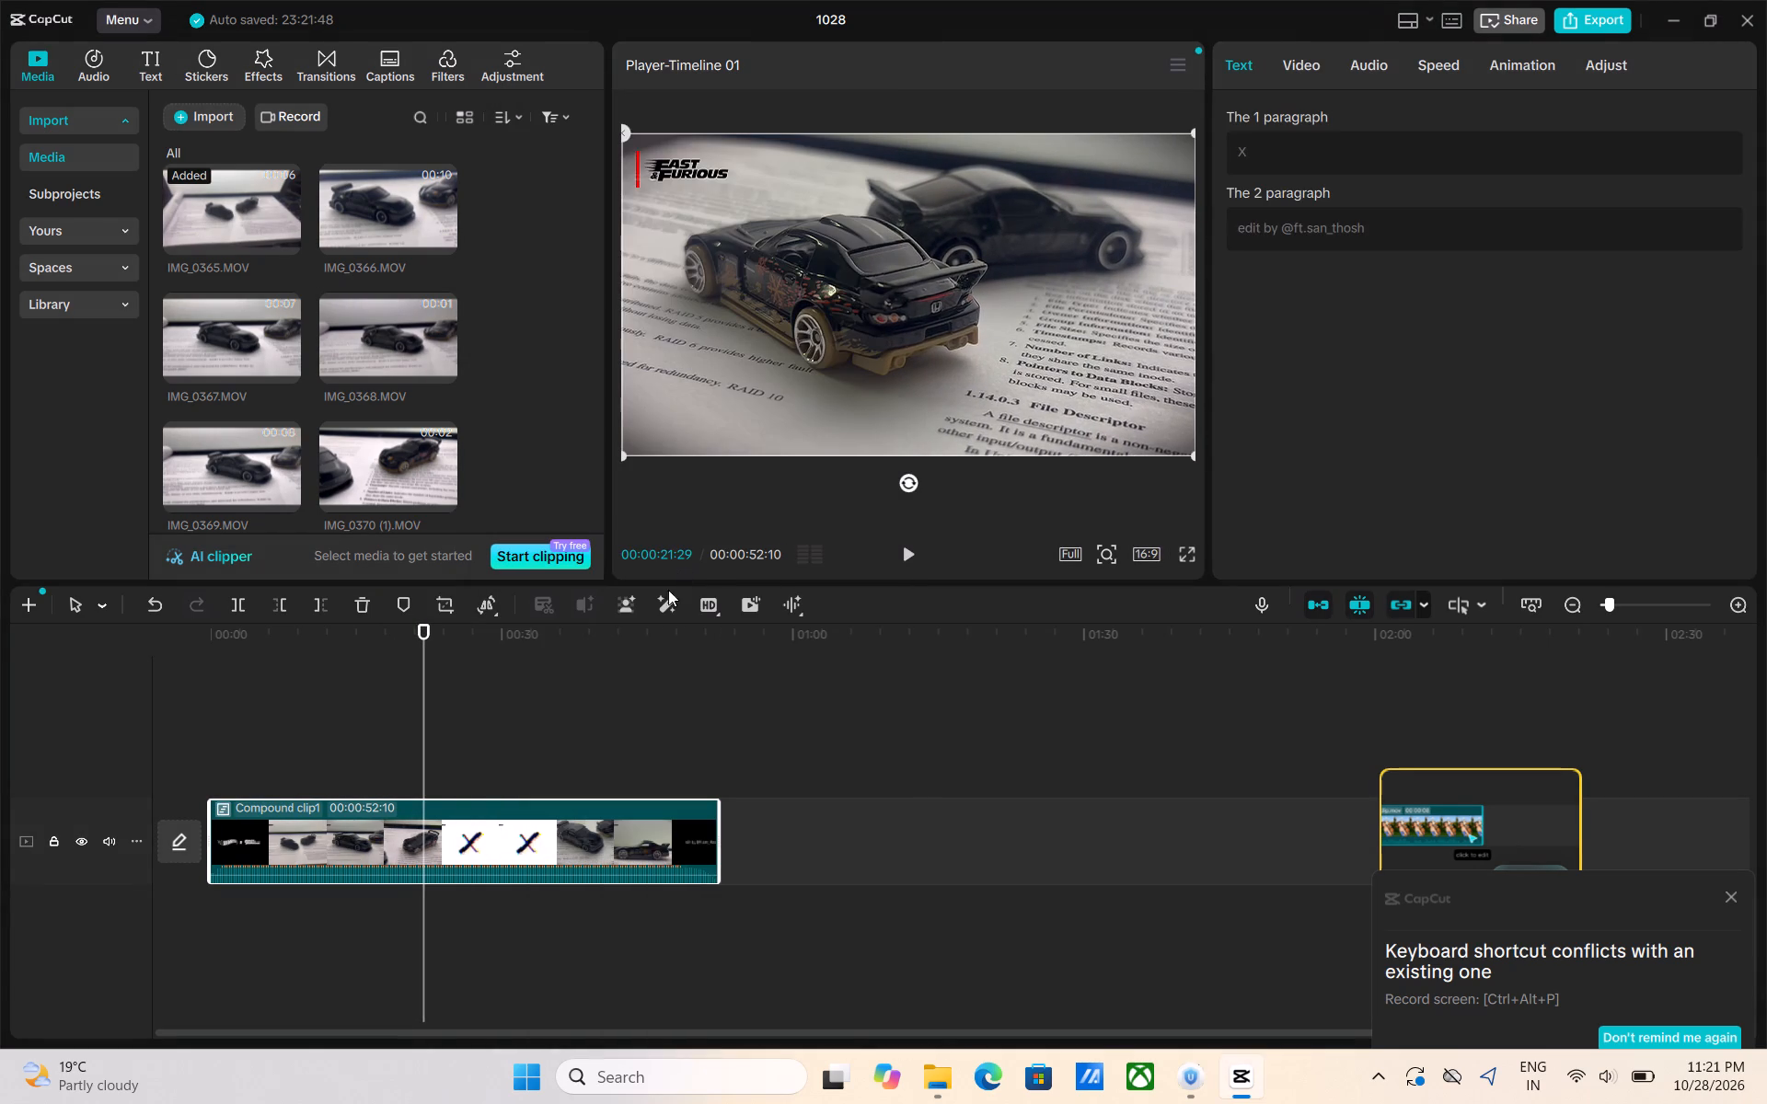
right_click(570, 822)
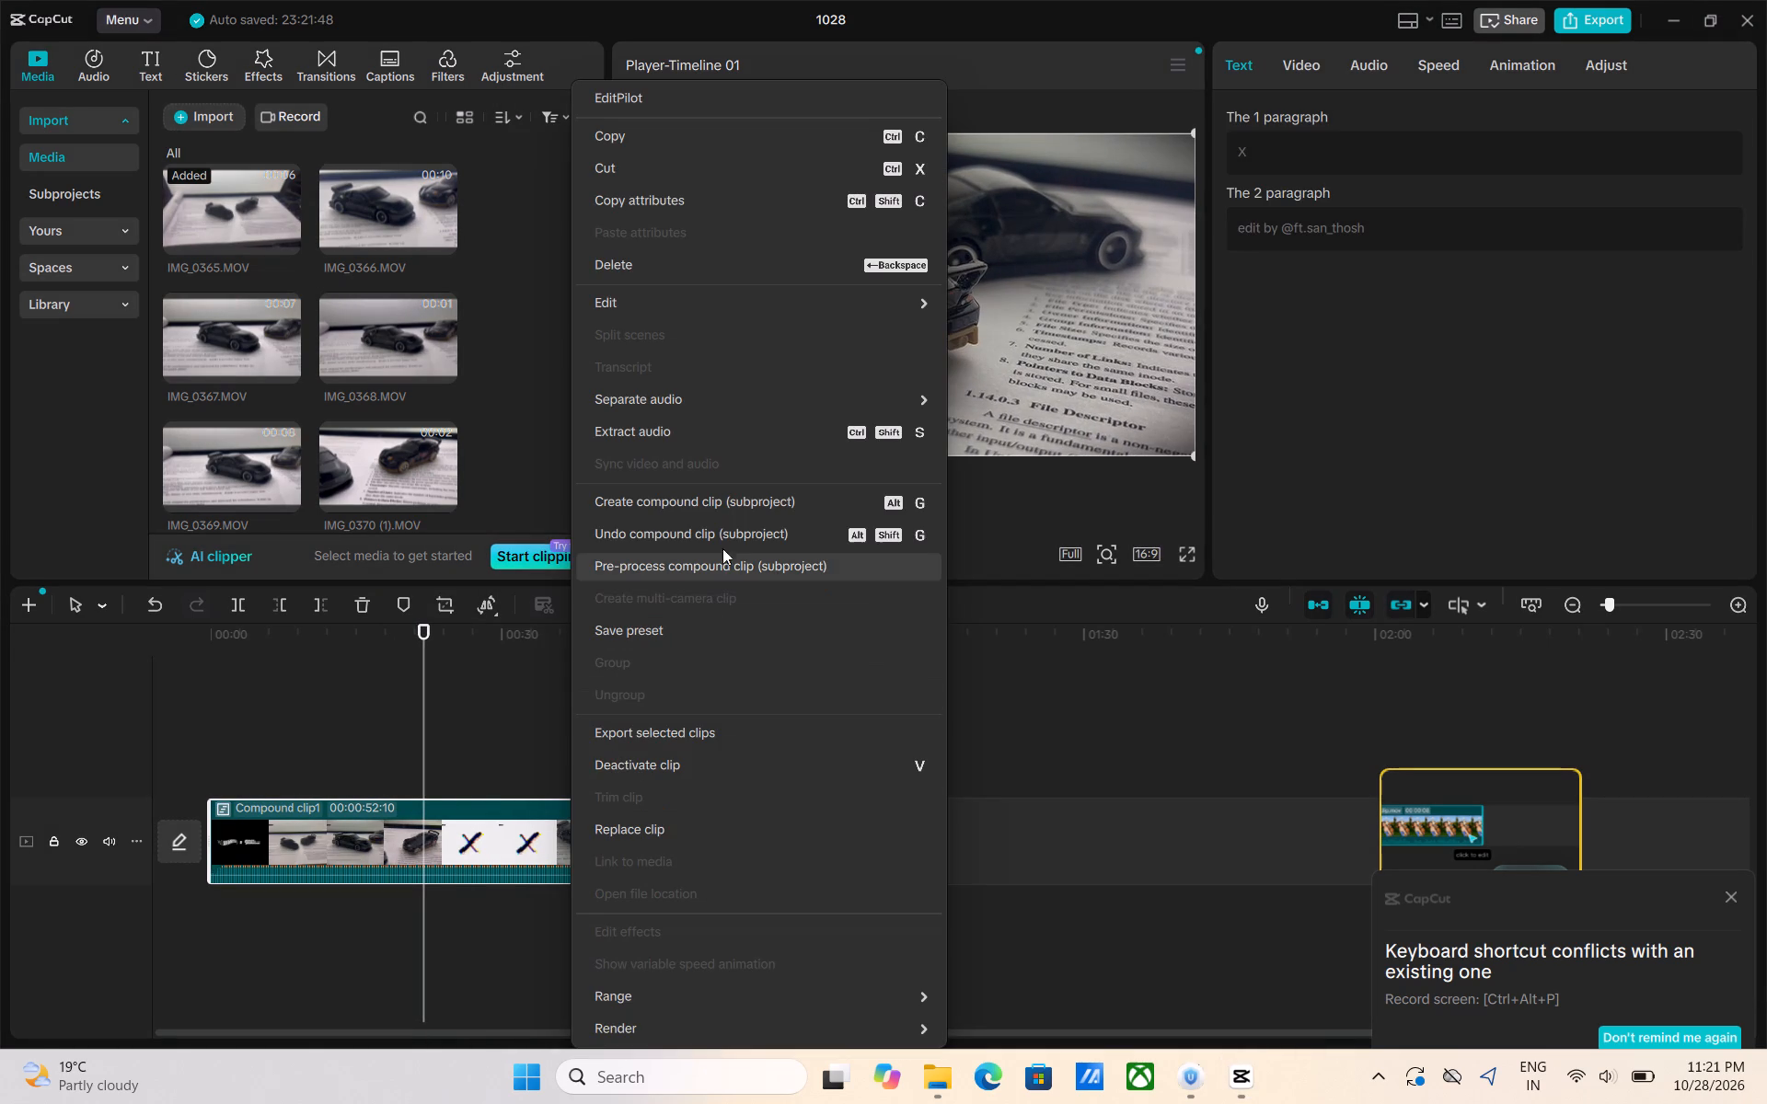
click(728, 519)
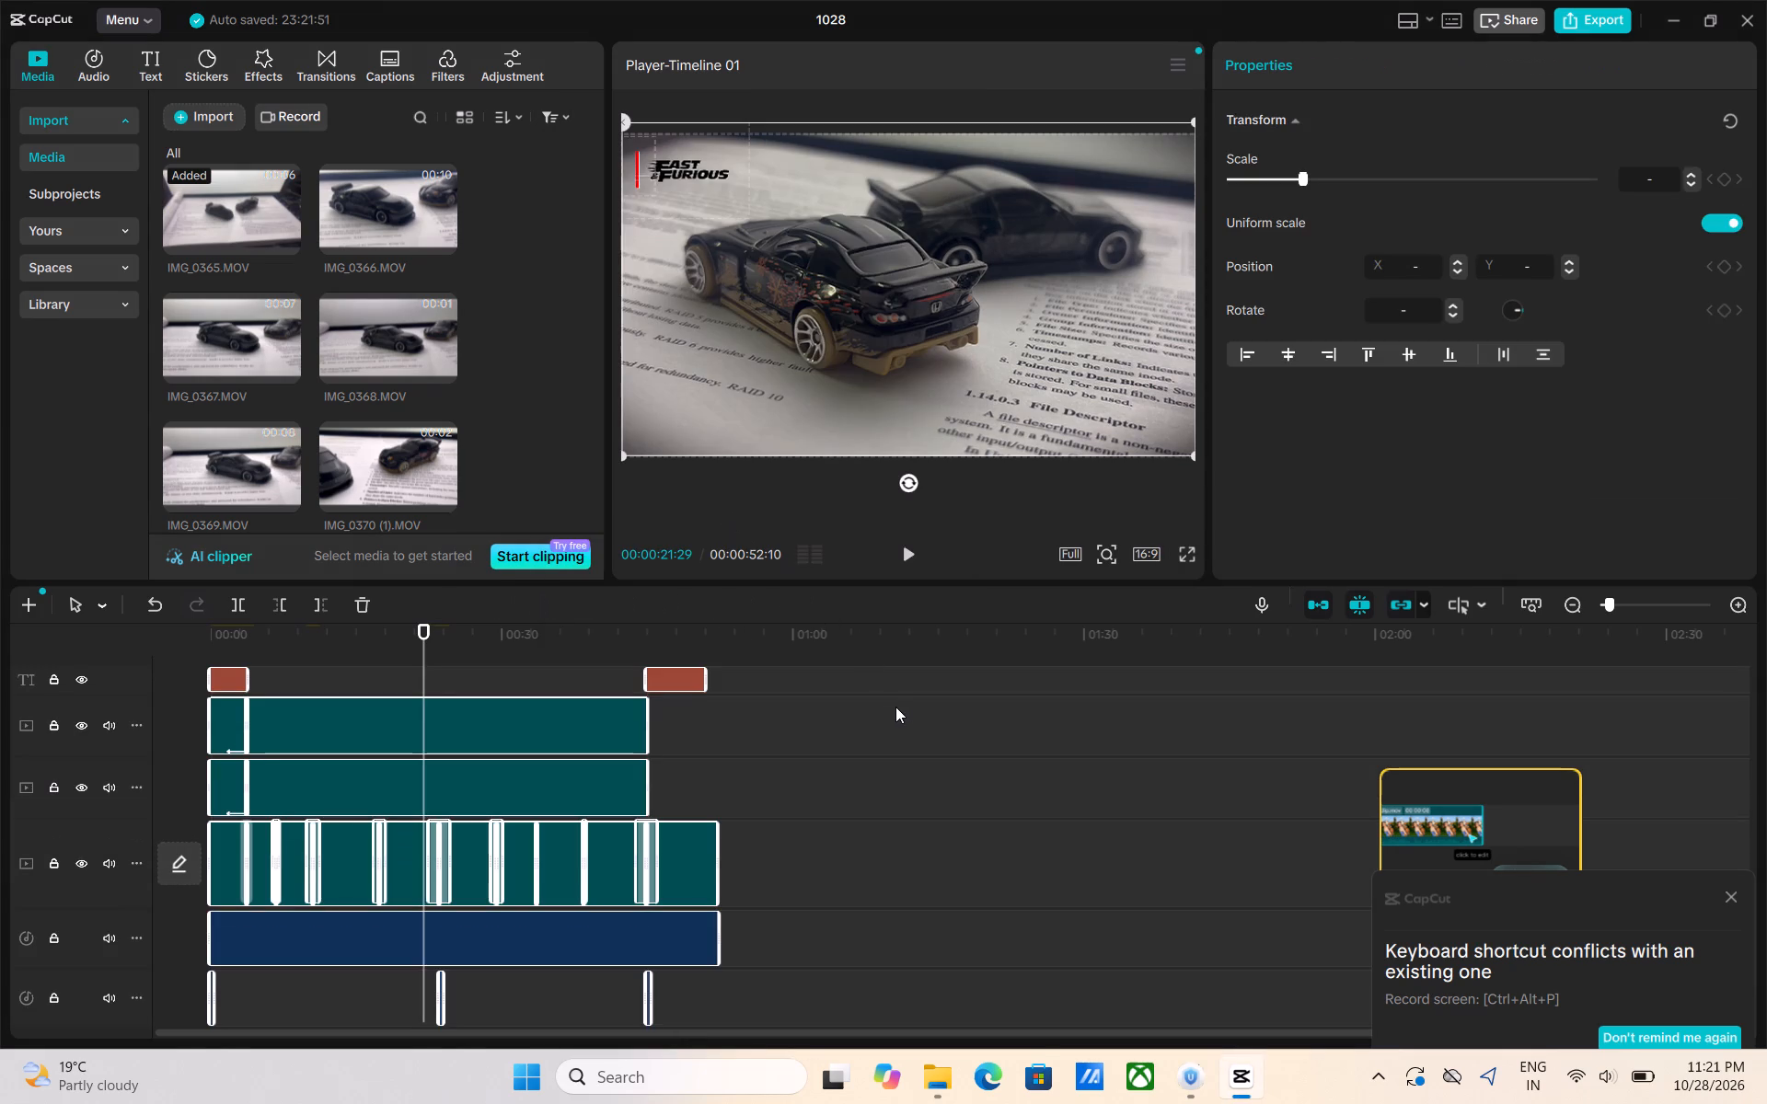
Open the export settings for 1028(1), review them, and set the bit rate to Custom with VBR (Variable Bit Rate).
click(1569, 20)
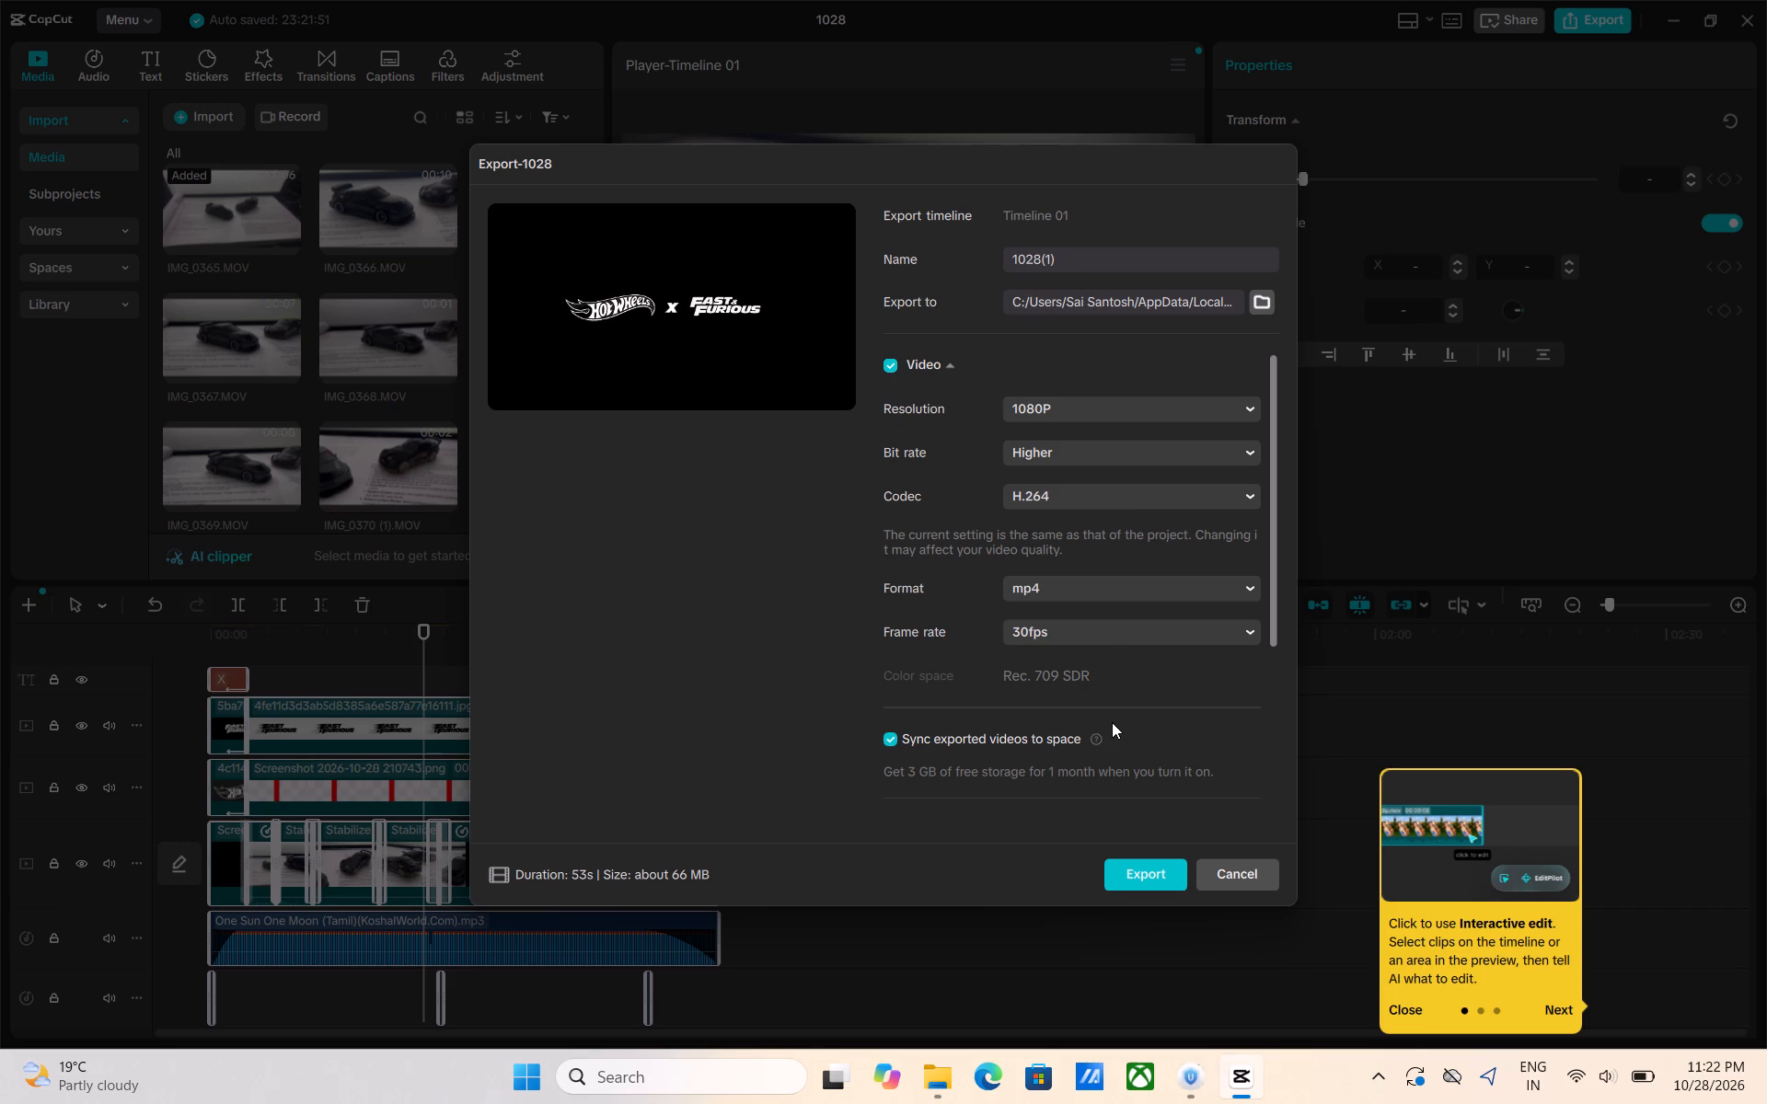
scroll(1084, 766, up, 1)
scroll(1084, 766, down, 1)
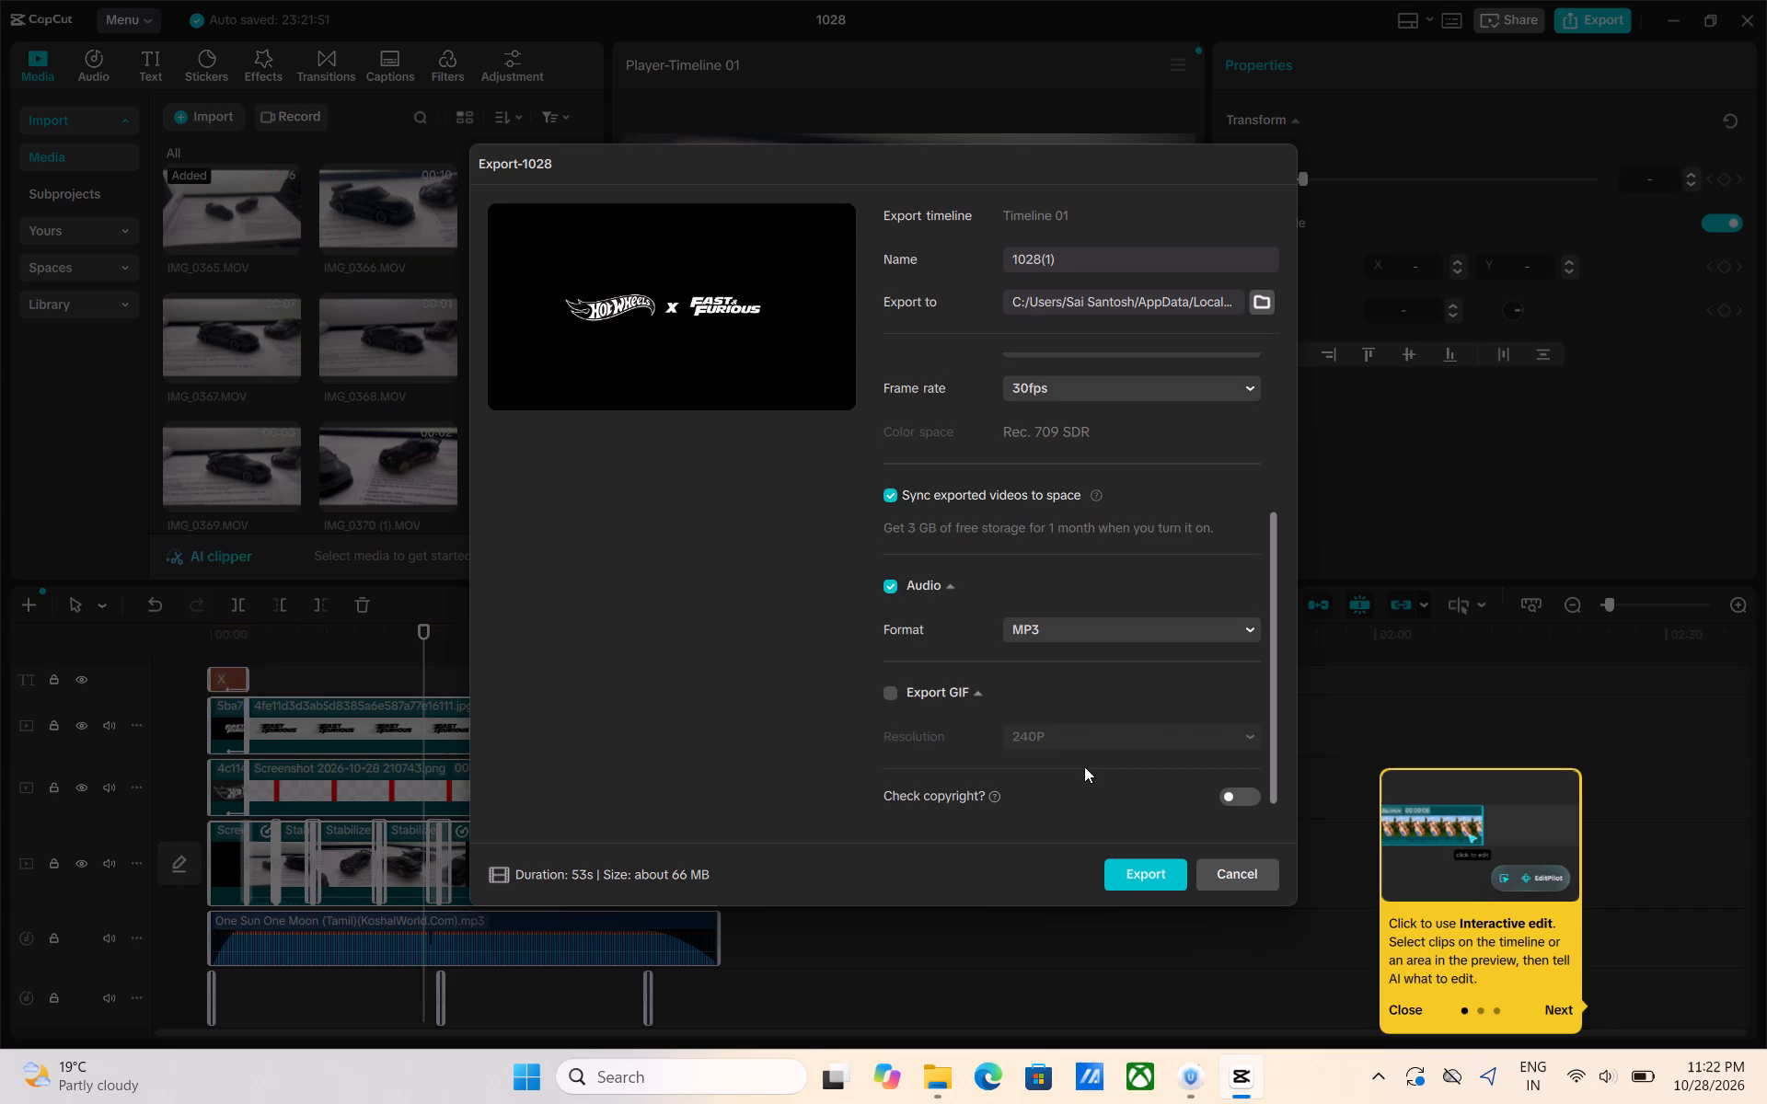
scroll(1084, 766, down, 1)
scroll(1084, 766, up, 2)
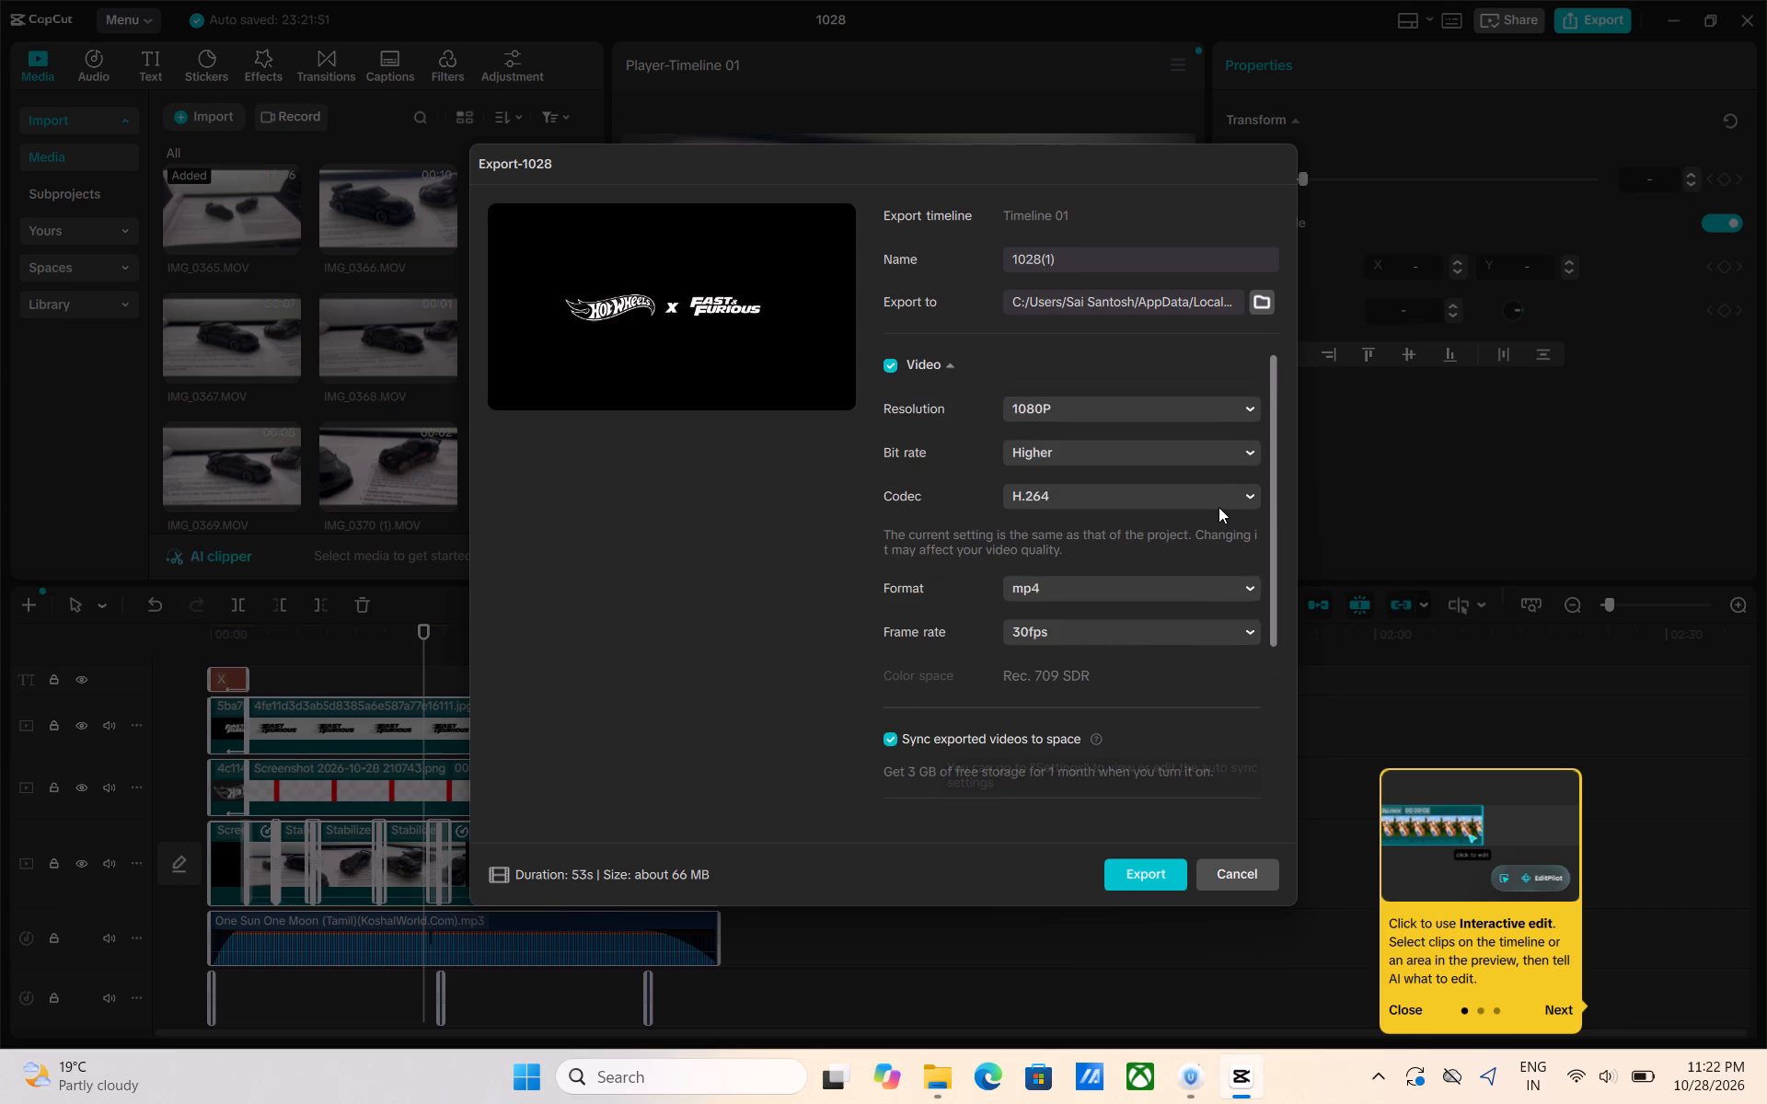
click(1209, 455)
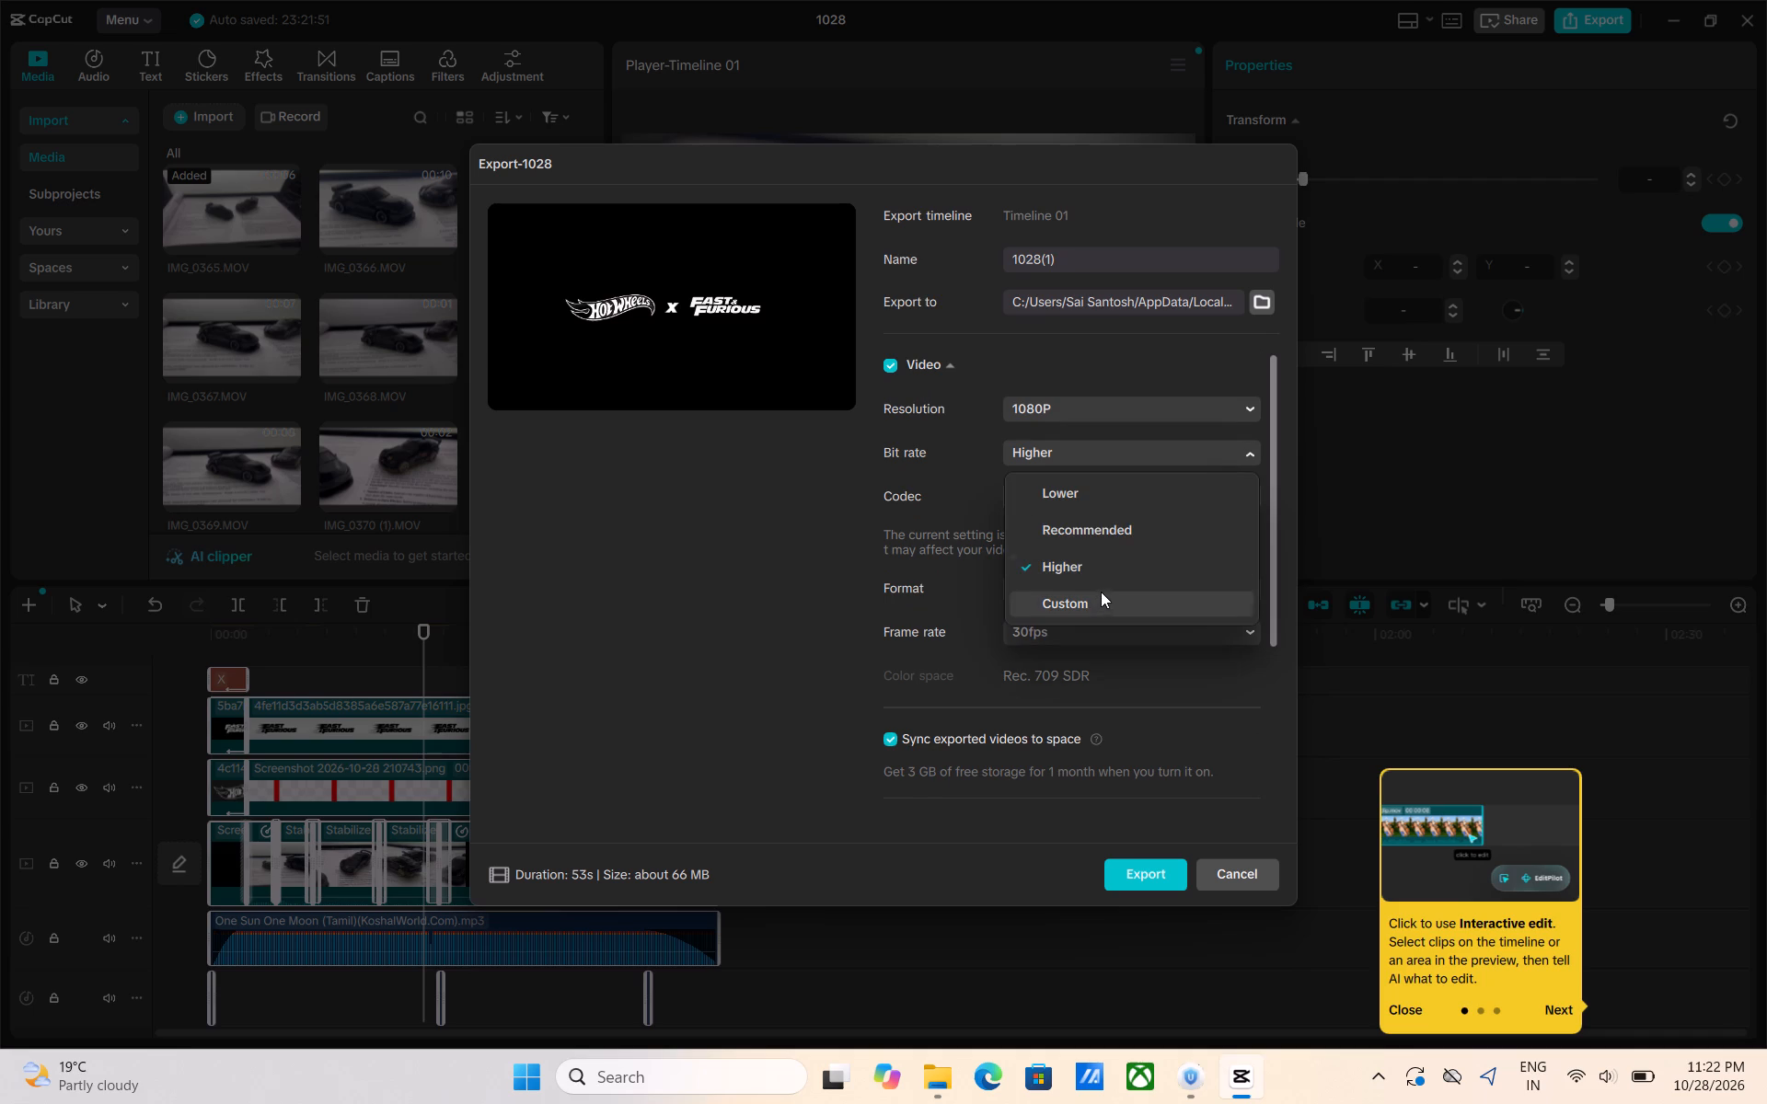
click(1095, 600)
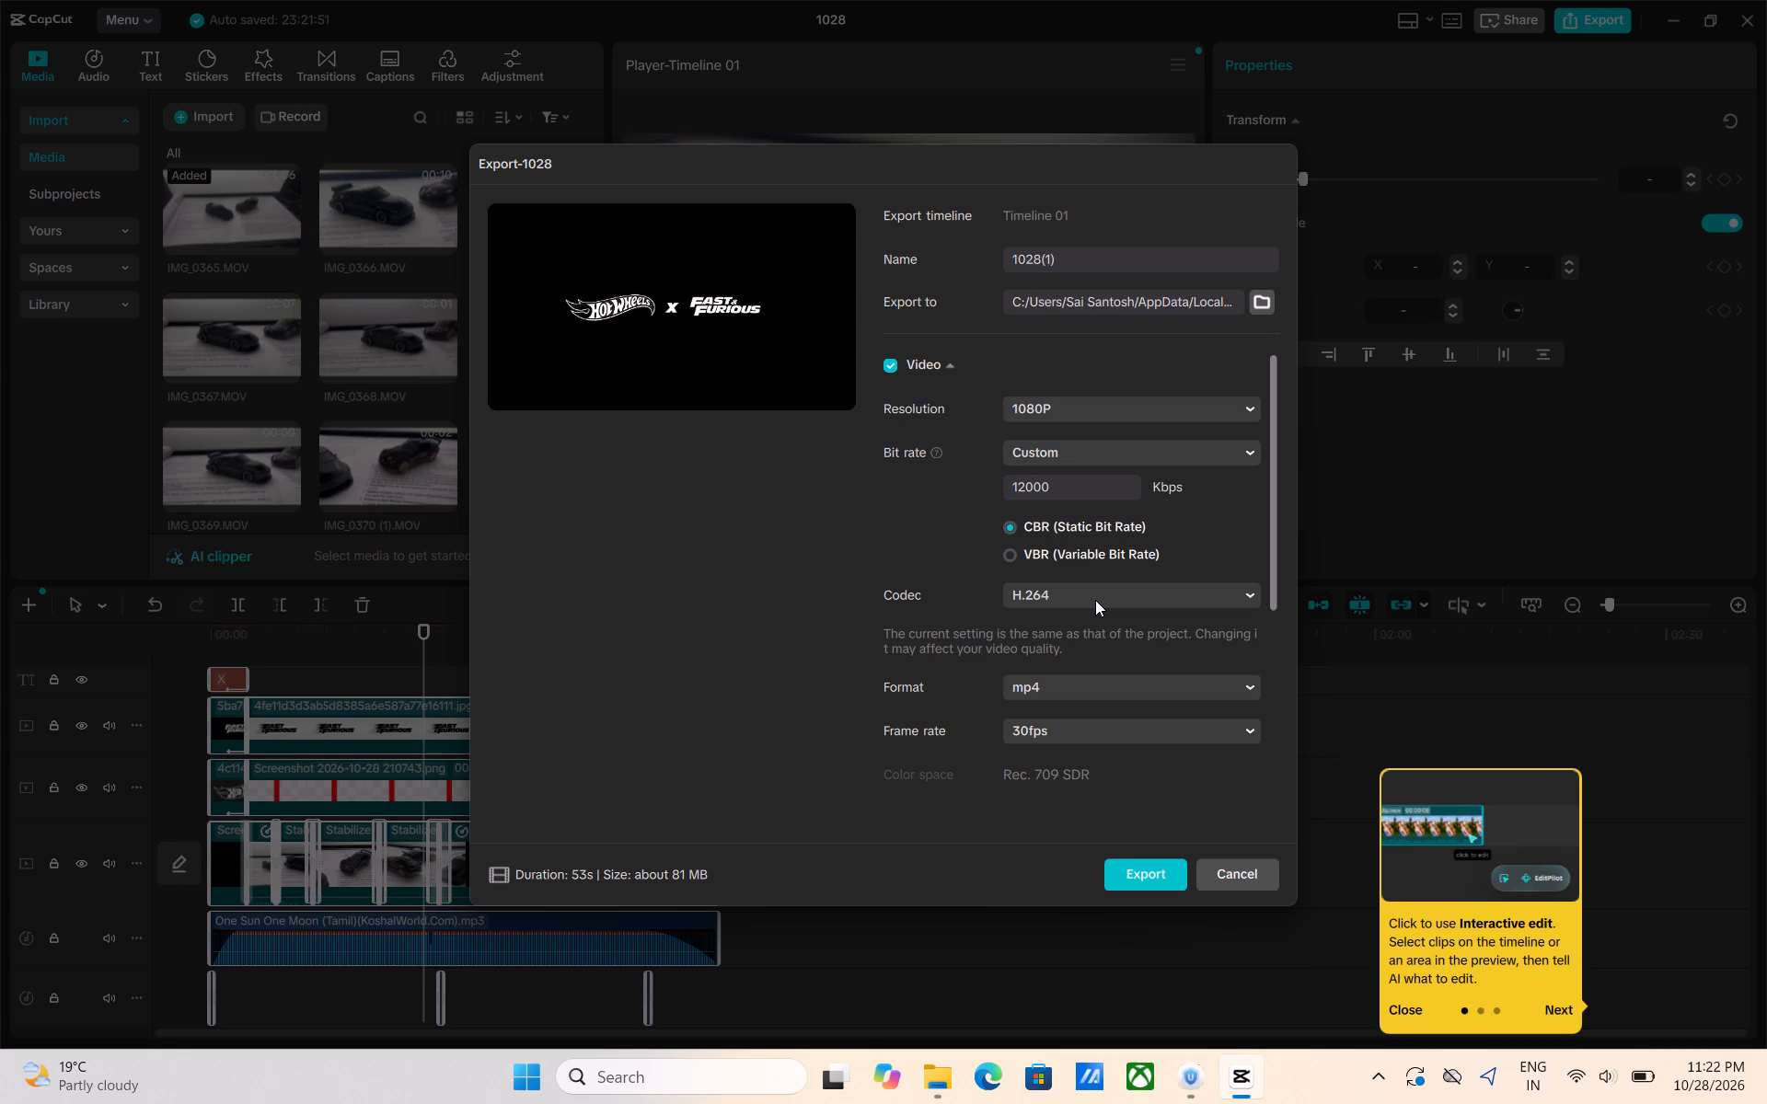
click(1013, 546)
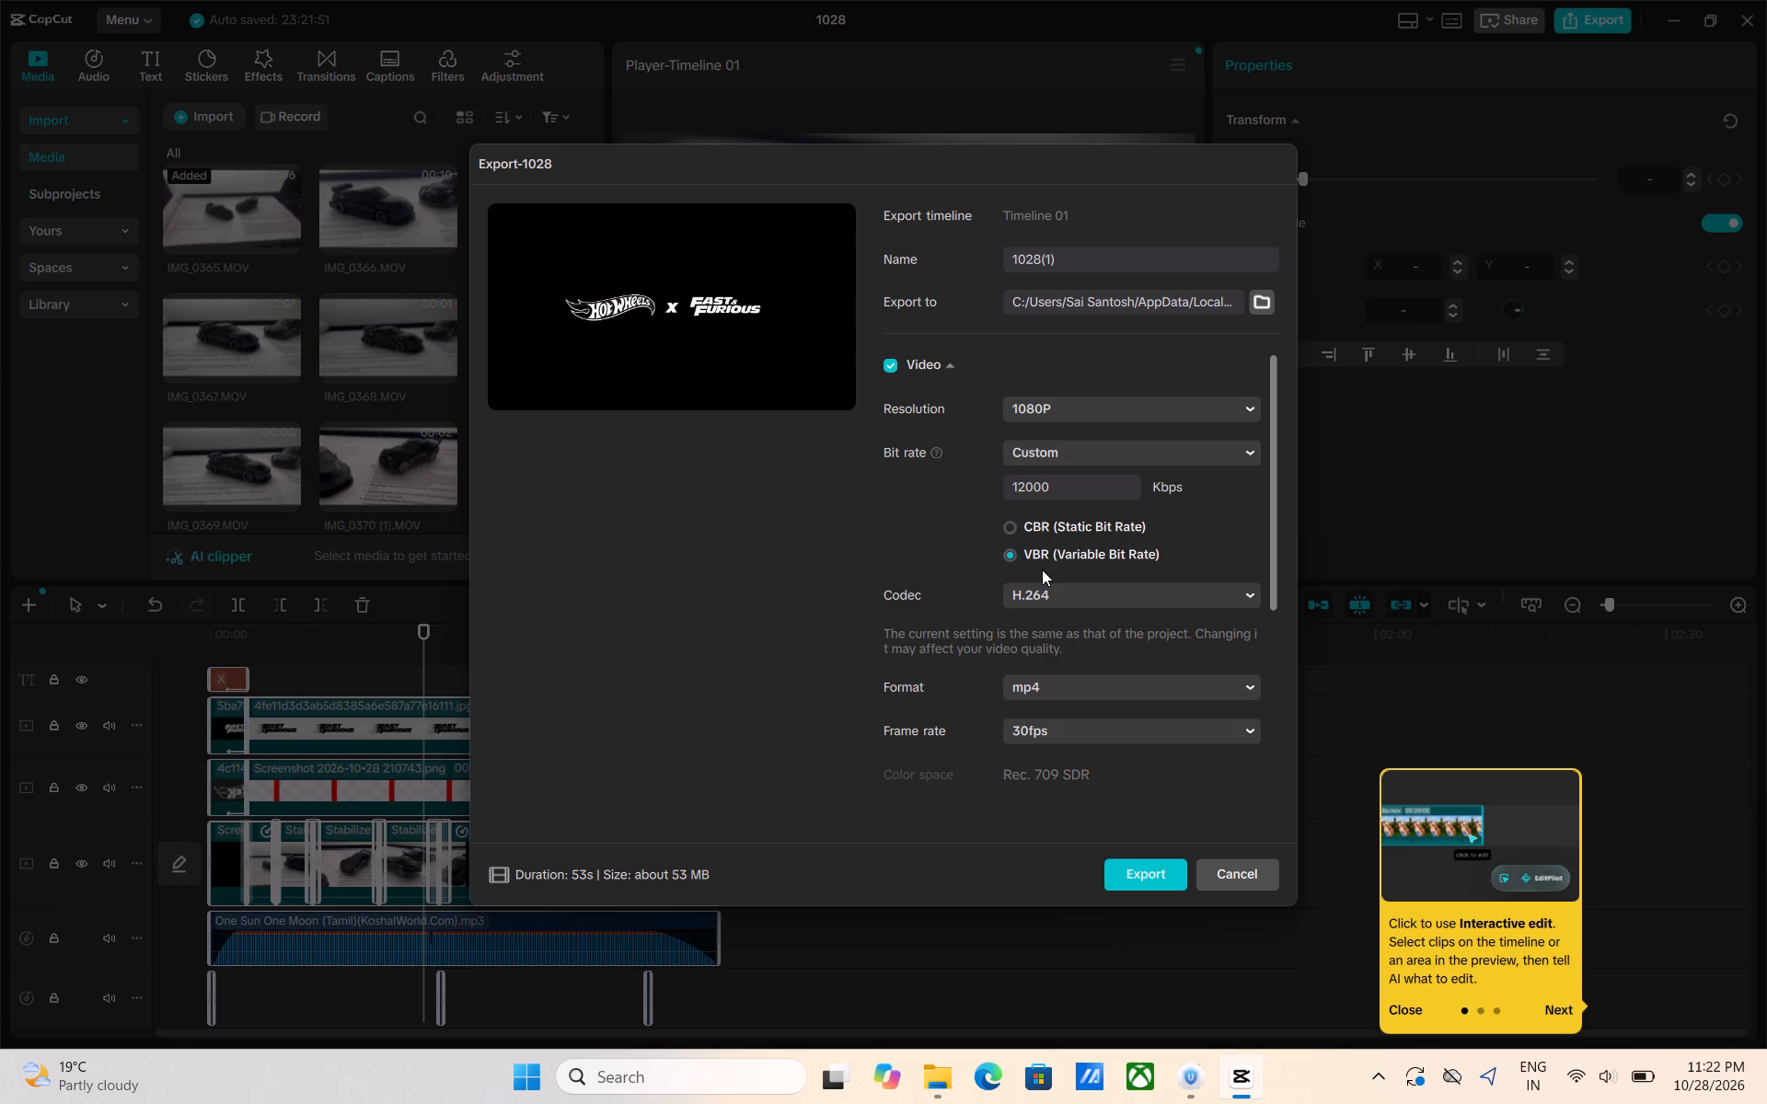
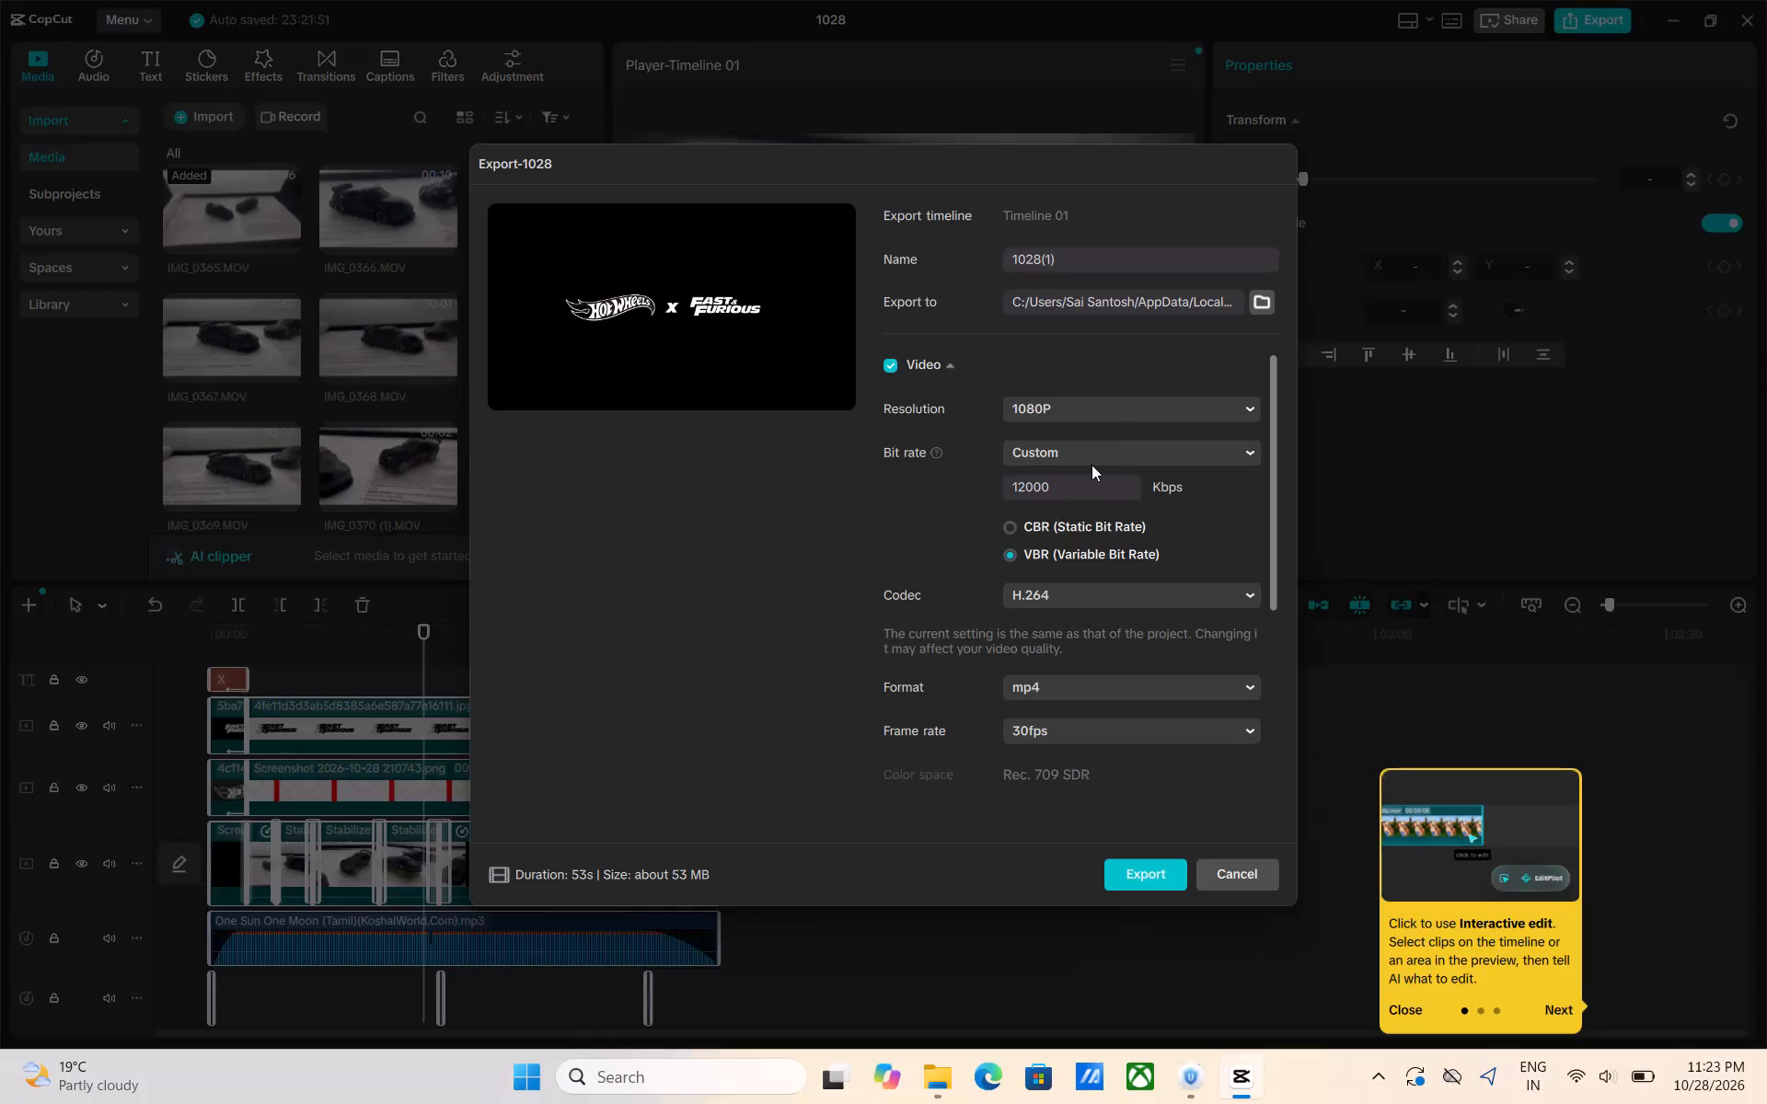
Set the custom bit rate to 16000 Kbps and export the 1080P mp4 video 1028(1).
click(1079, 483)
key(BackSpace)
key(BackSpace)
key(BackSpace)
key(BackSpace)
key(BackSpace)
key(BackSpace)
key(BackSpace)
key(BackSpace)
key(BackSpace)
key(BackSpace)
key(BackSpace)
key(BackSpace)
key(BackSpace)
key(4)
key(BackSpace)
key(BackSpace)
text(16000)
click(1138, 868)
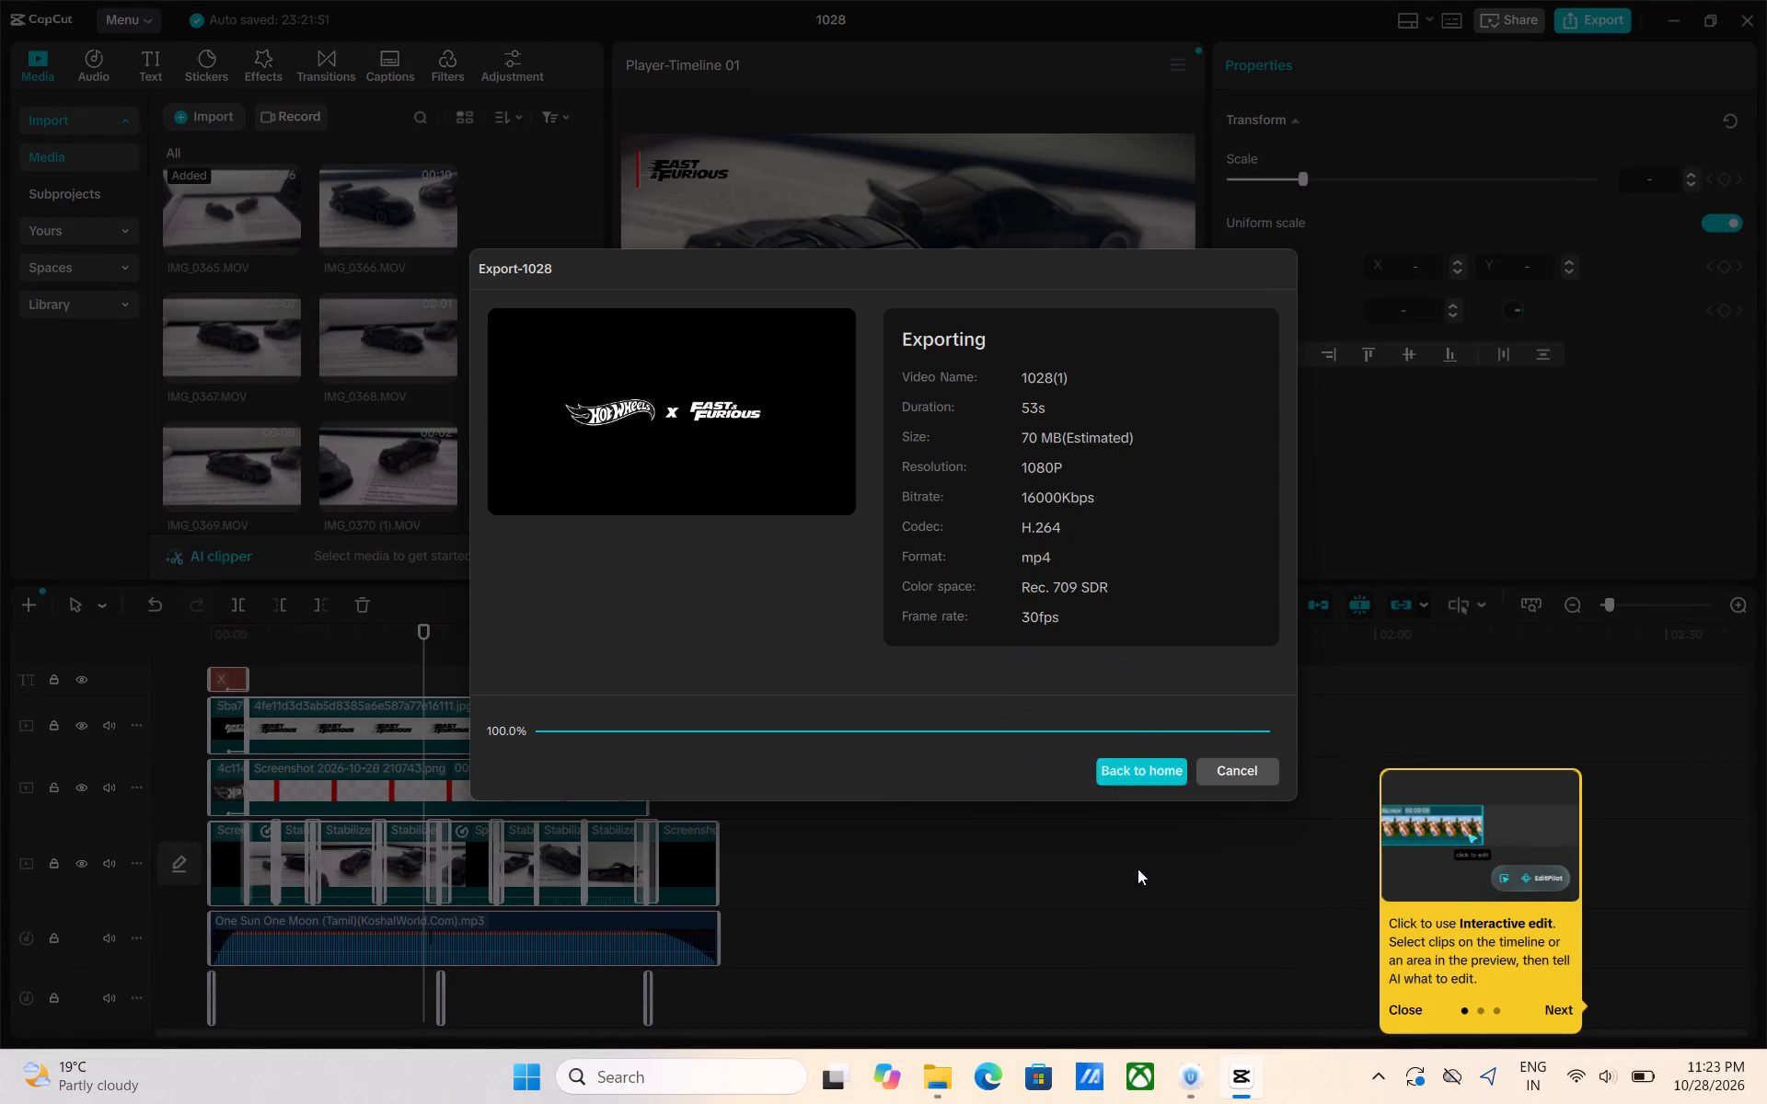
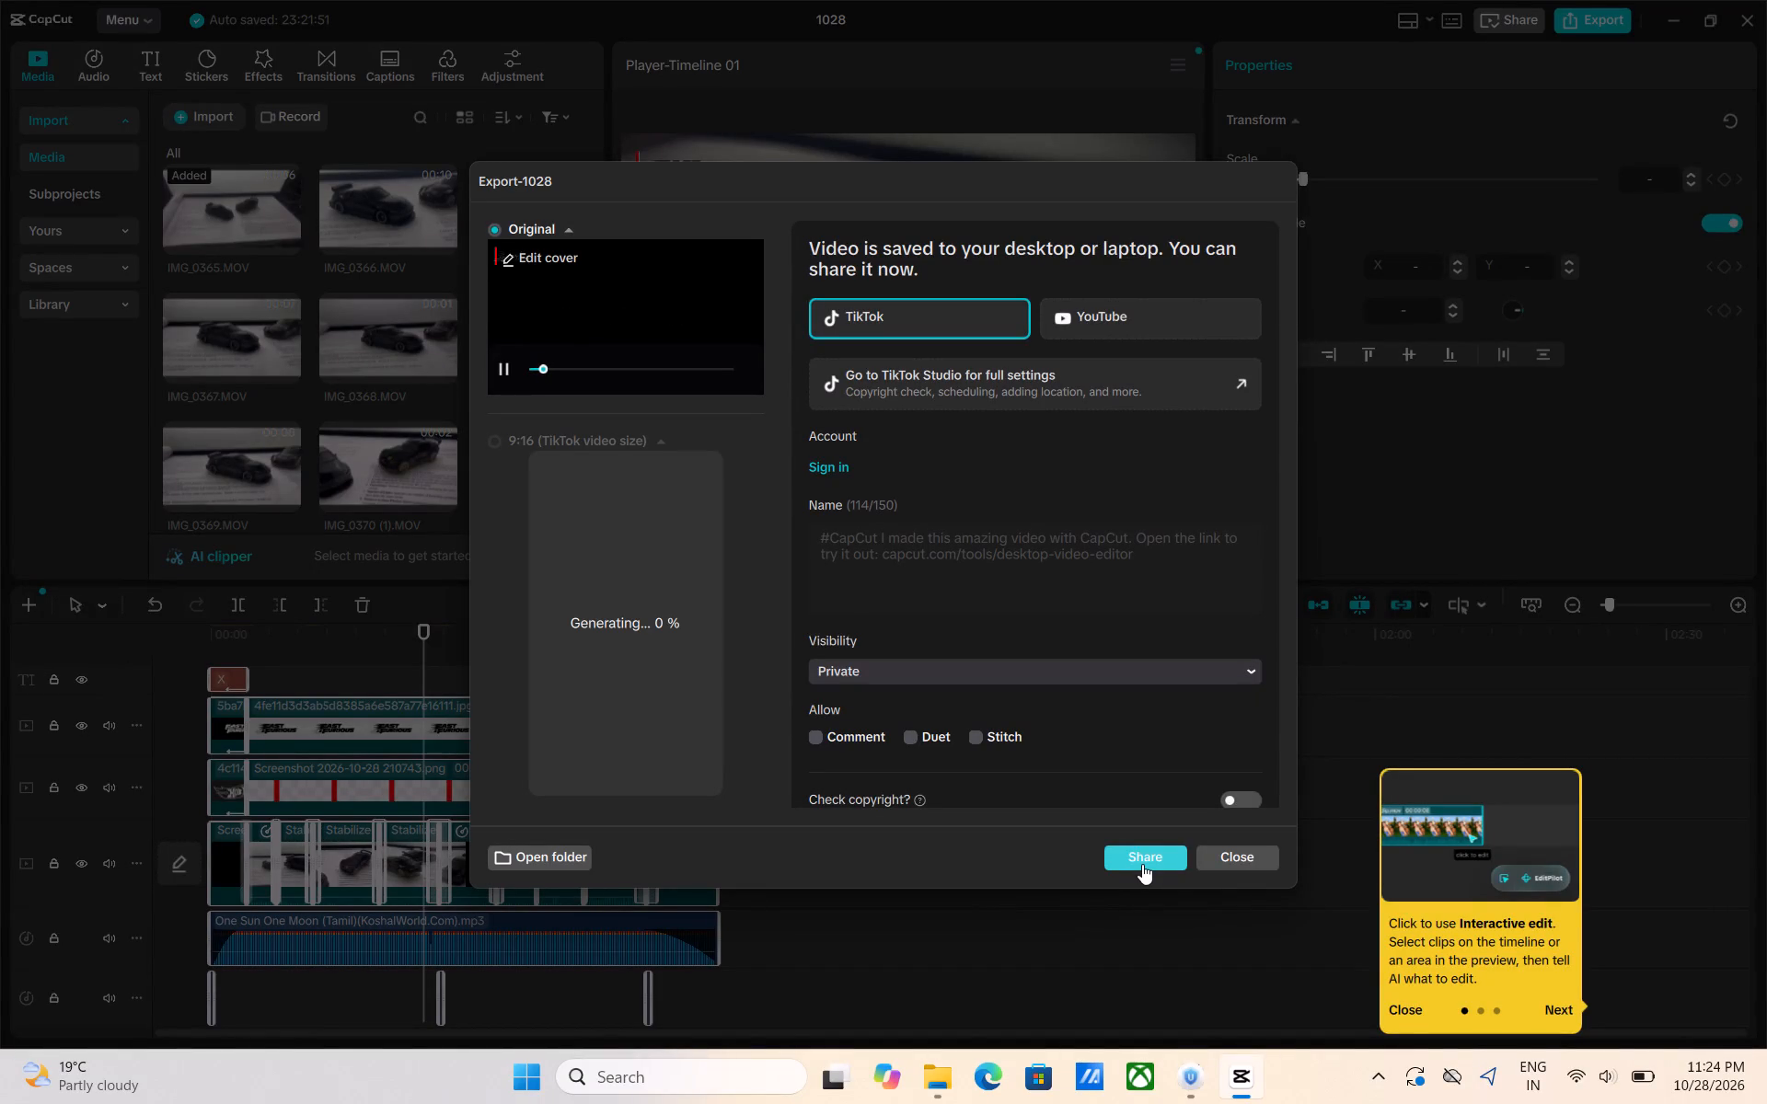
Close the finished export, mute the main video track and play the timeline to check the sound.
click(1227, 864)
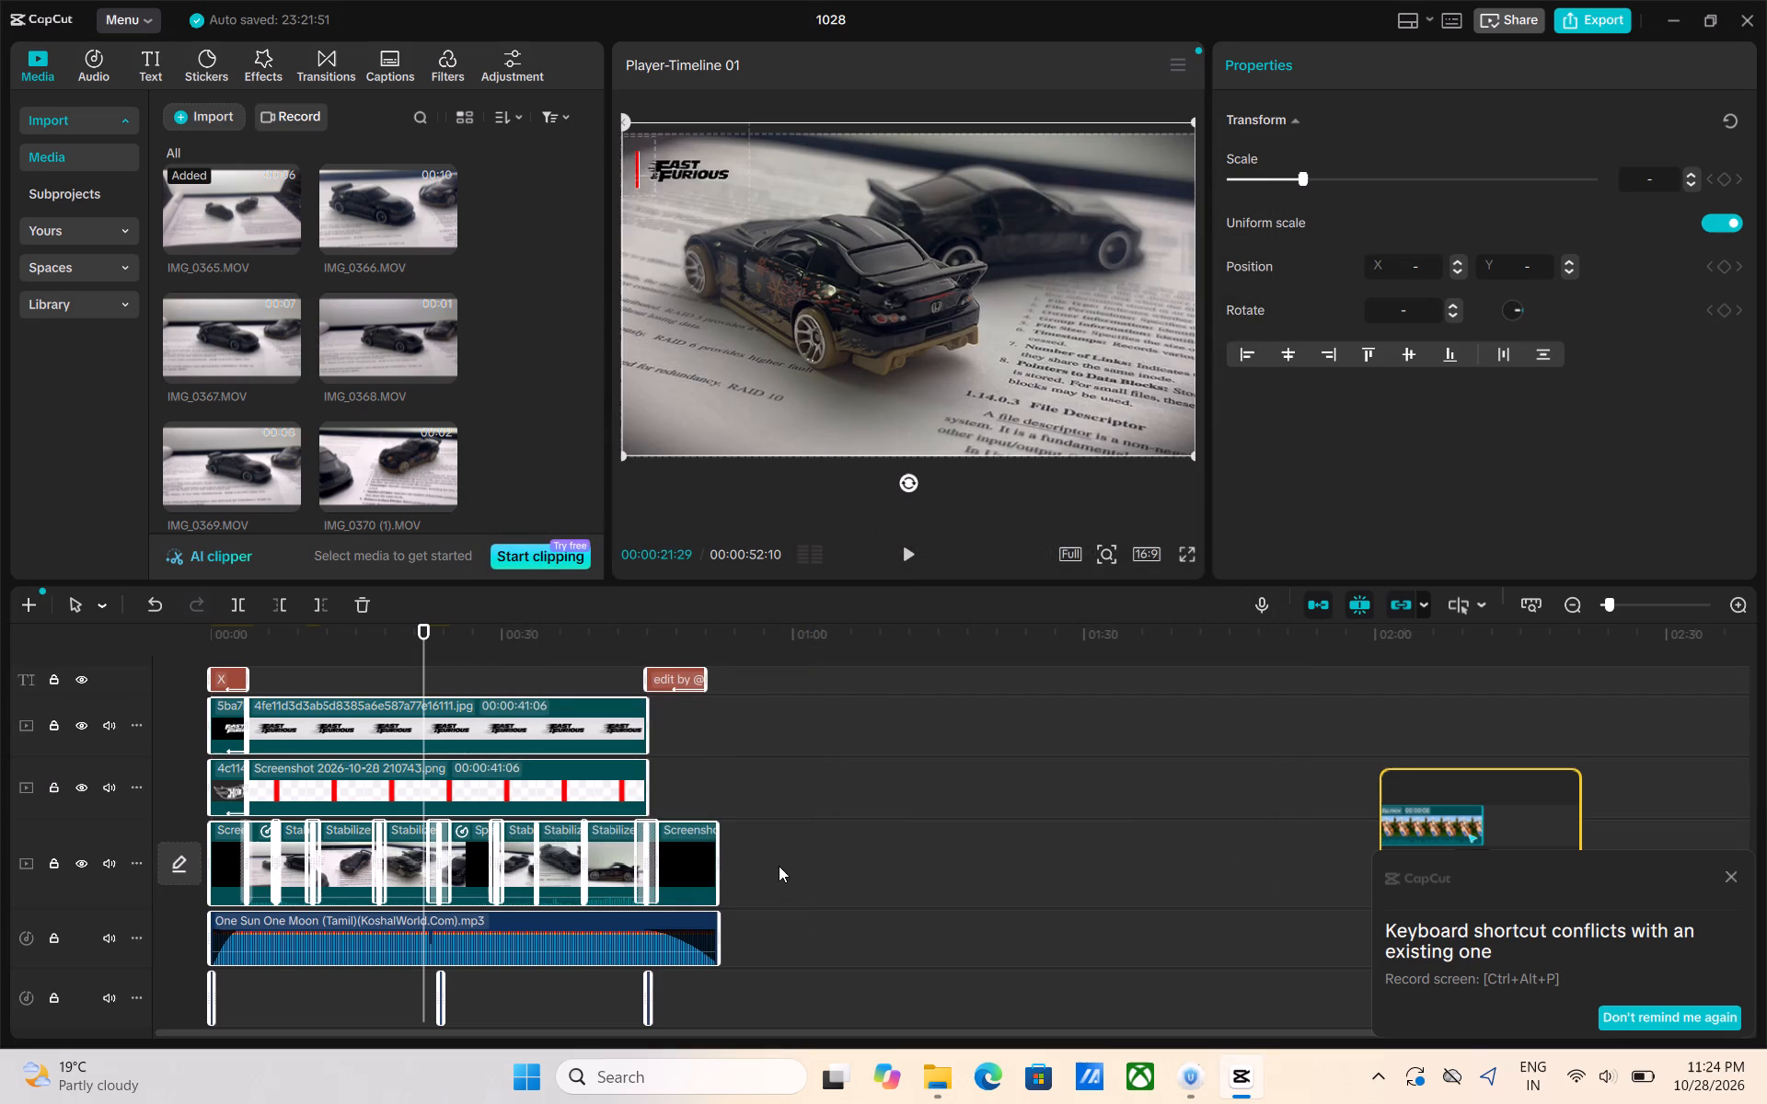
click(104, 865)
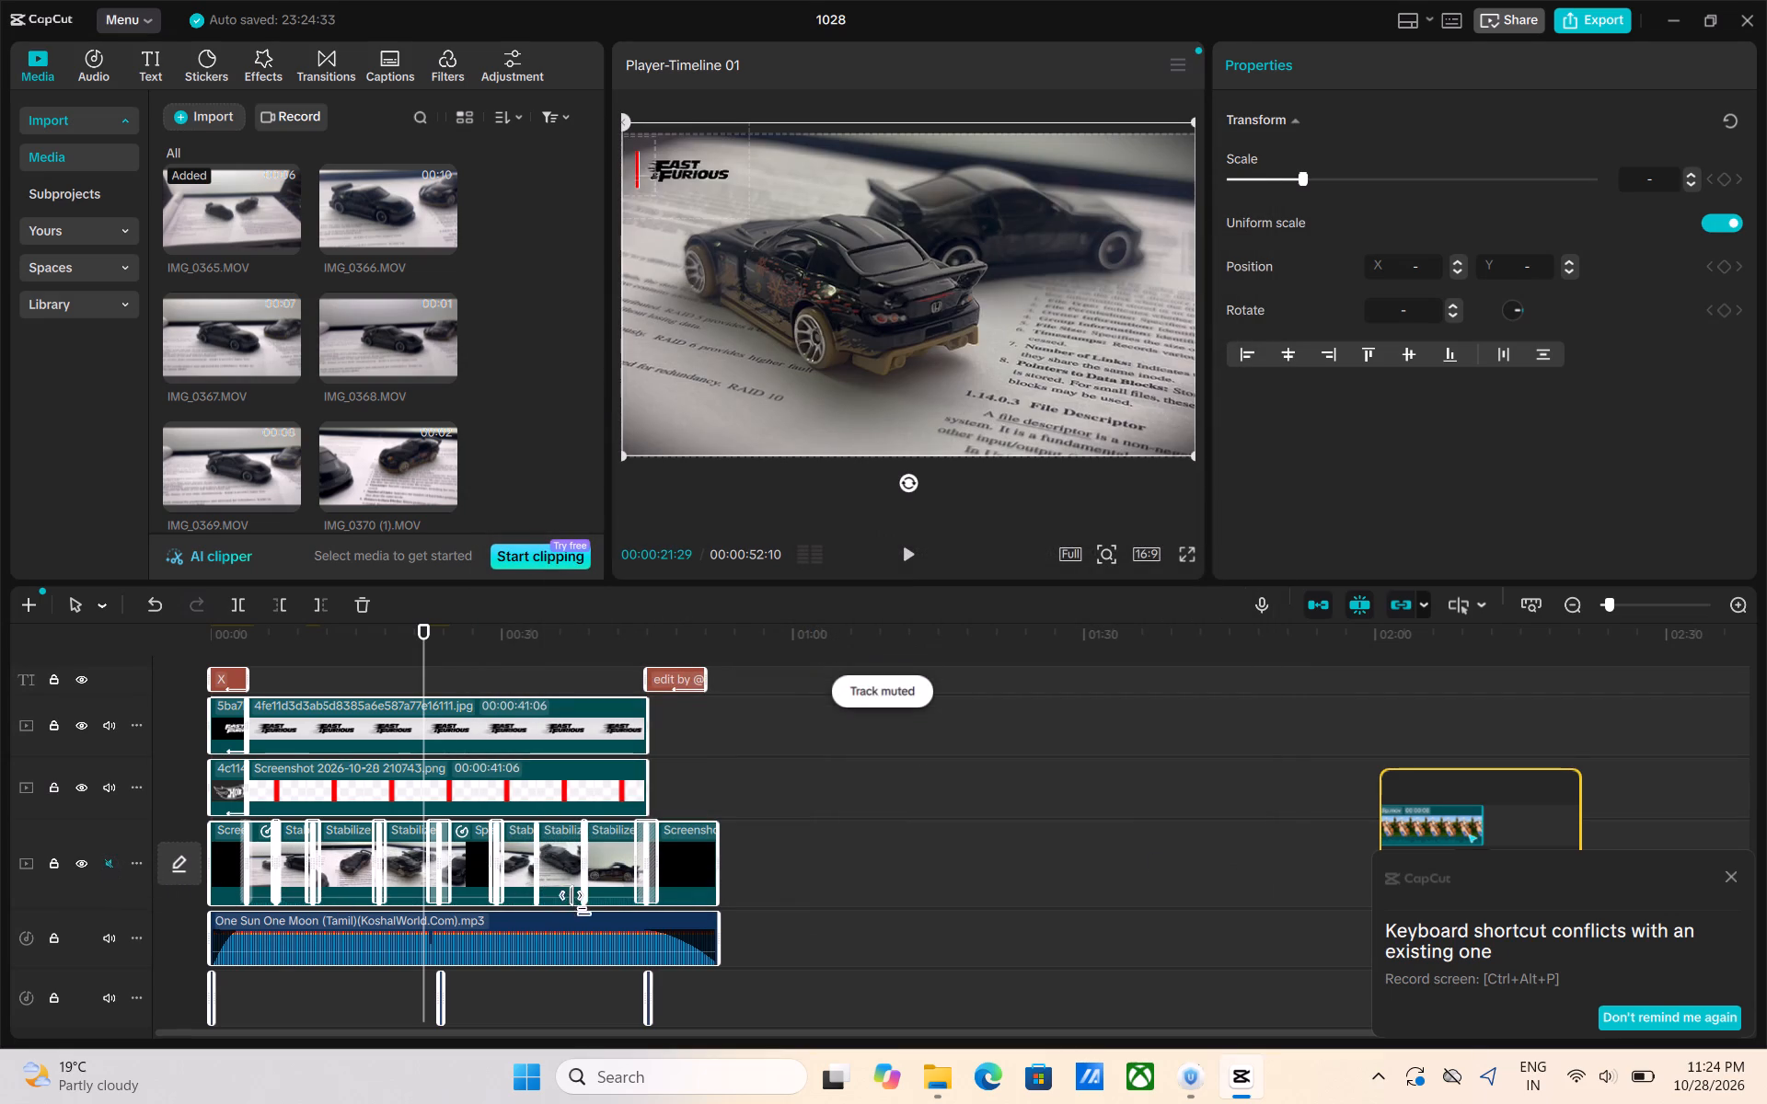
key(space)
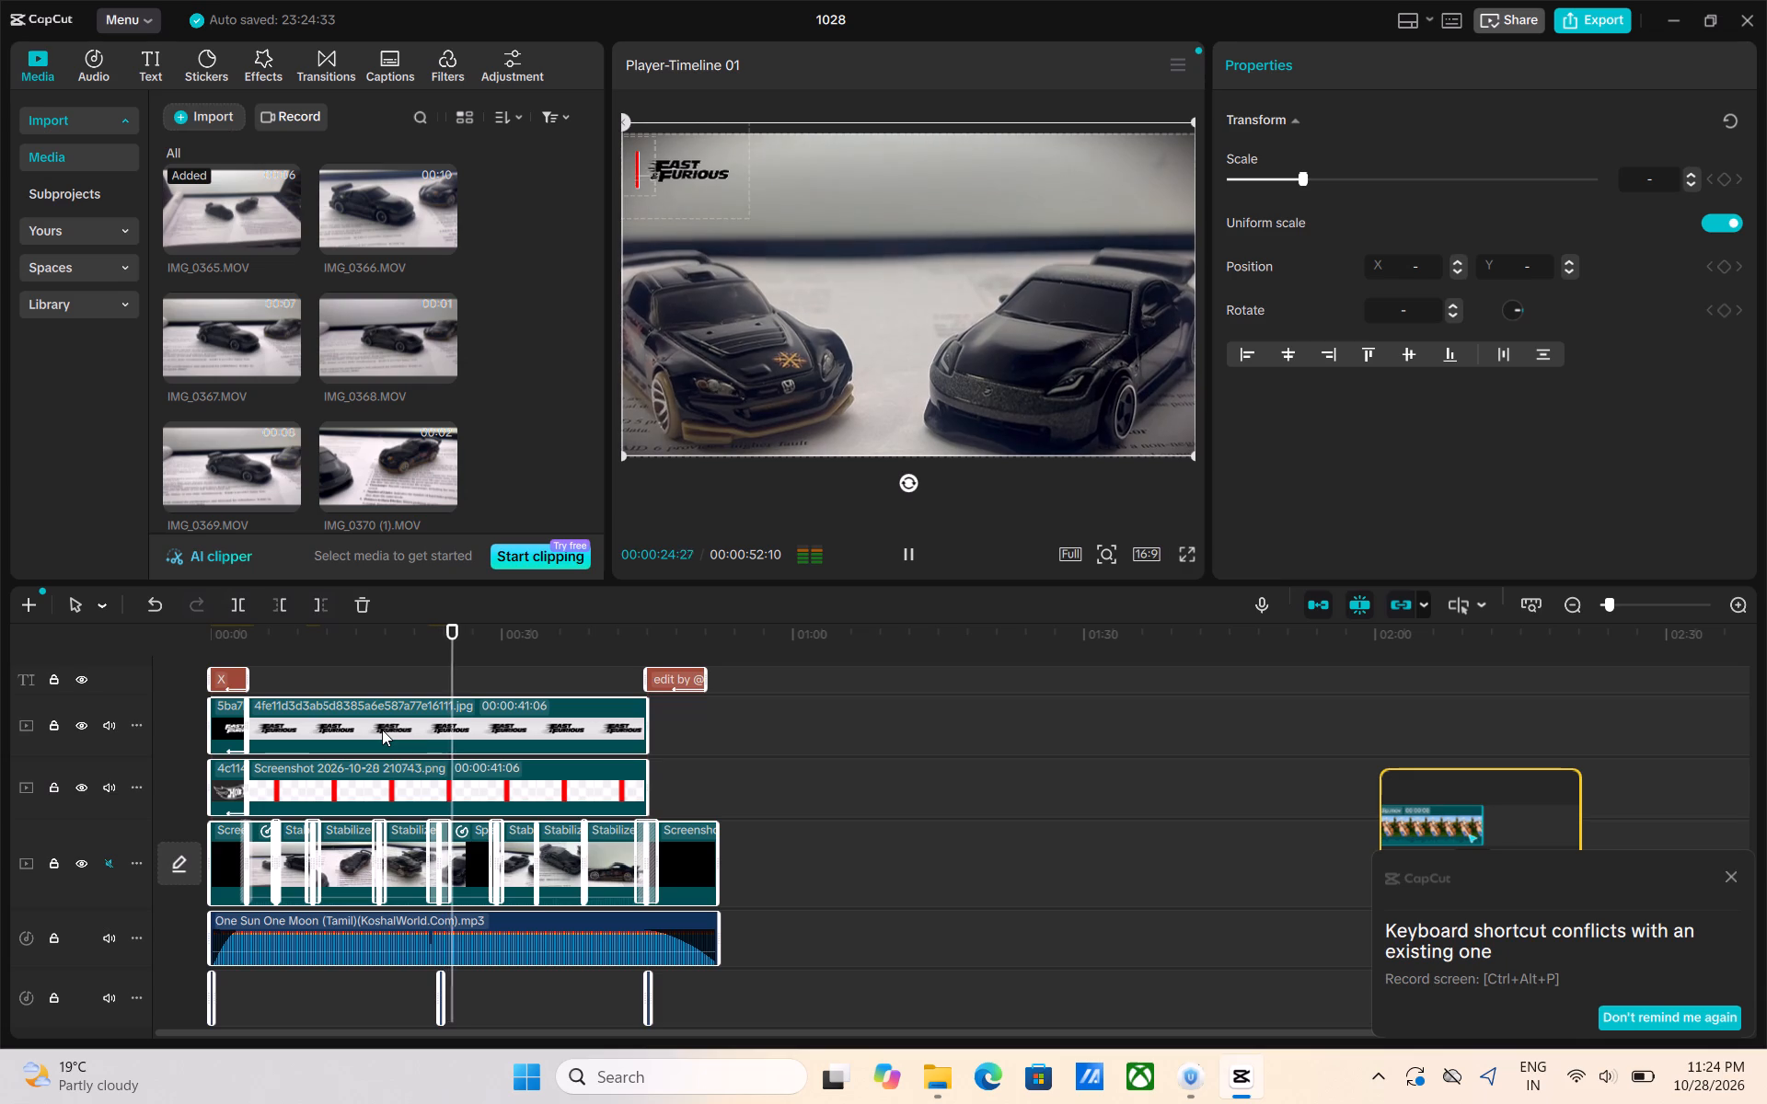
click(878, 748)
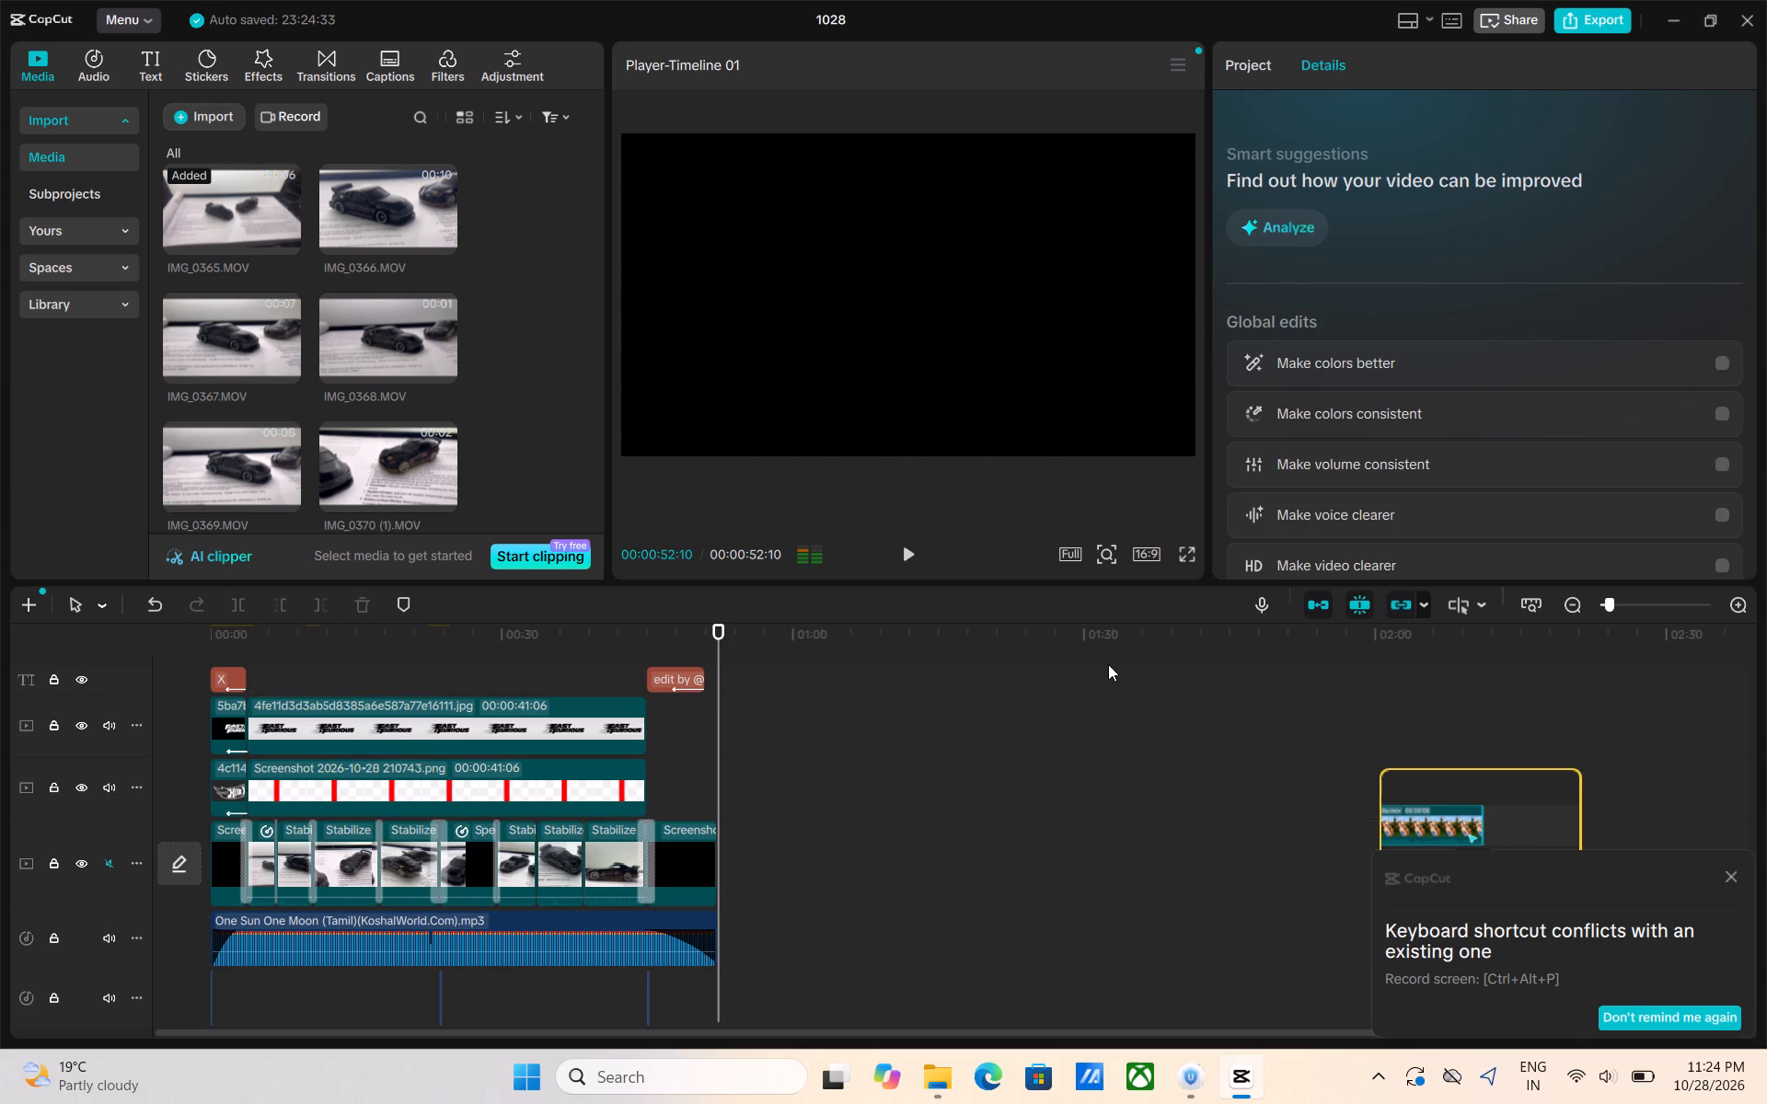
Export the project as 1028(2) in 1080P H.264 mp4 at 16000 Kbps VBR and 30fps, with a separate MP3 audio file.
click(1574, 12)
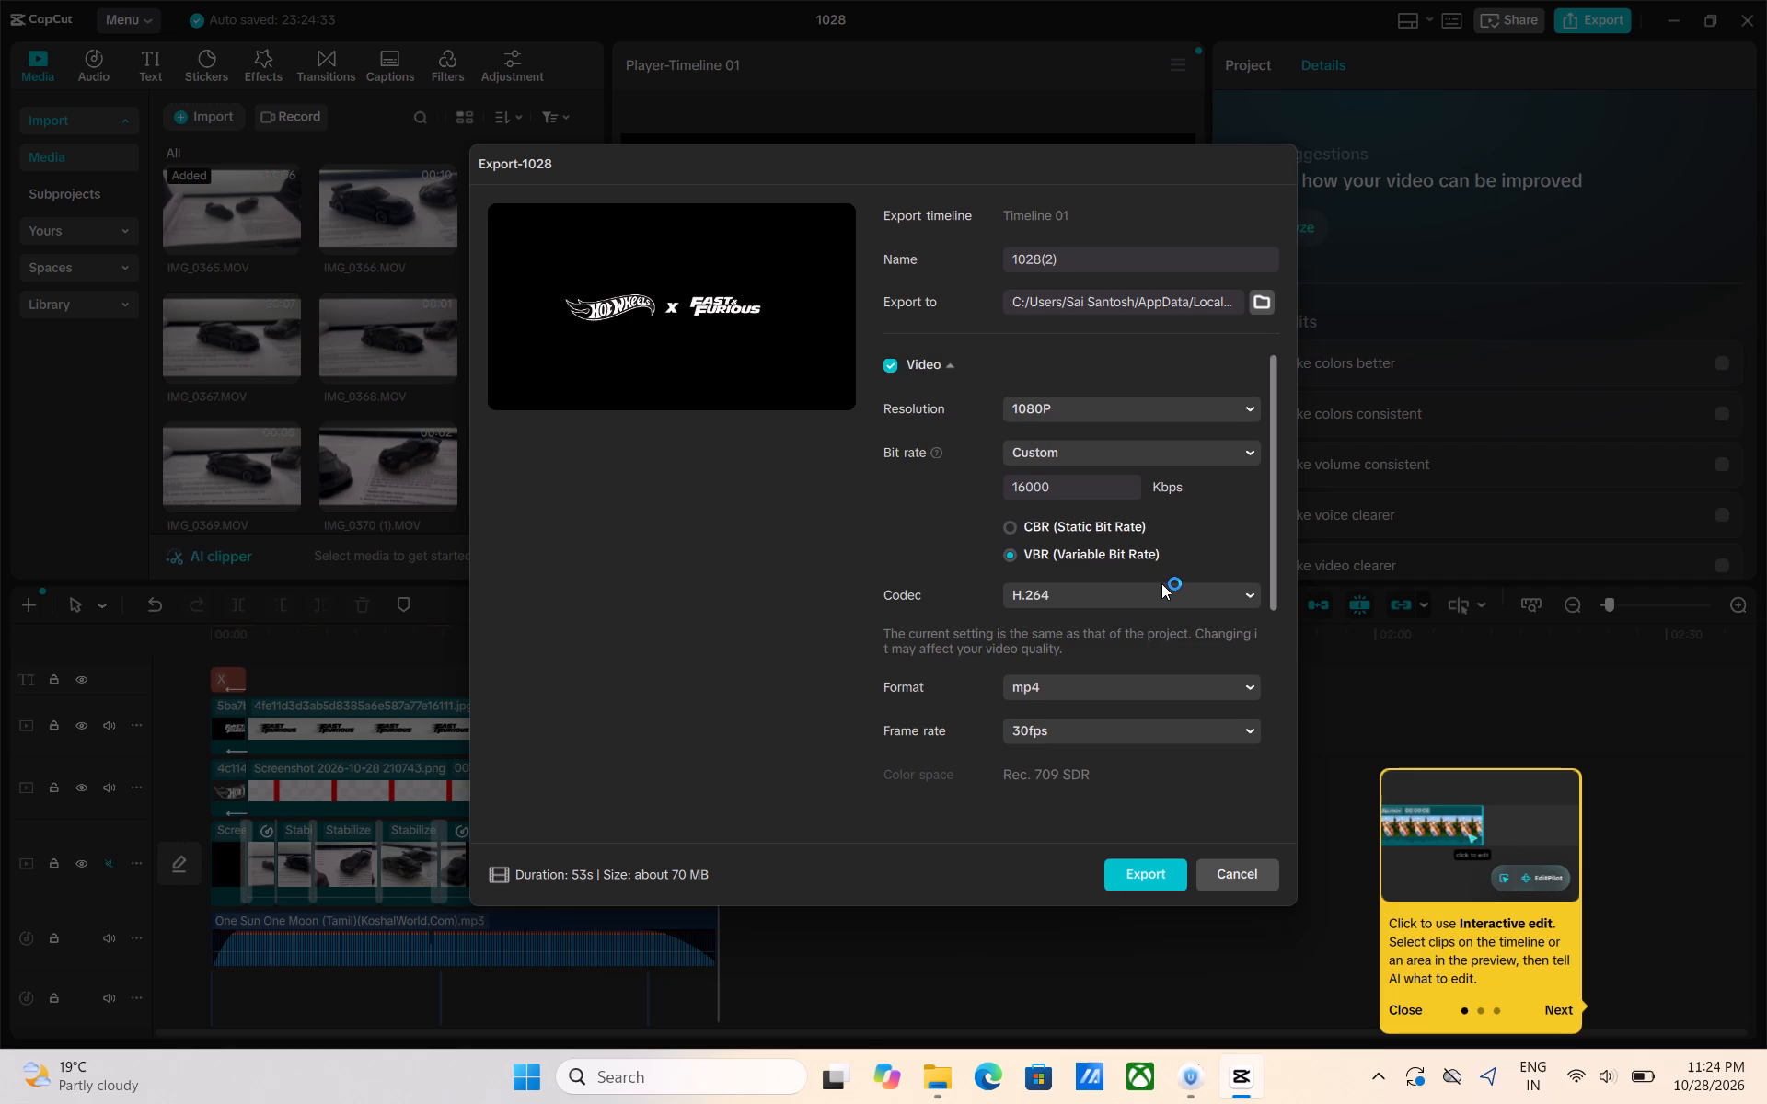
scroll(1161, 583, down, 1)
click(1129, 571)
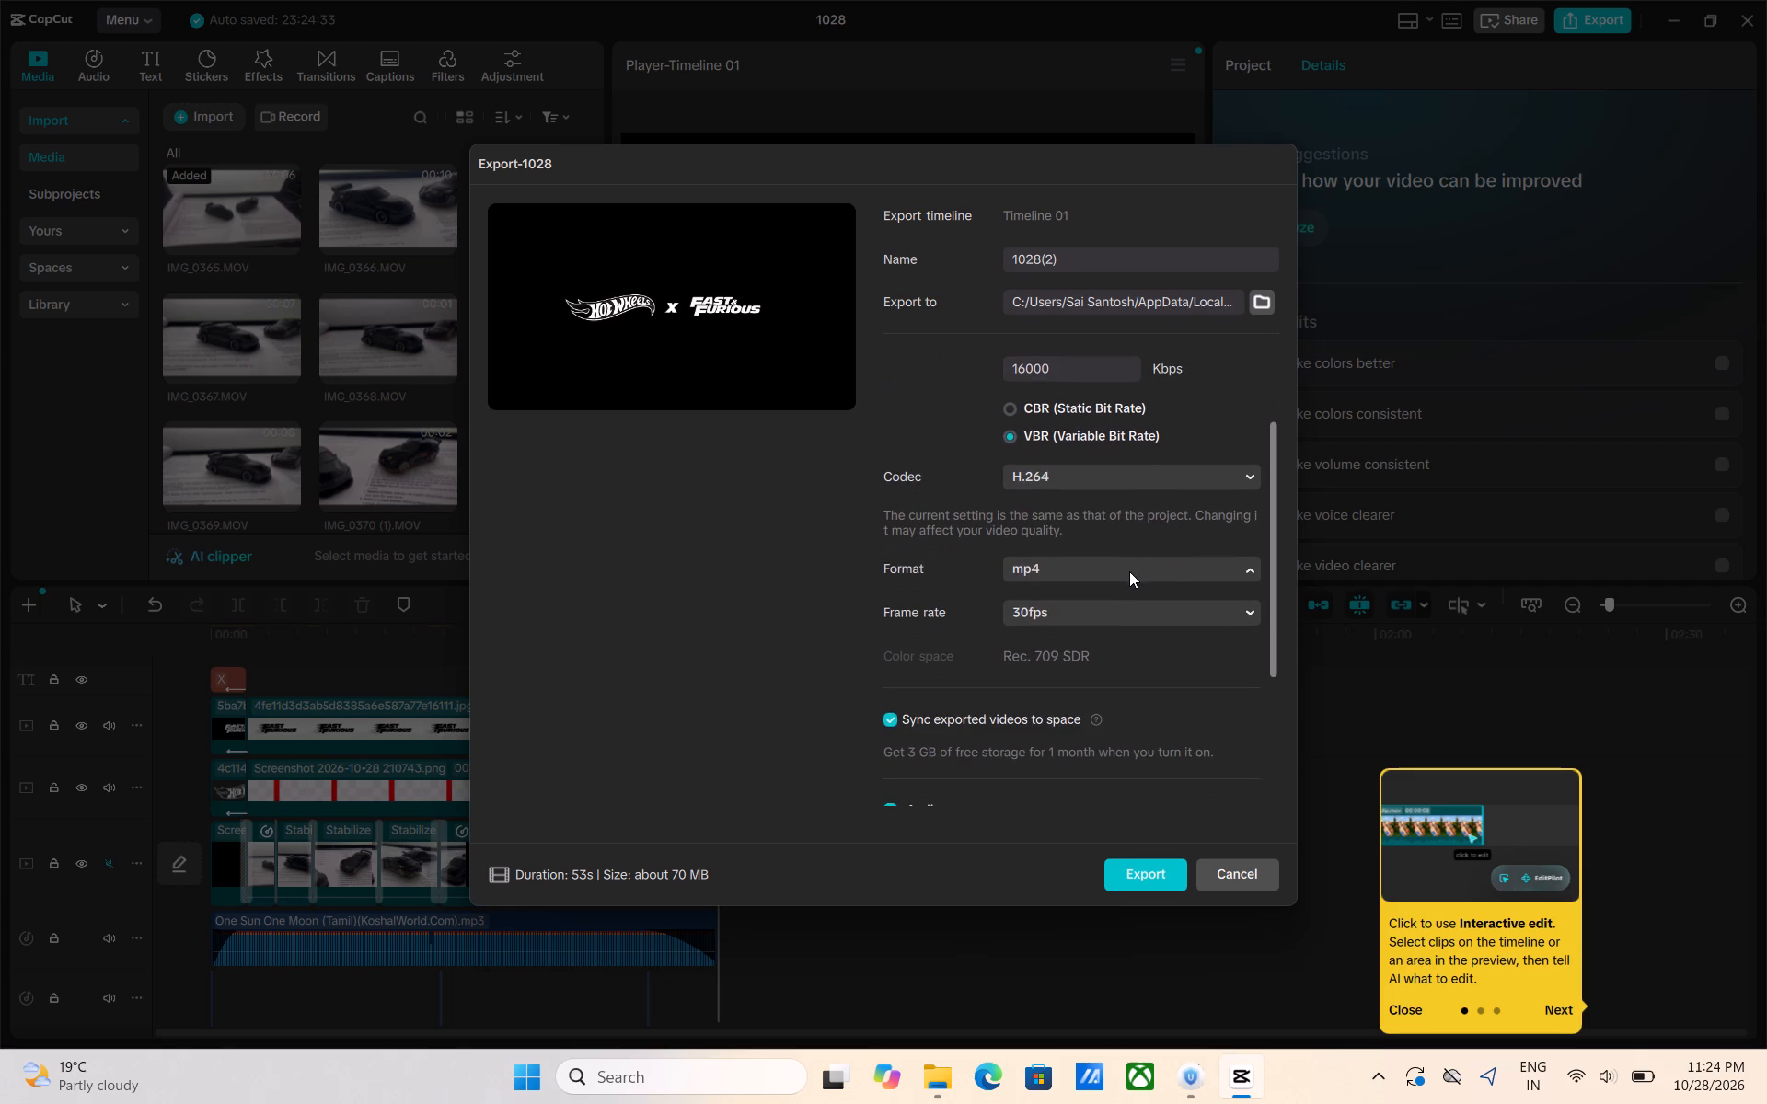
click(773, 595)
scroll(1047, 612, down, 1)
click(1062, 631)
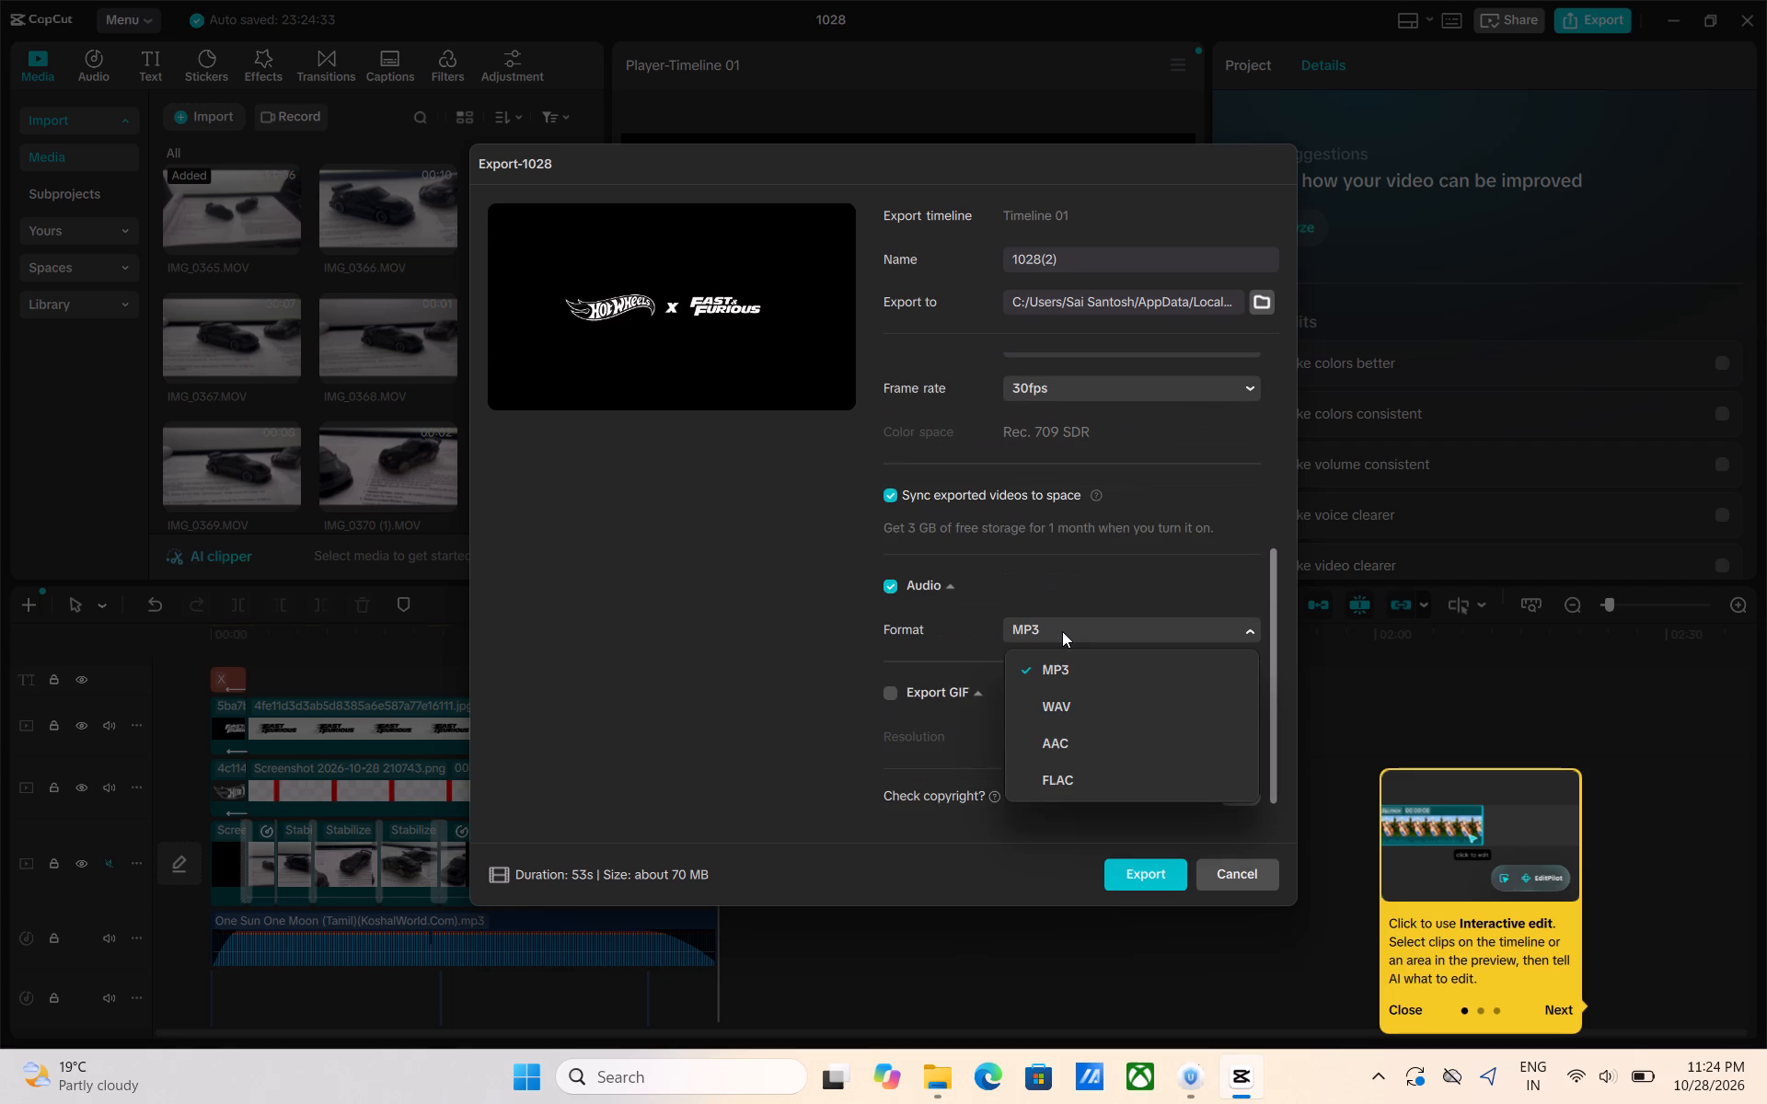
click(1062, 631)
click(1117, 871)
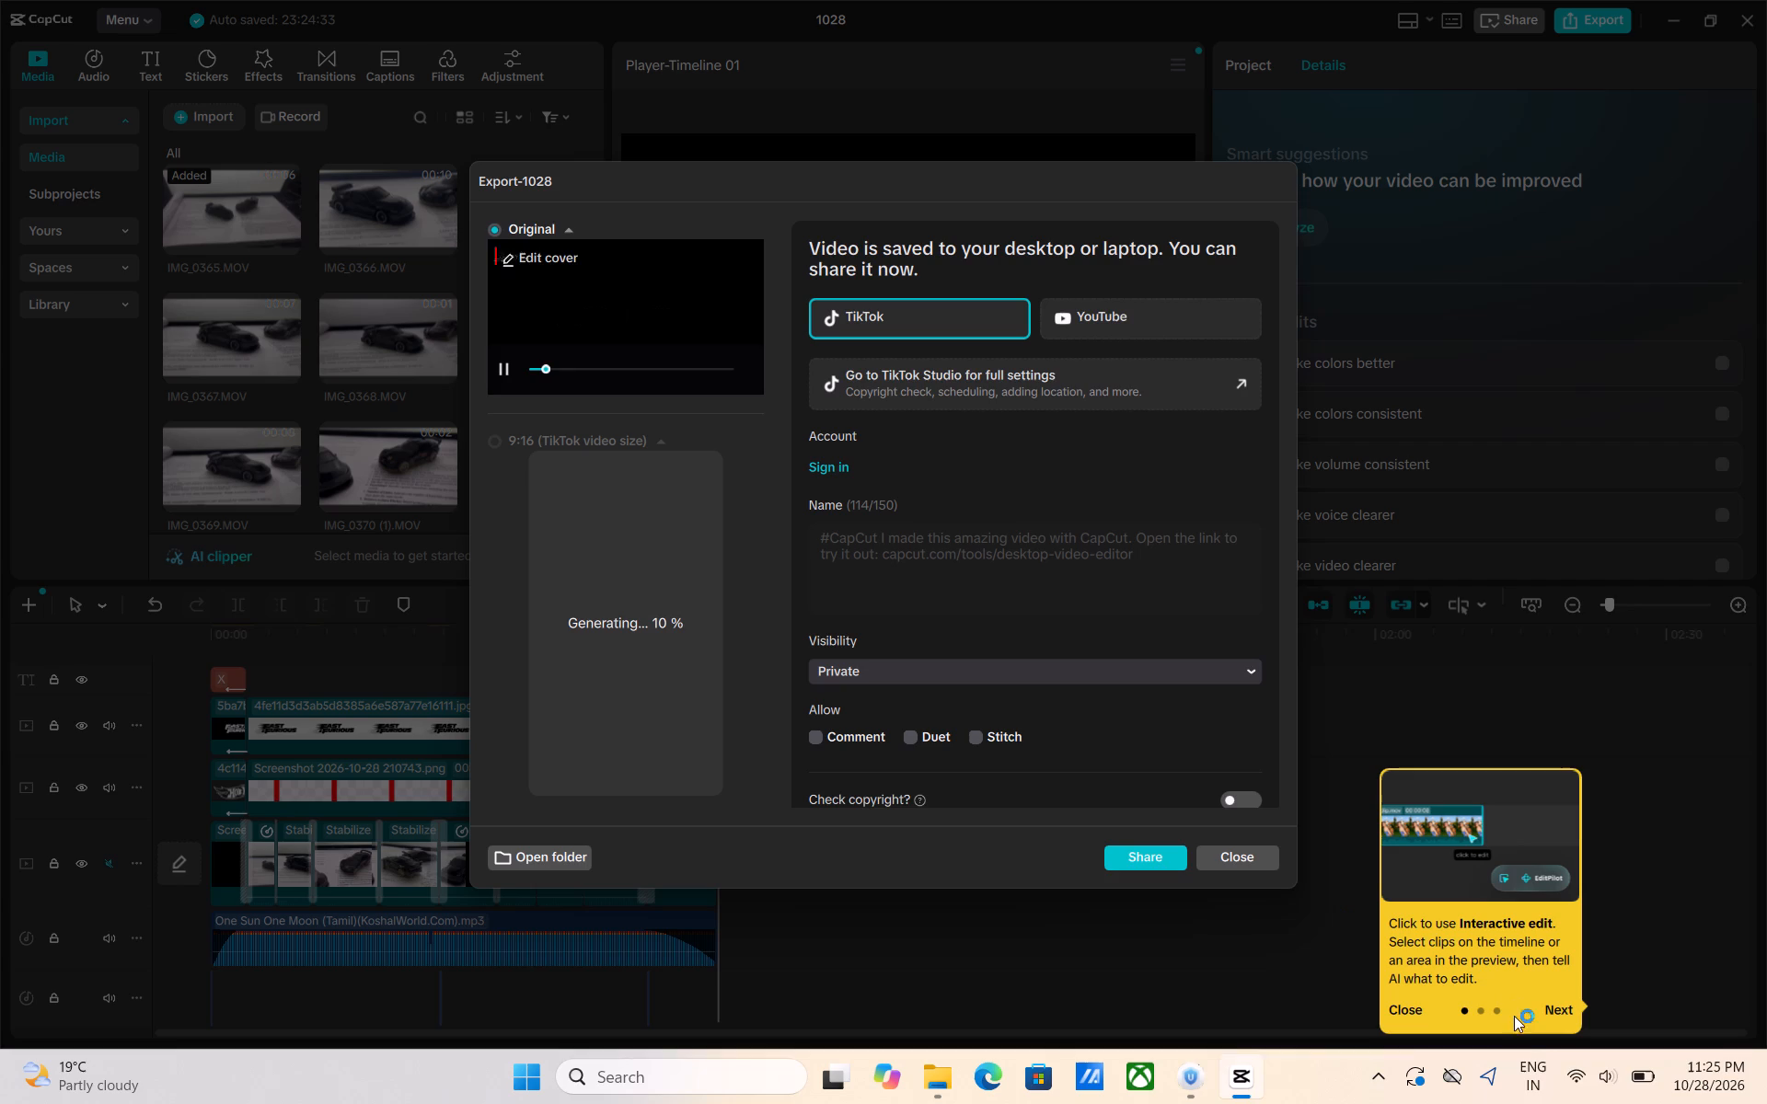
Open the folder of the finished export and play the exported 1028(2) video in Media Player to review it.
click(1577, 1086)
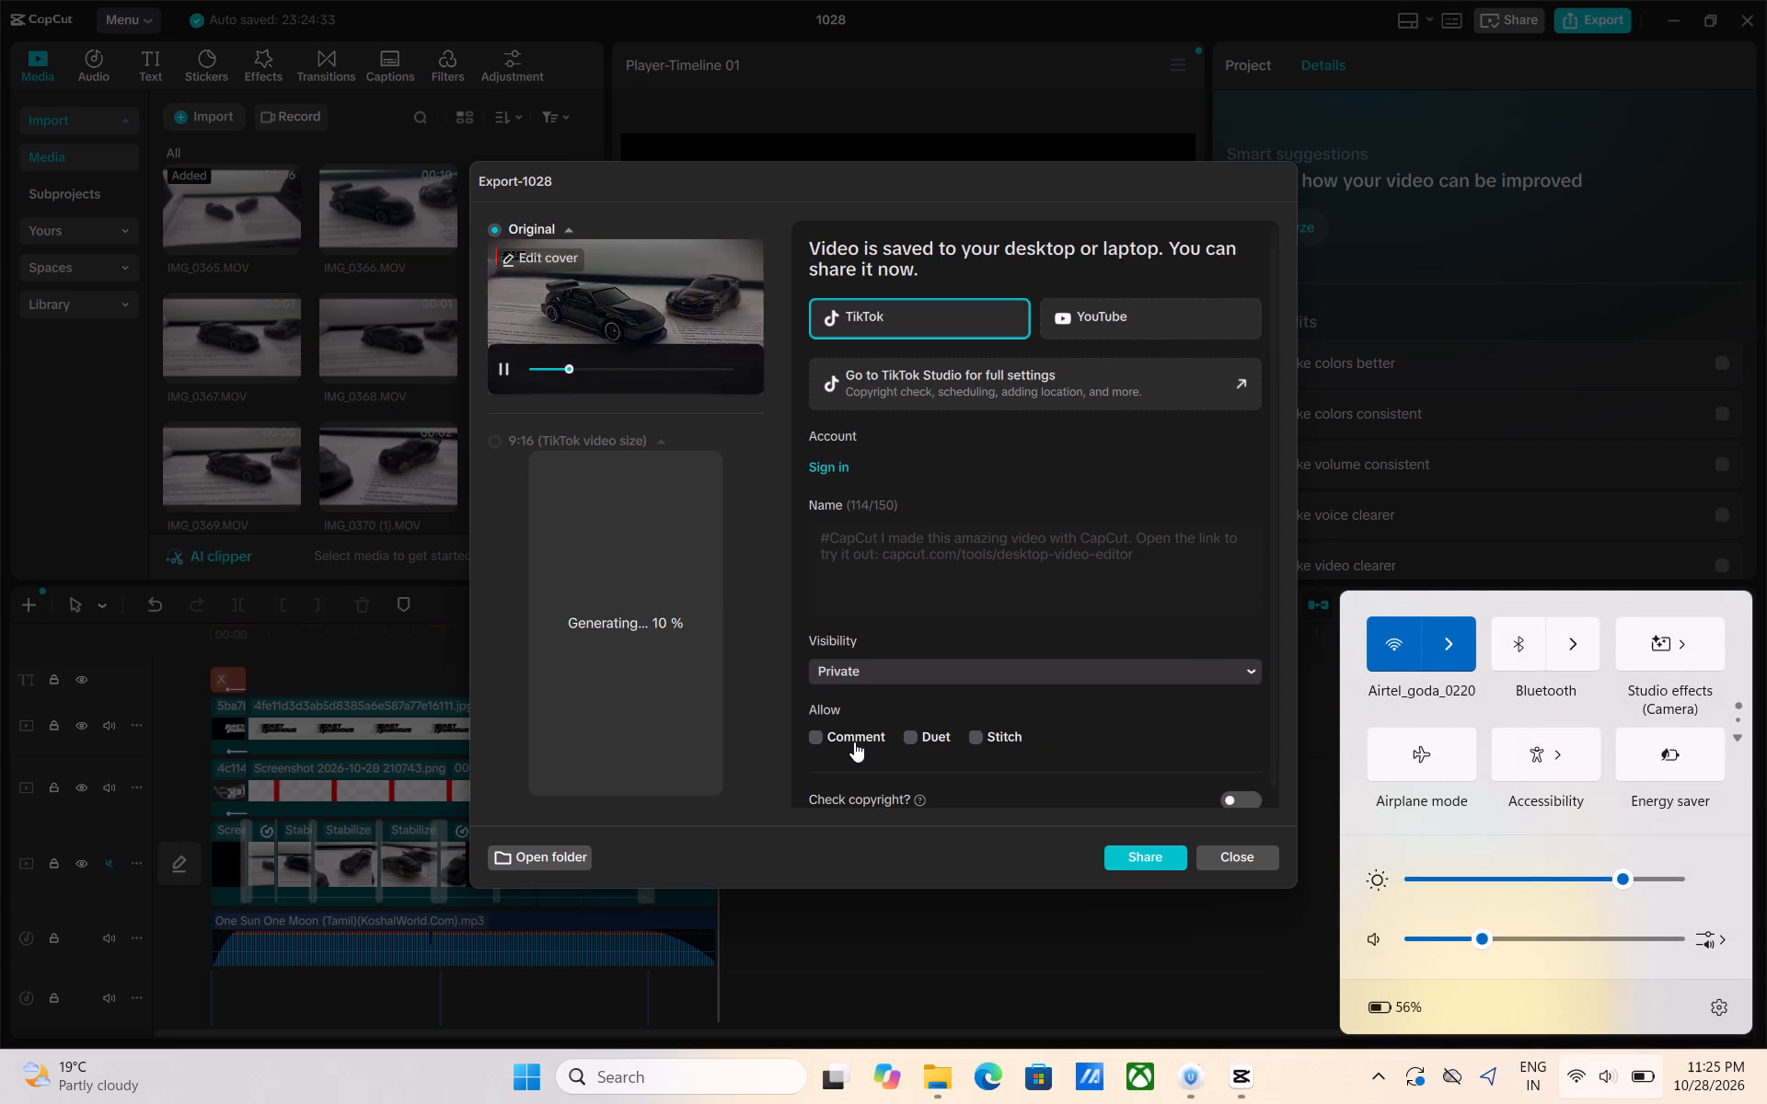
click(556, 848)
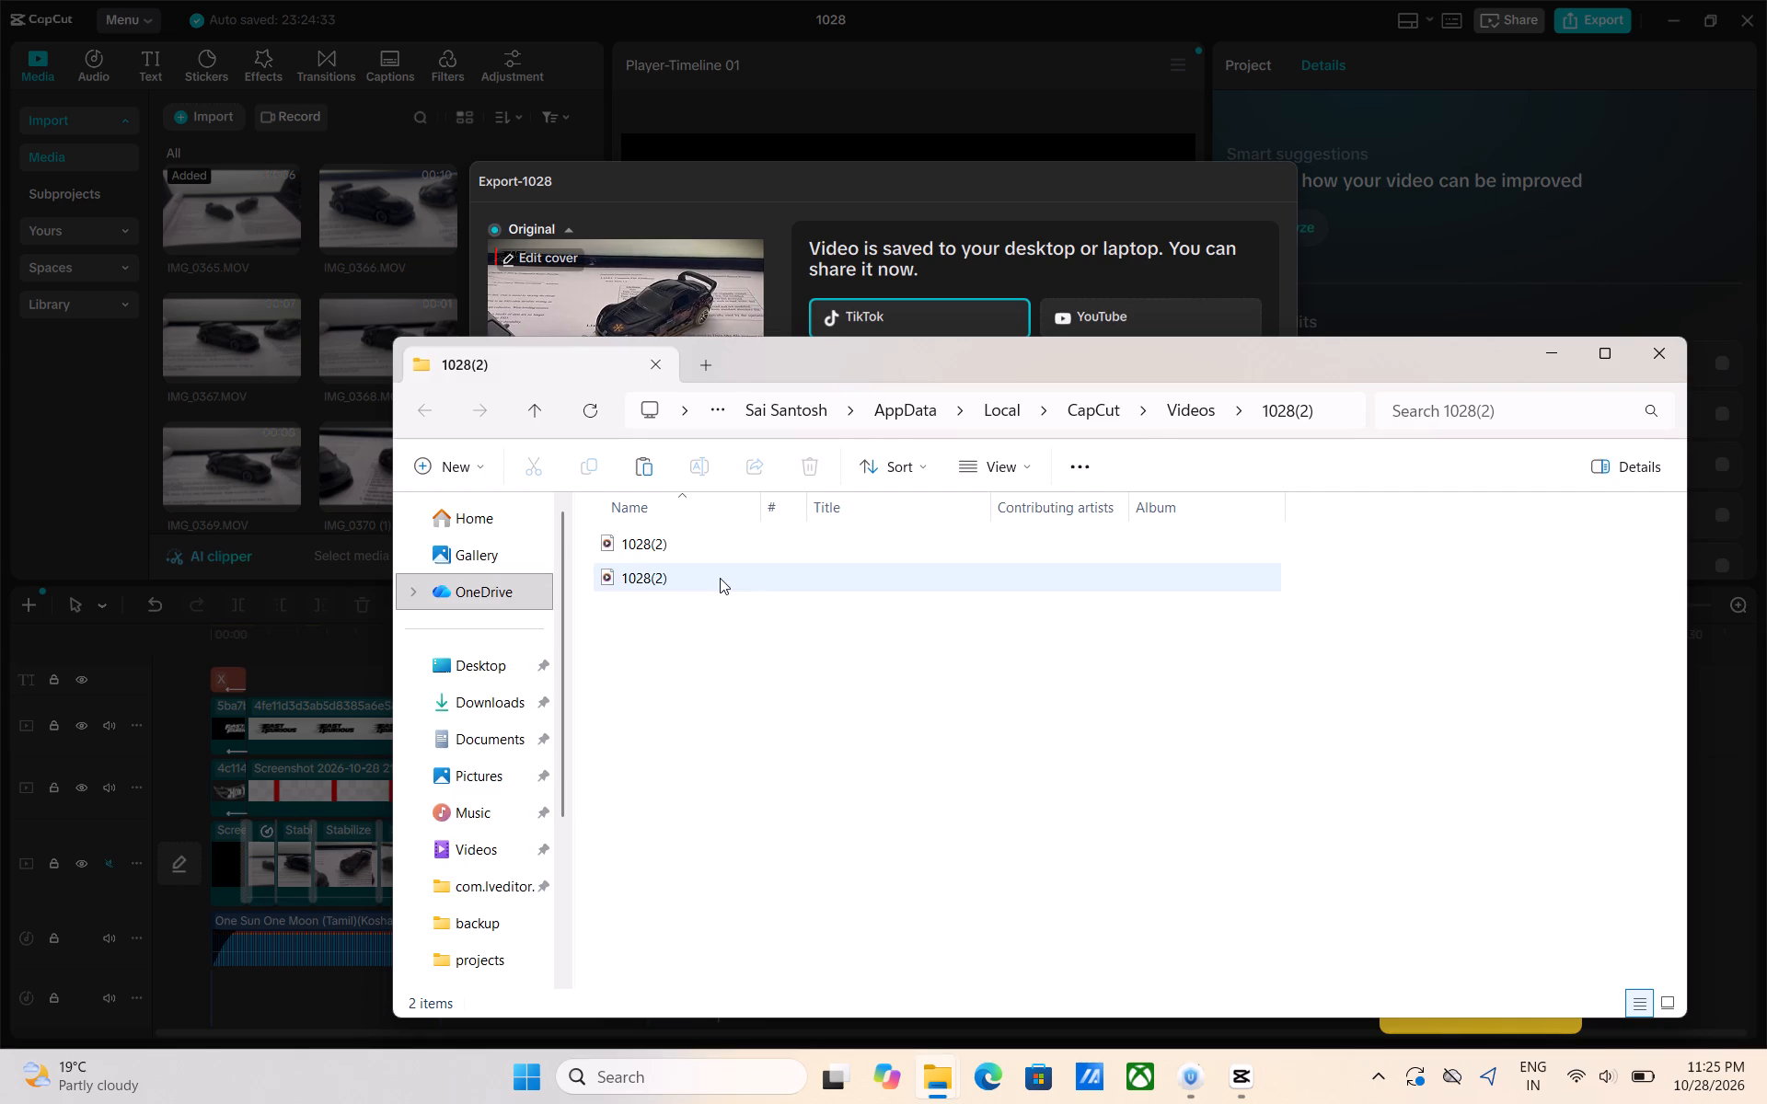
double_click(855, 586)
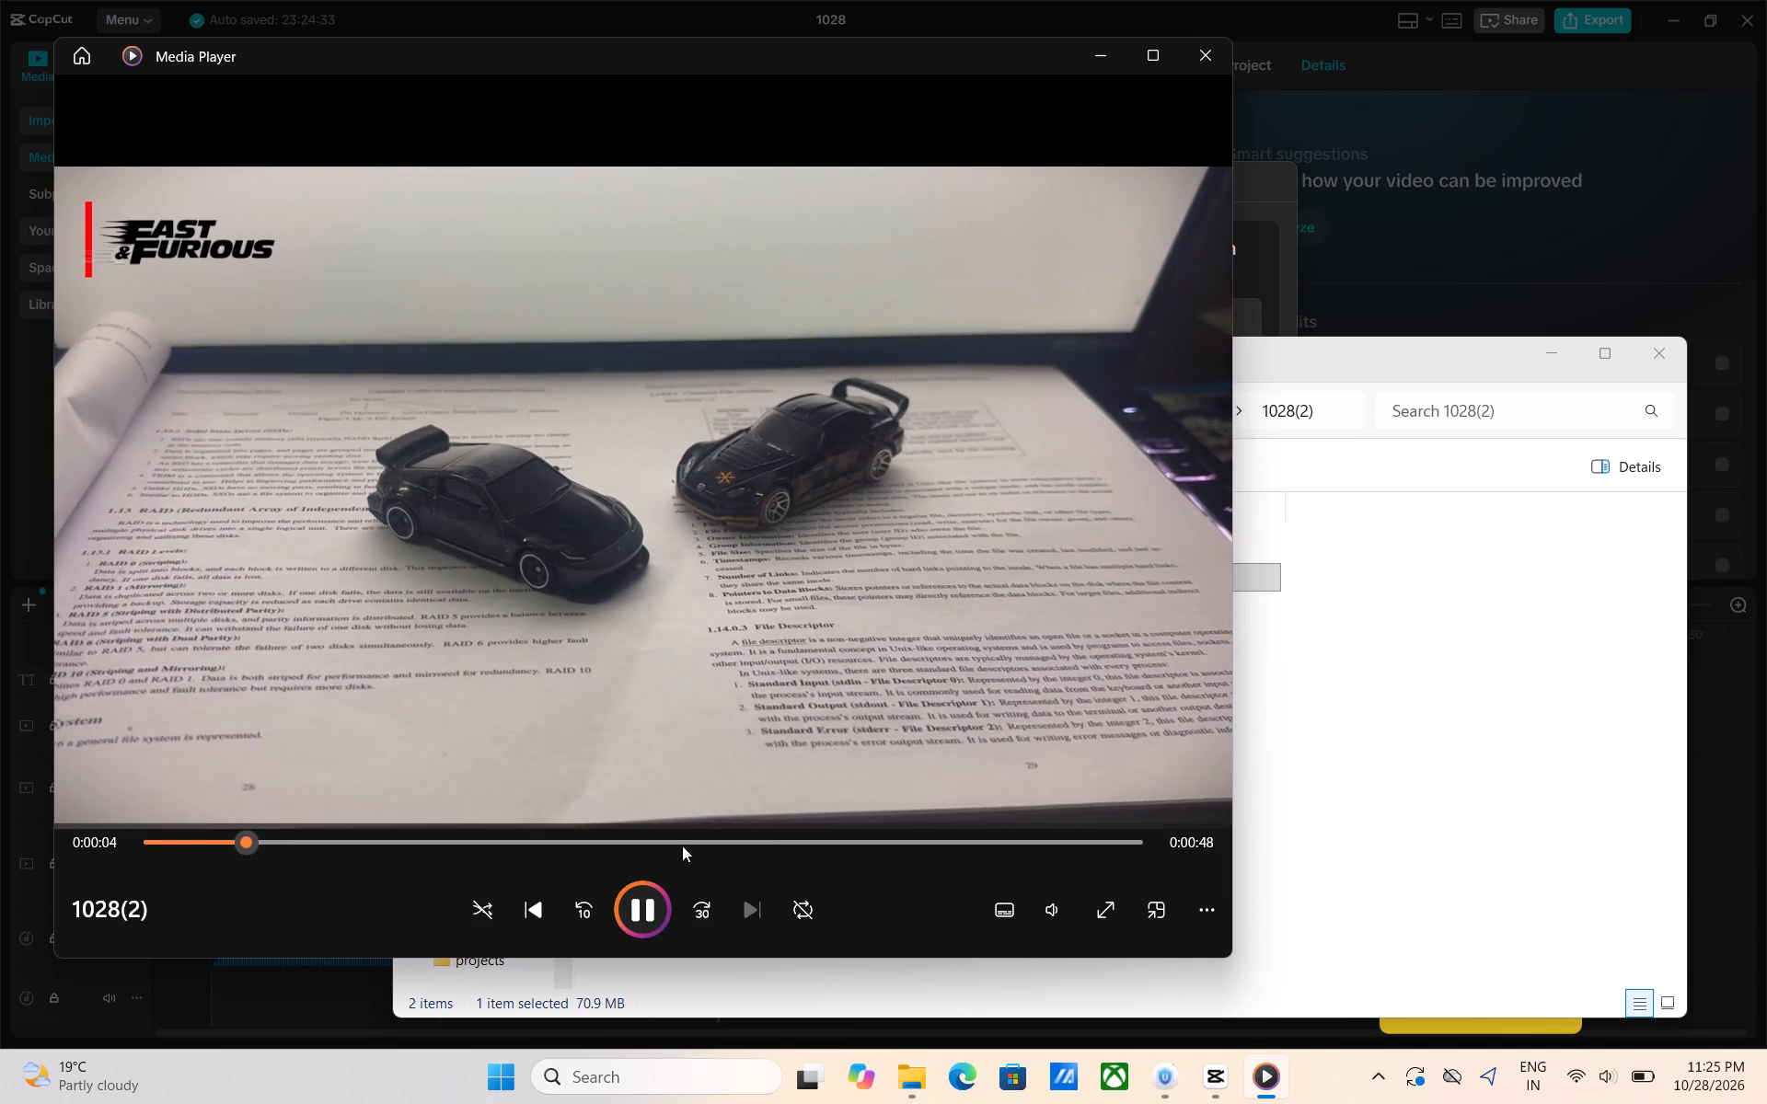
Pause the exported video, put its player and folder windows away, and close project 1028 and CapCut.
click(660, 907)
click(1109, 62)
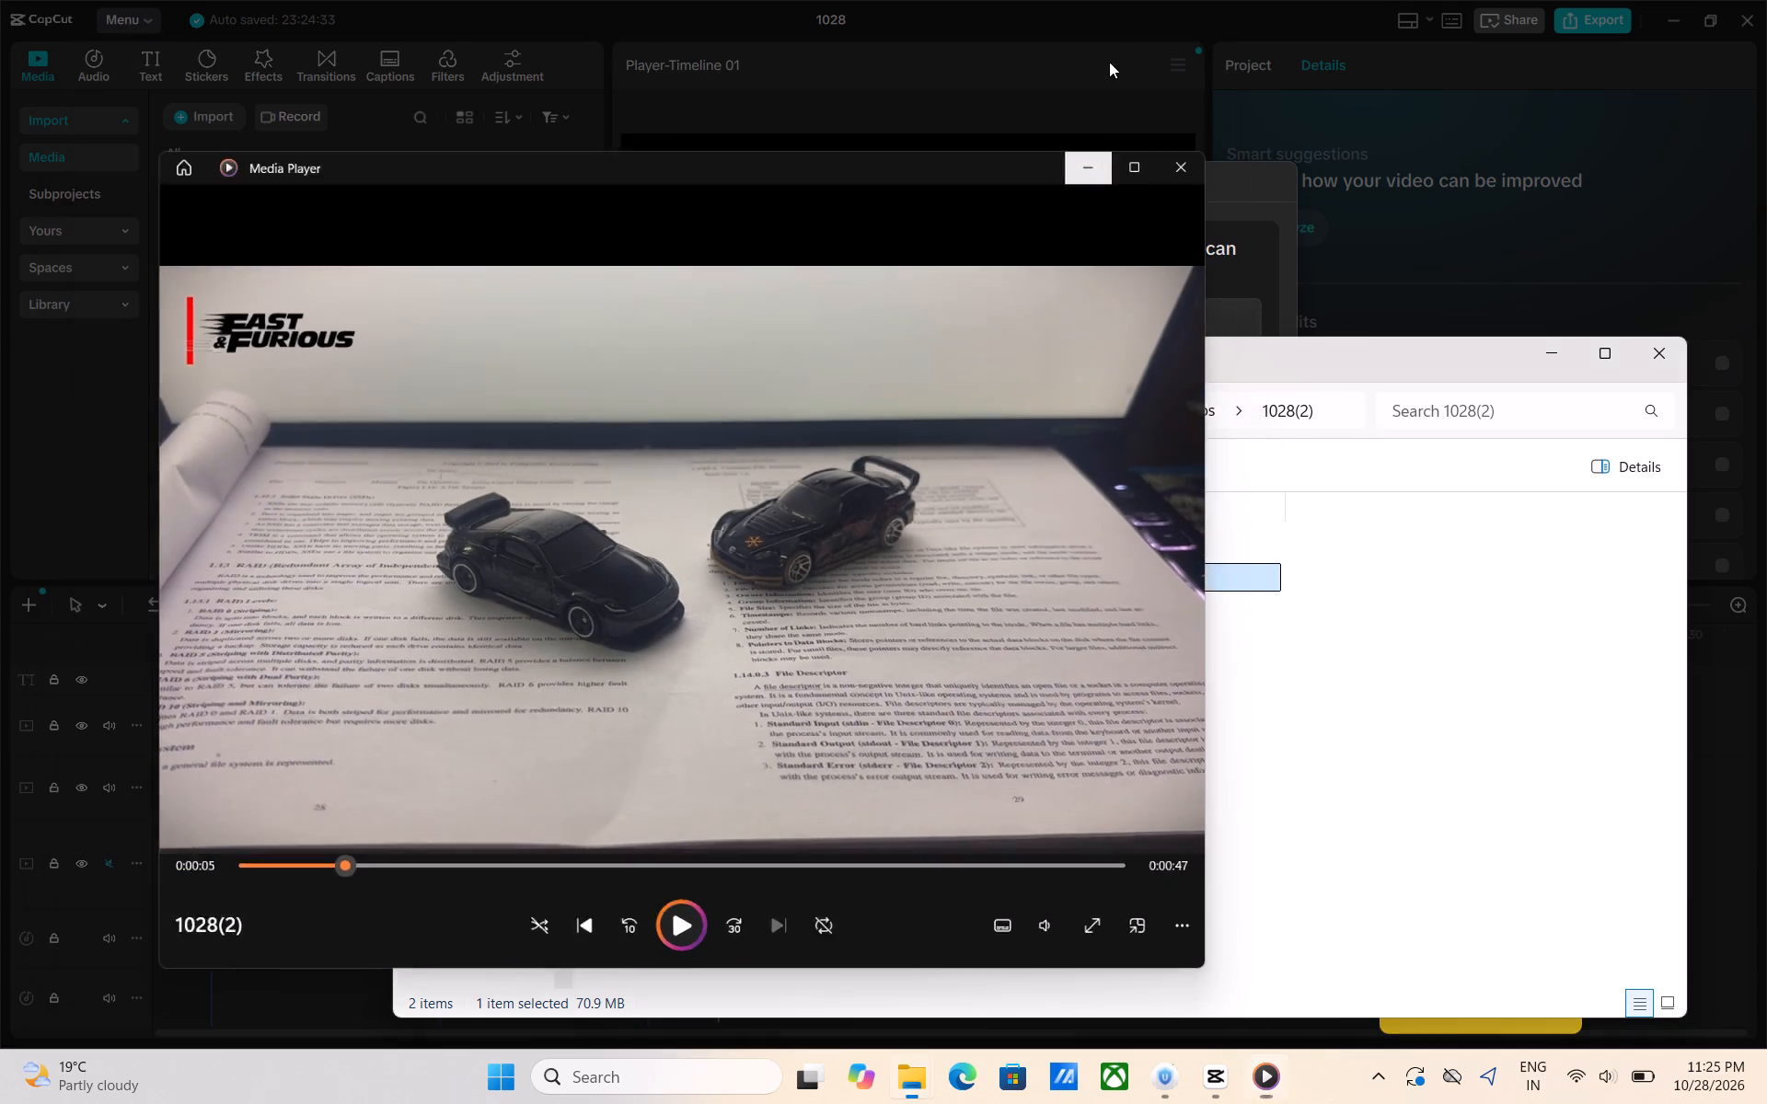
click(1553, 356)
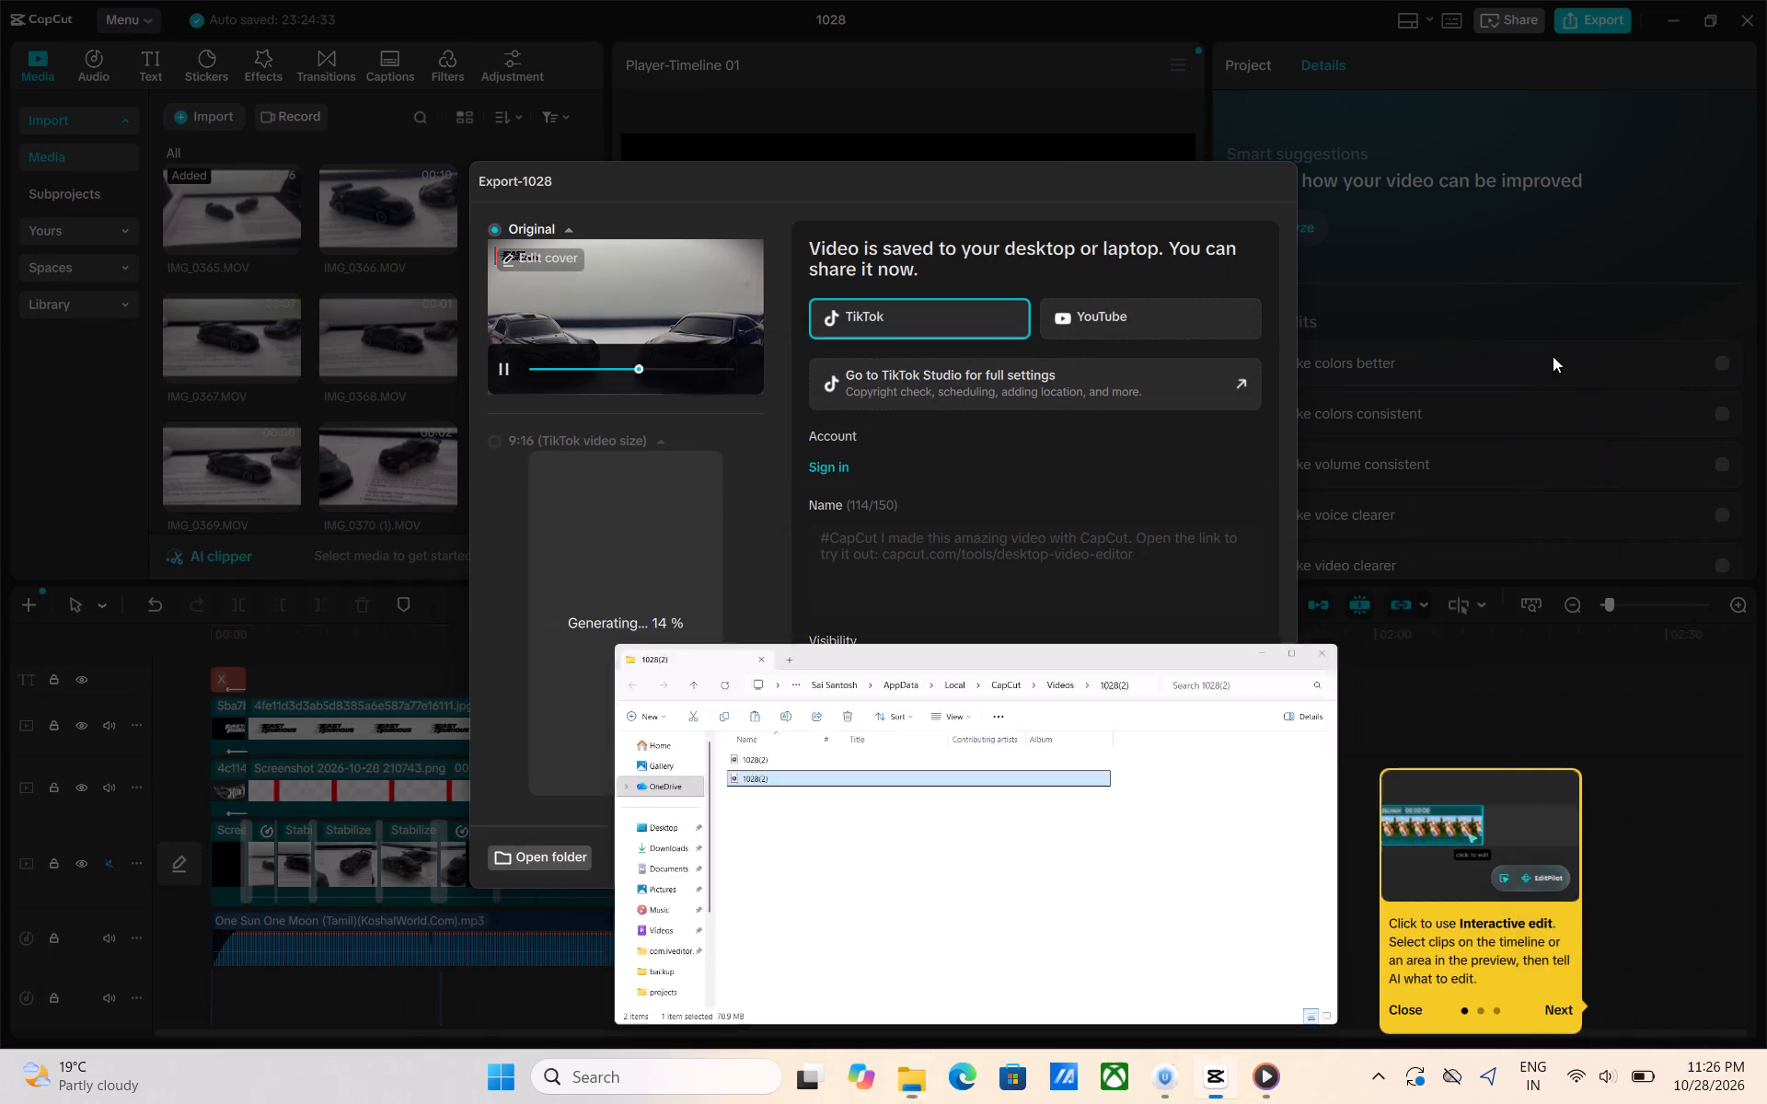
click(1215, 866)
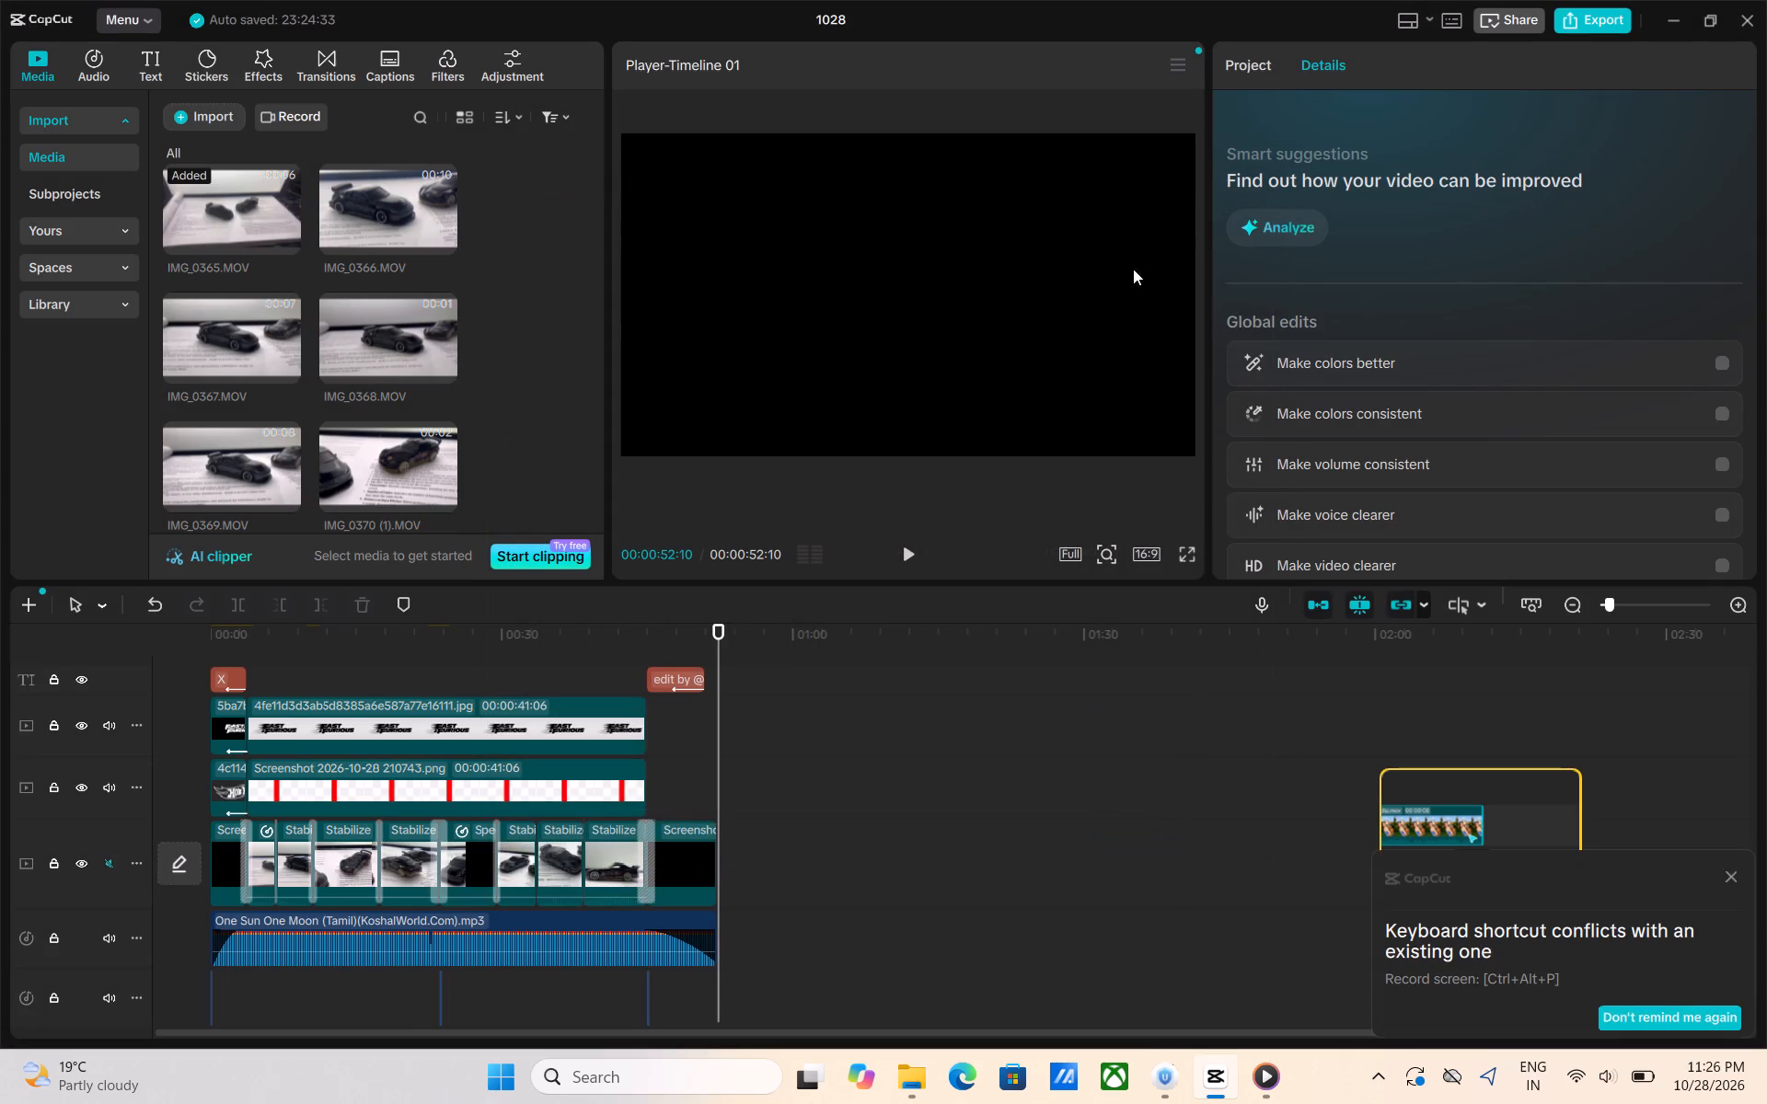
click(1766, 0)
click(1750, 9)
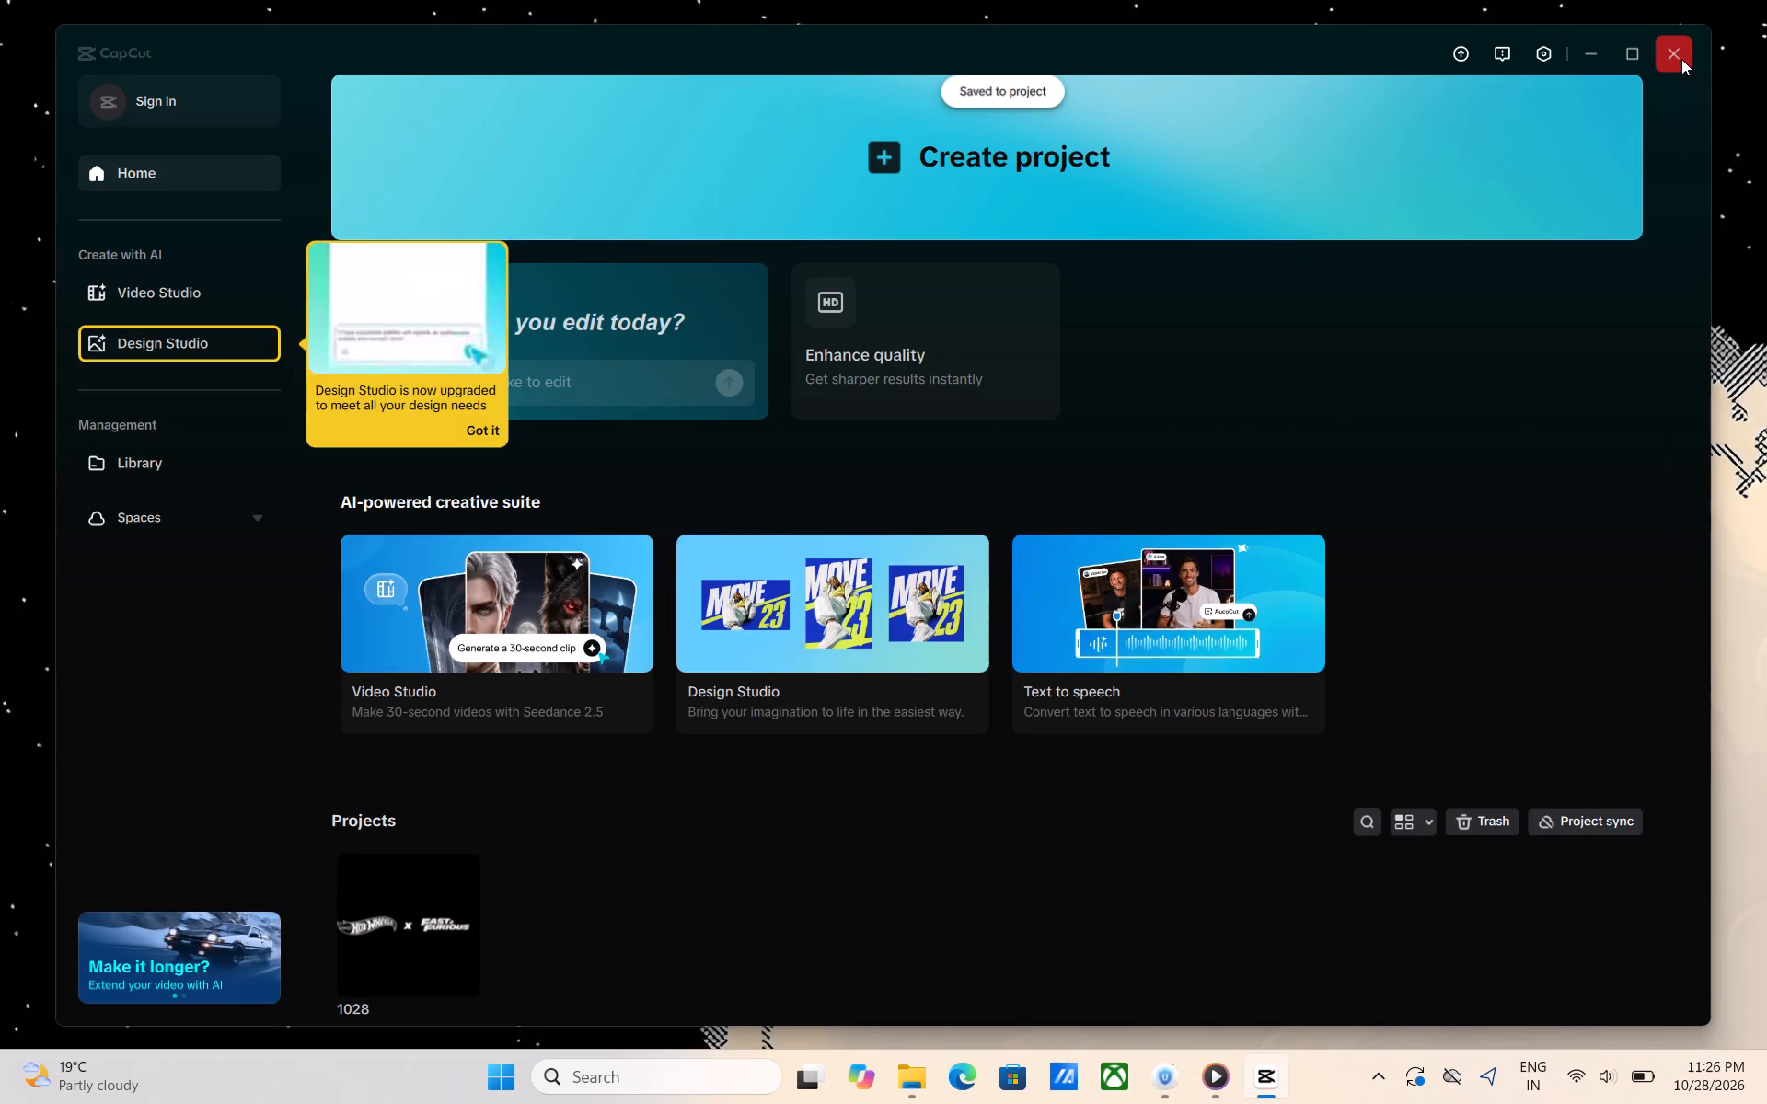
click(1681, 59)
Bring up the 1028(2) export folder in File Explorer and play the exported audio file.
click(945, 1103)
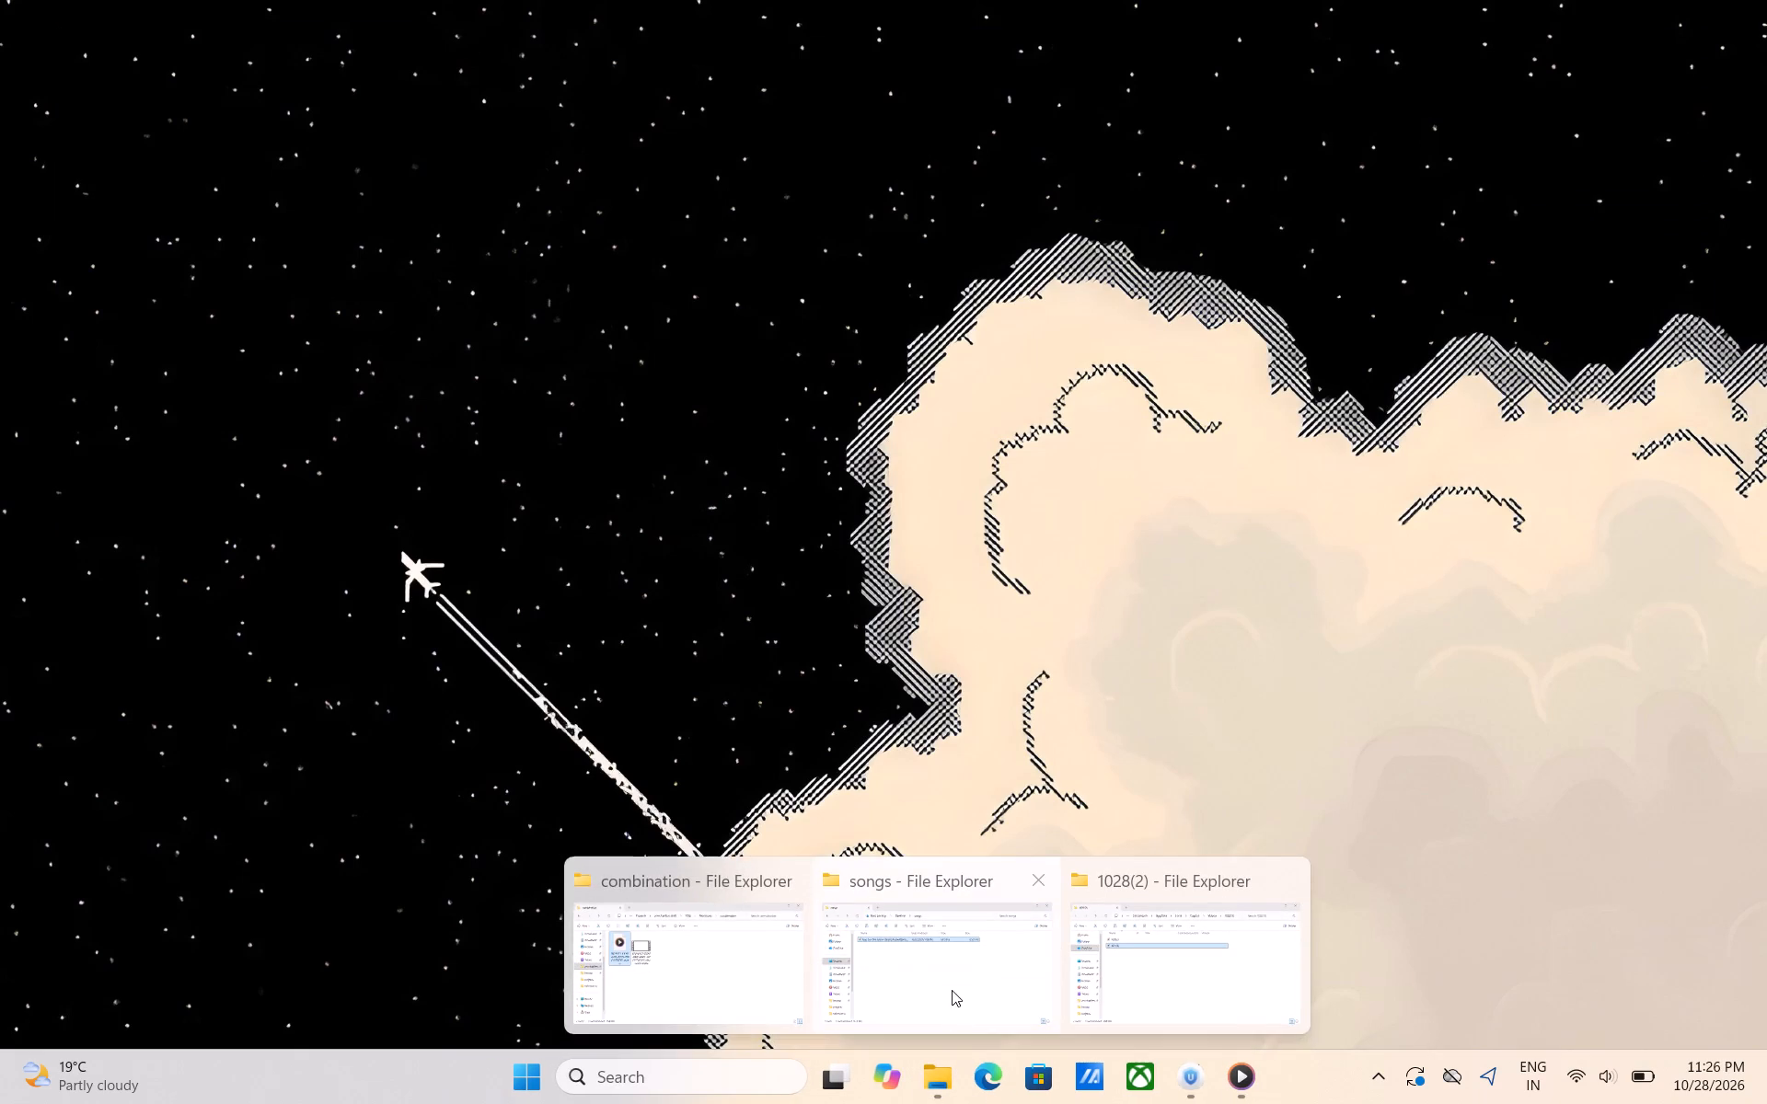
click(737, 966)
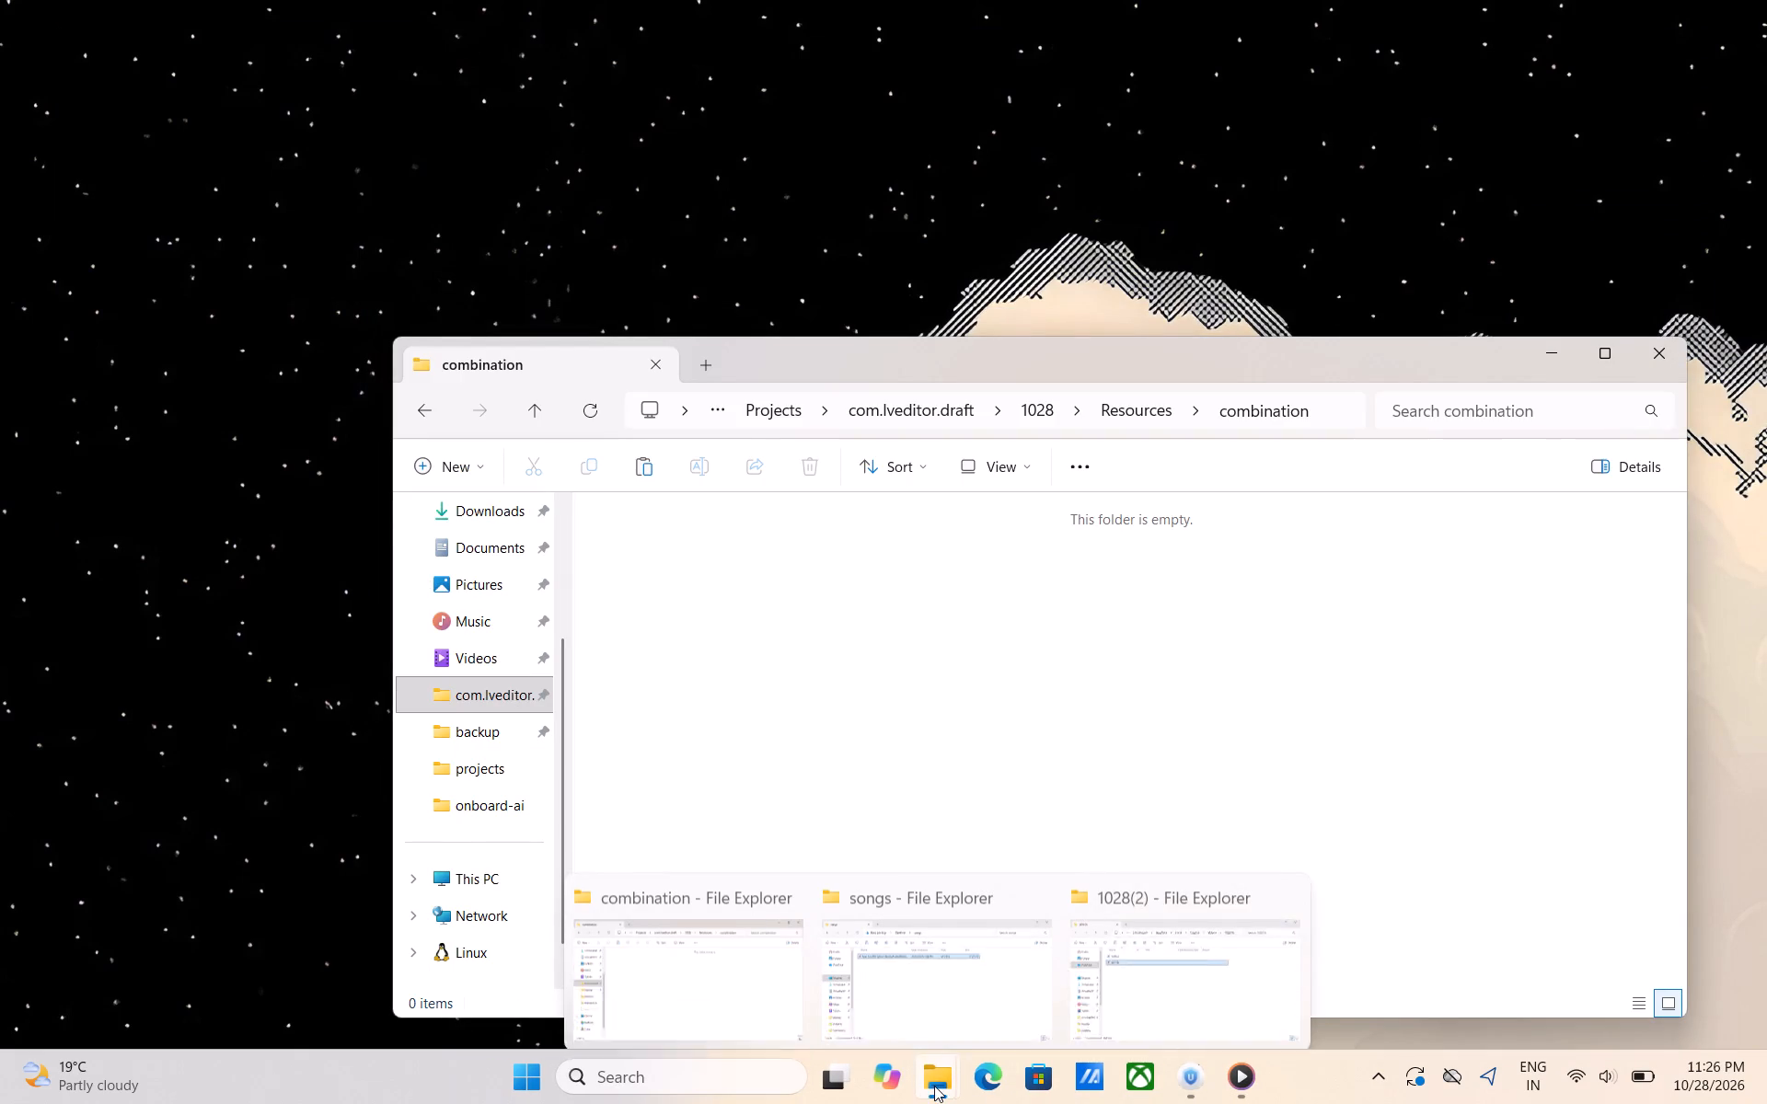
click(1131, 959)
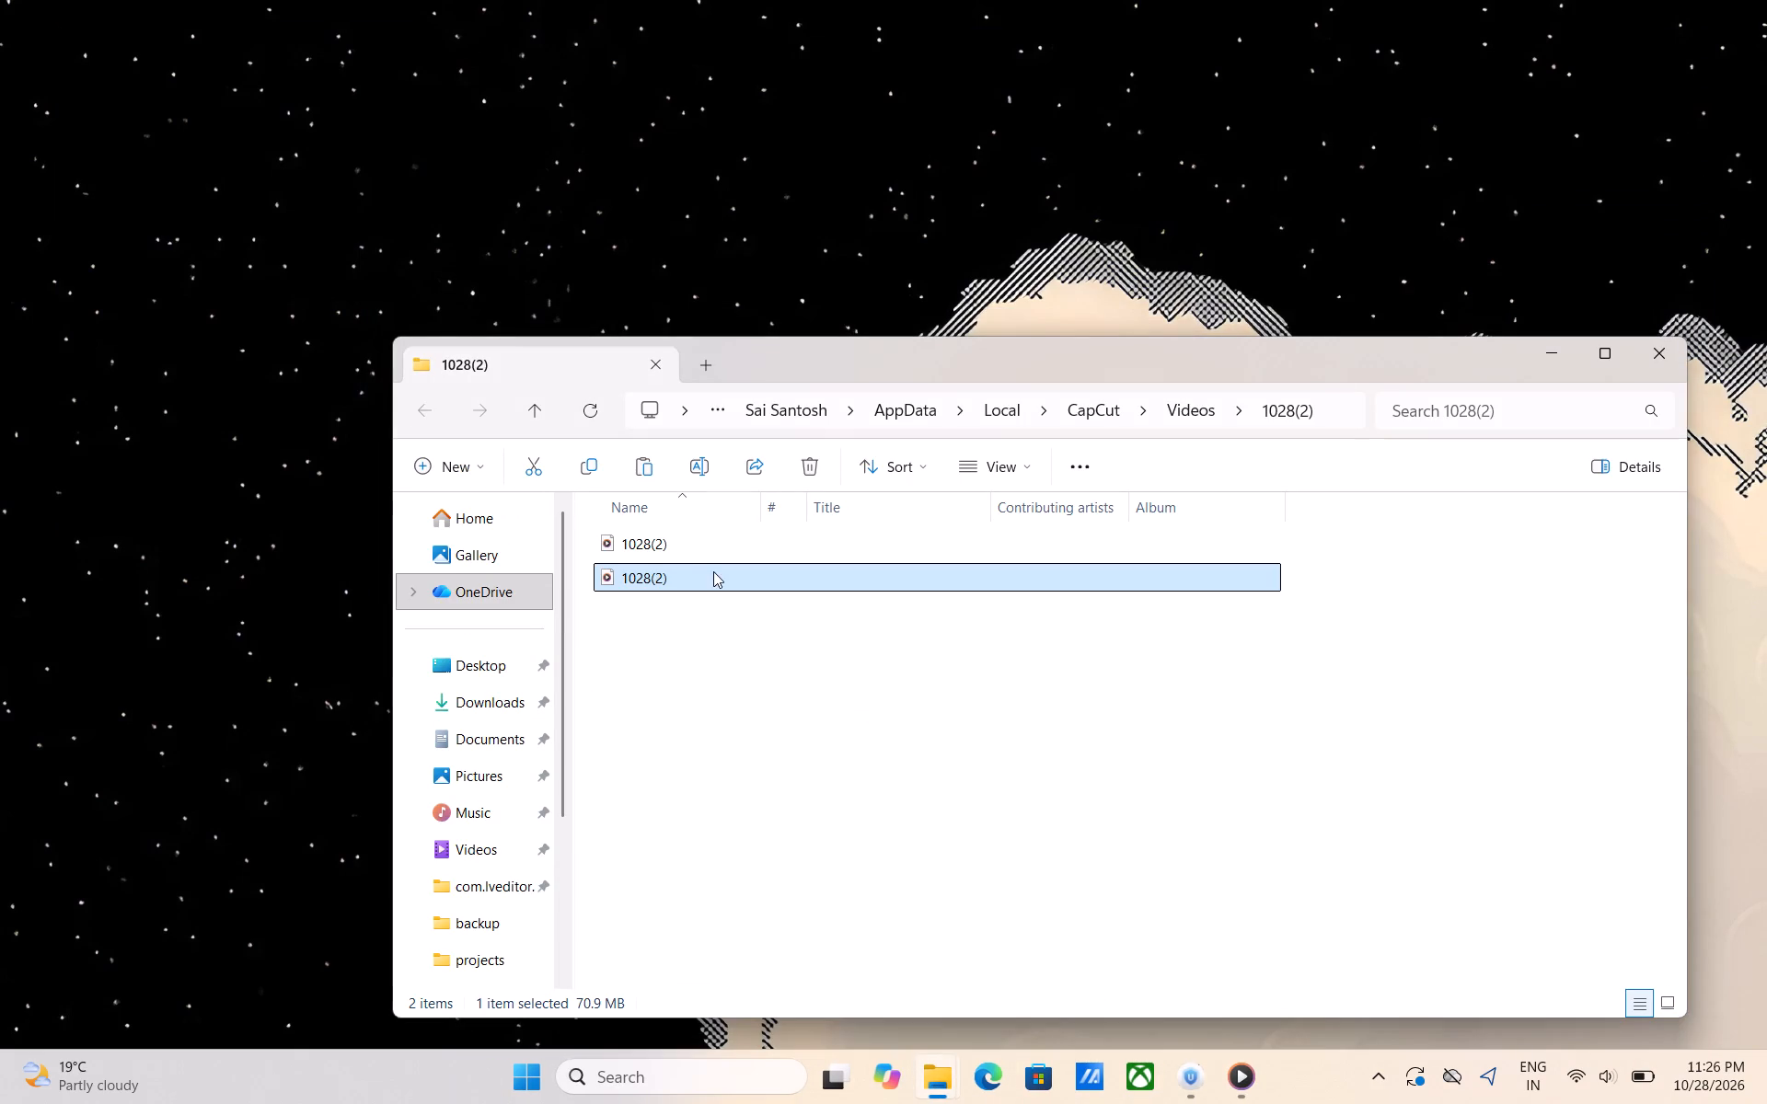
triple_click(687, 551)
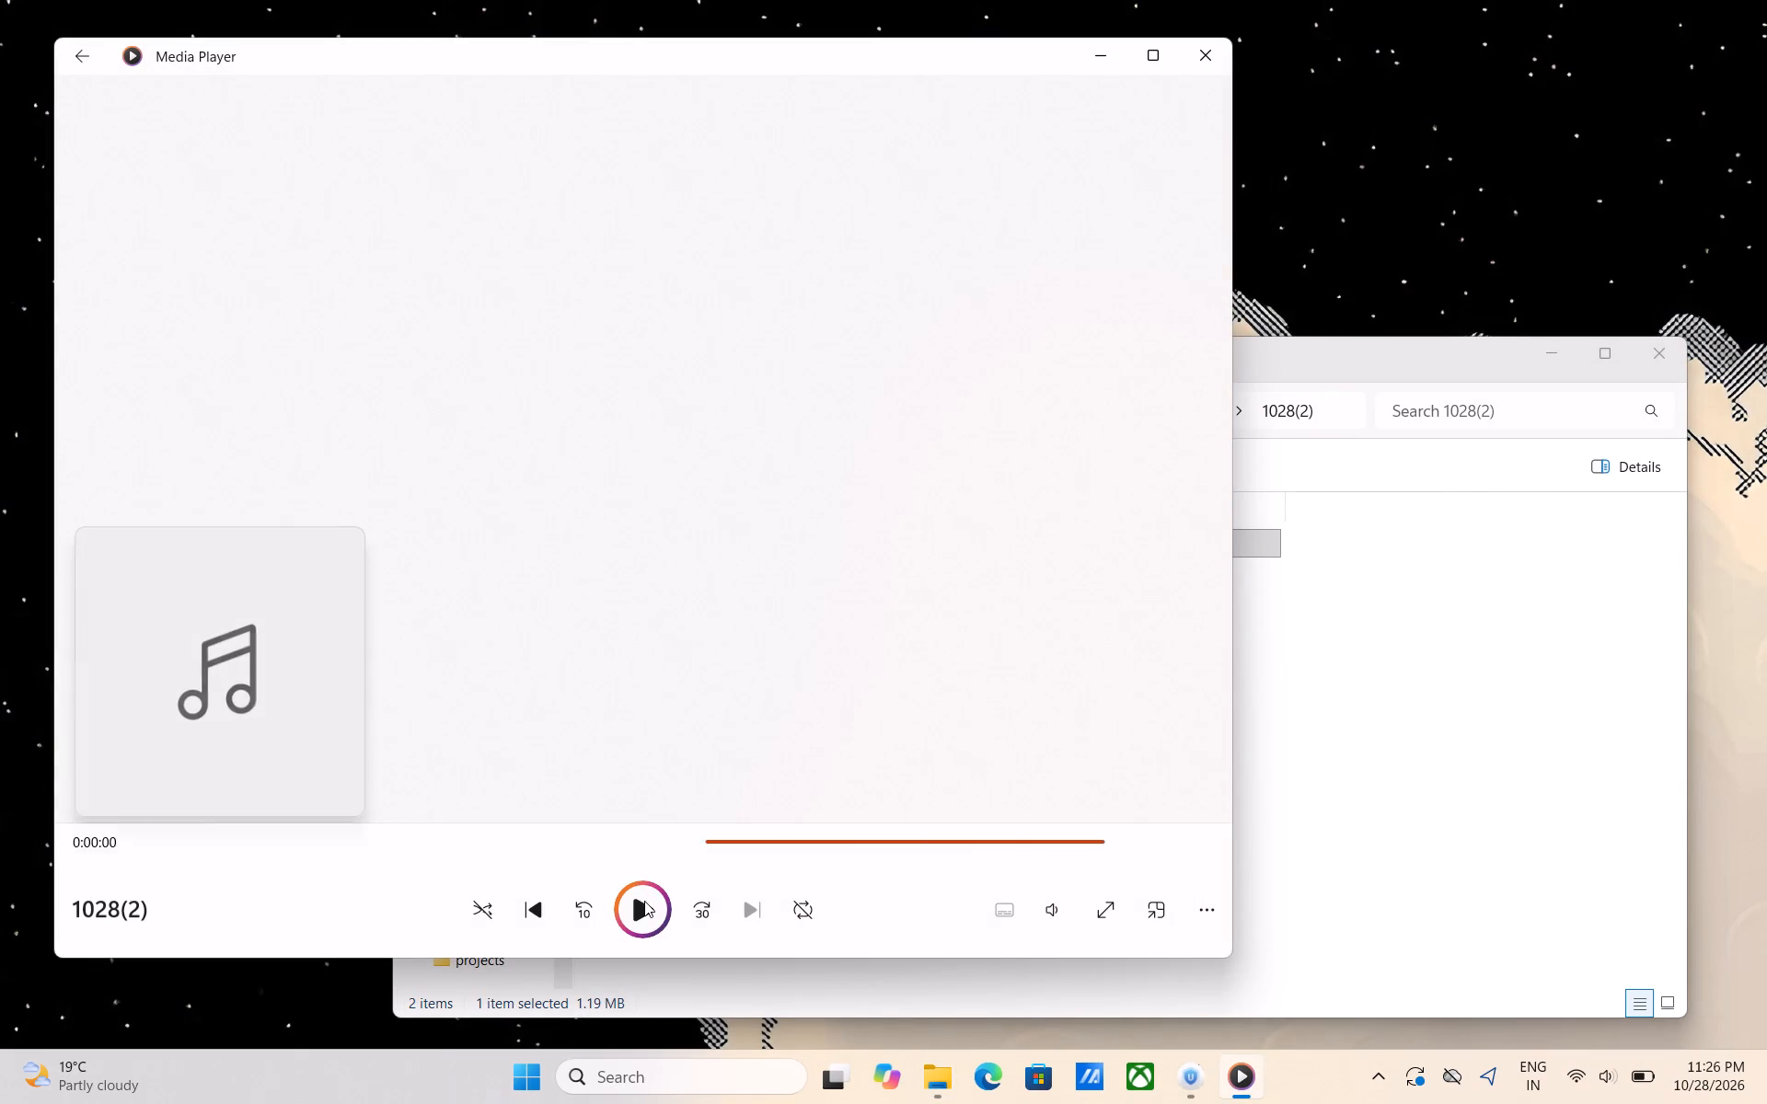
click(644, 901)
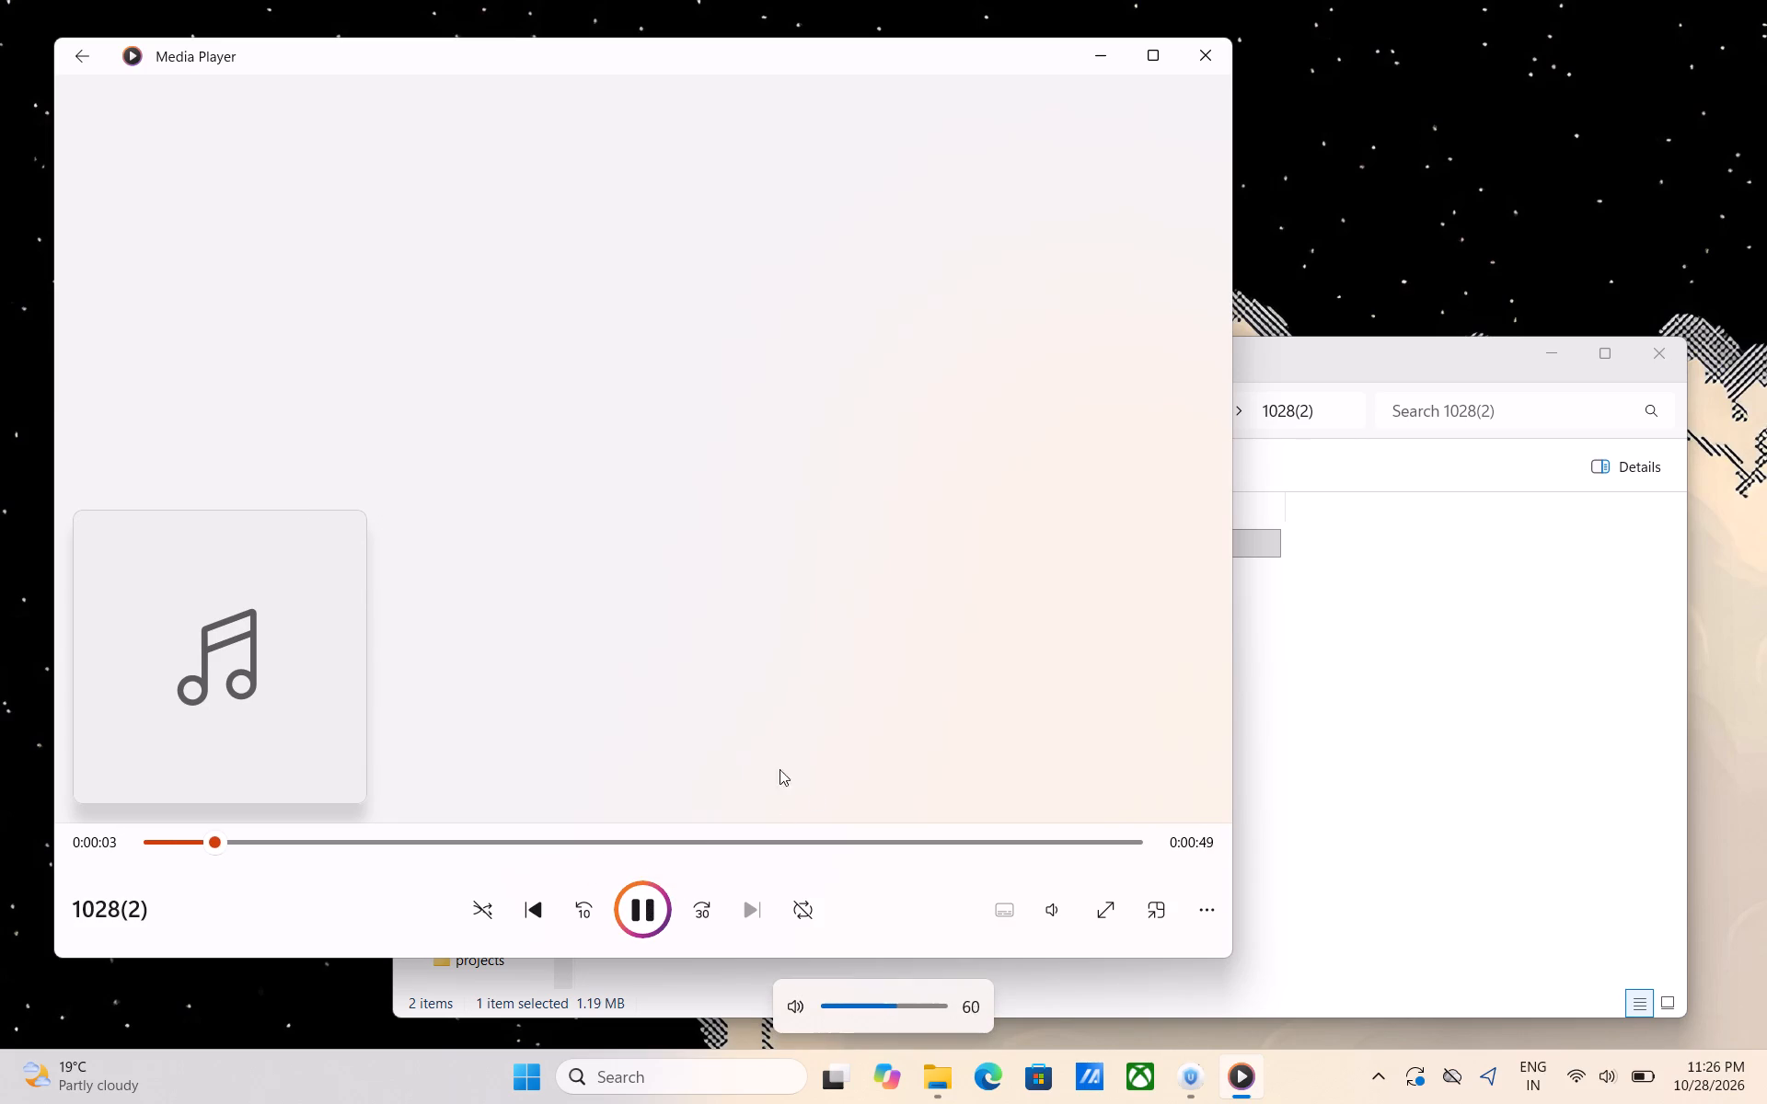
click(1199, 61)
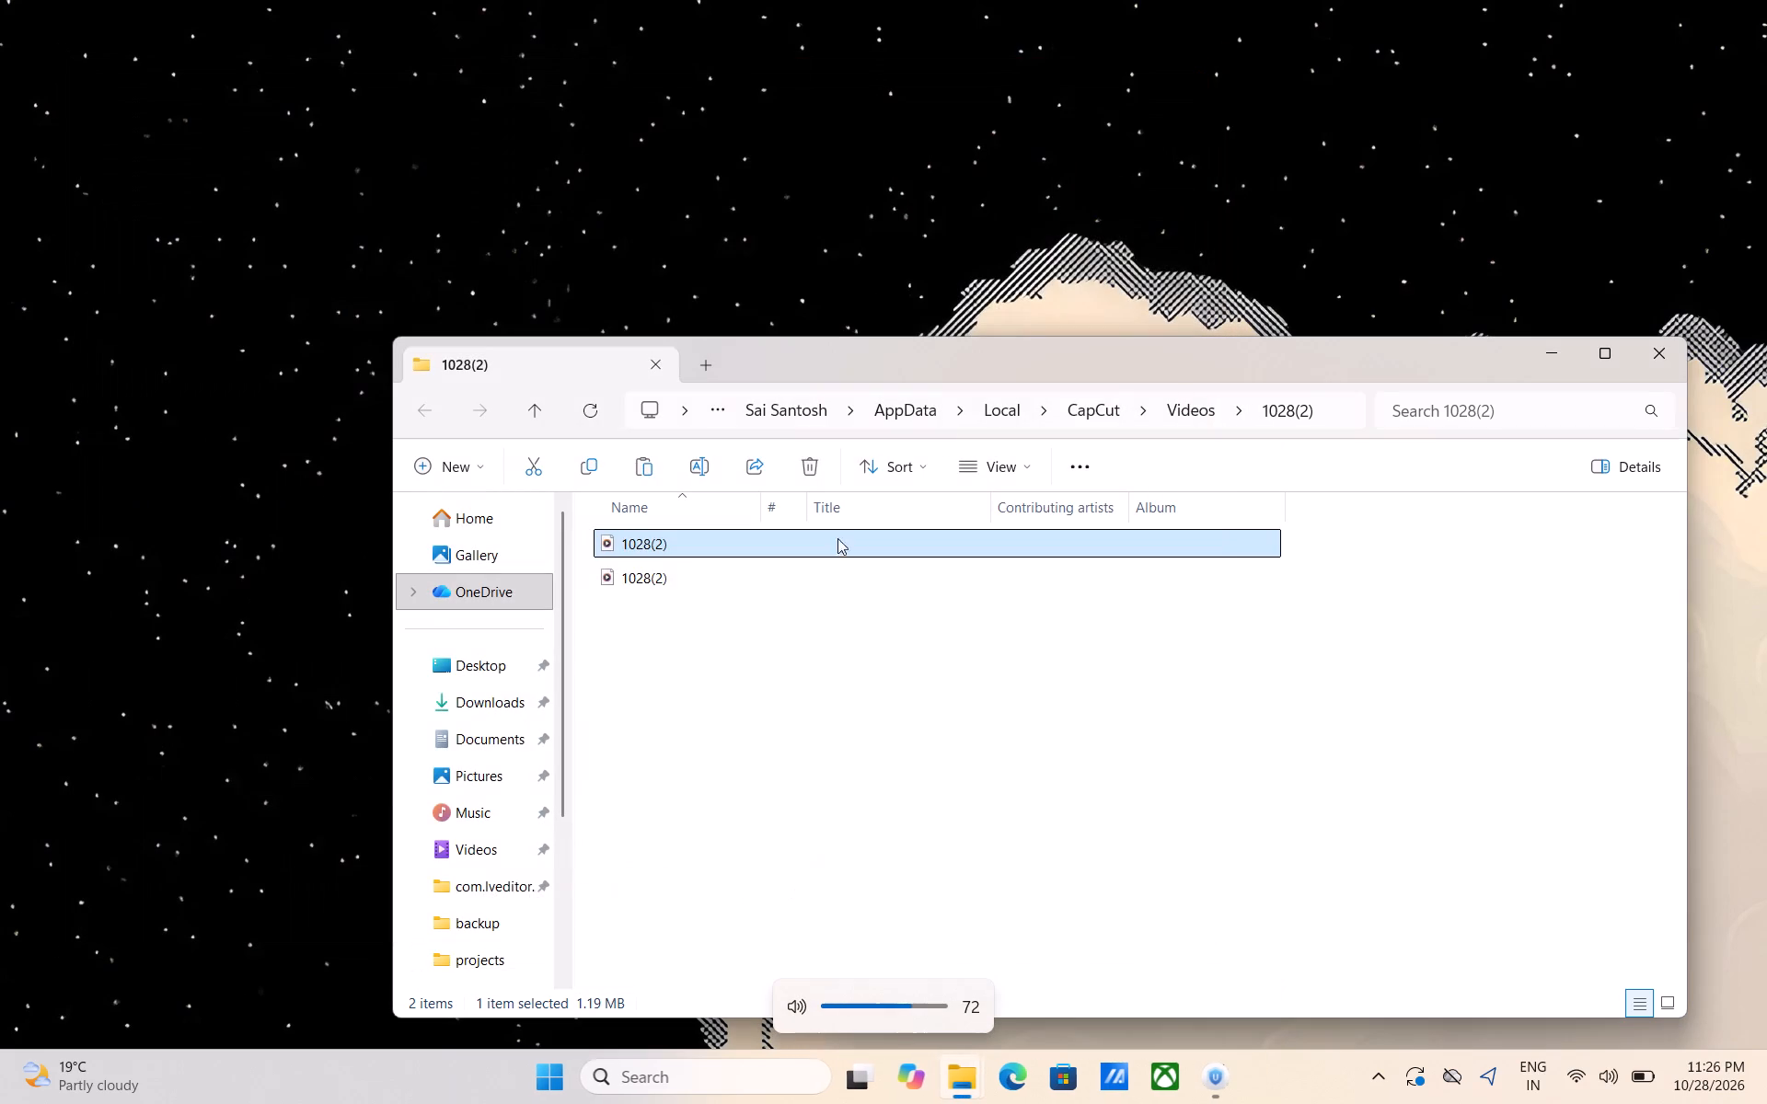
Watch the exported 1028(2) video in a maximized Media Player window, then close the player.
double_click(754, 579)
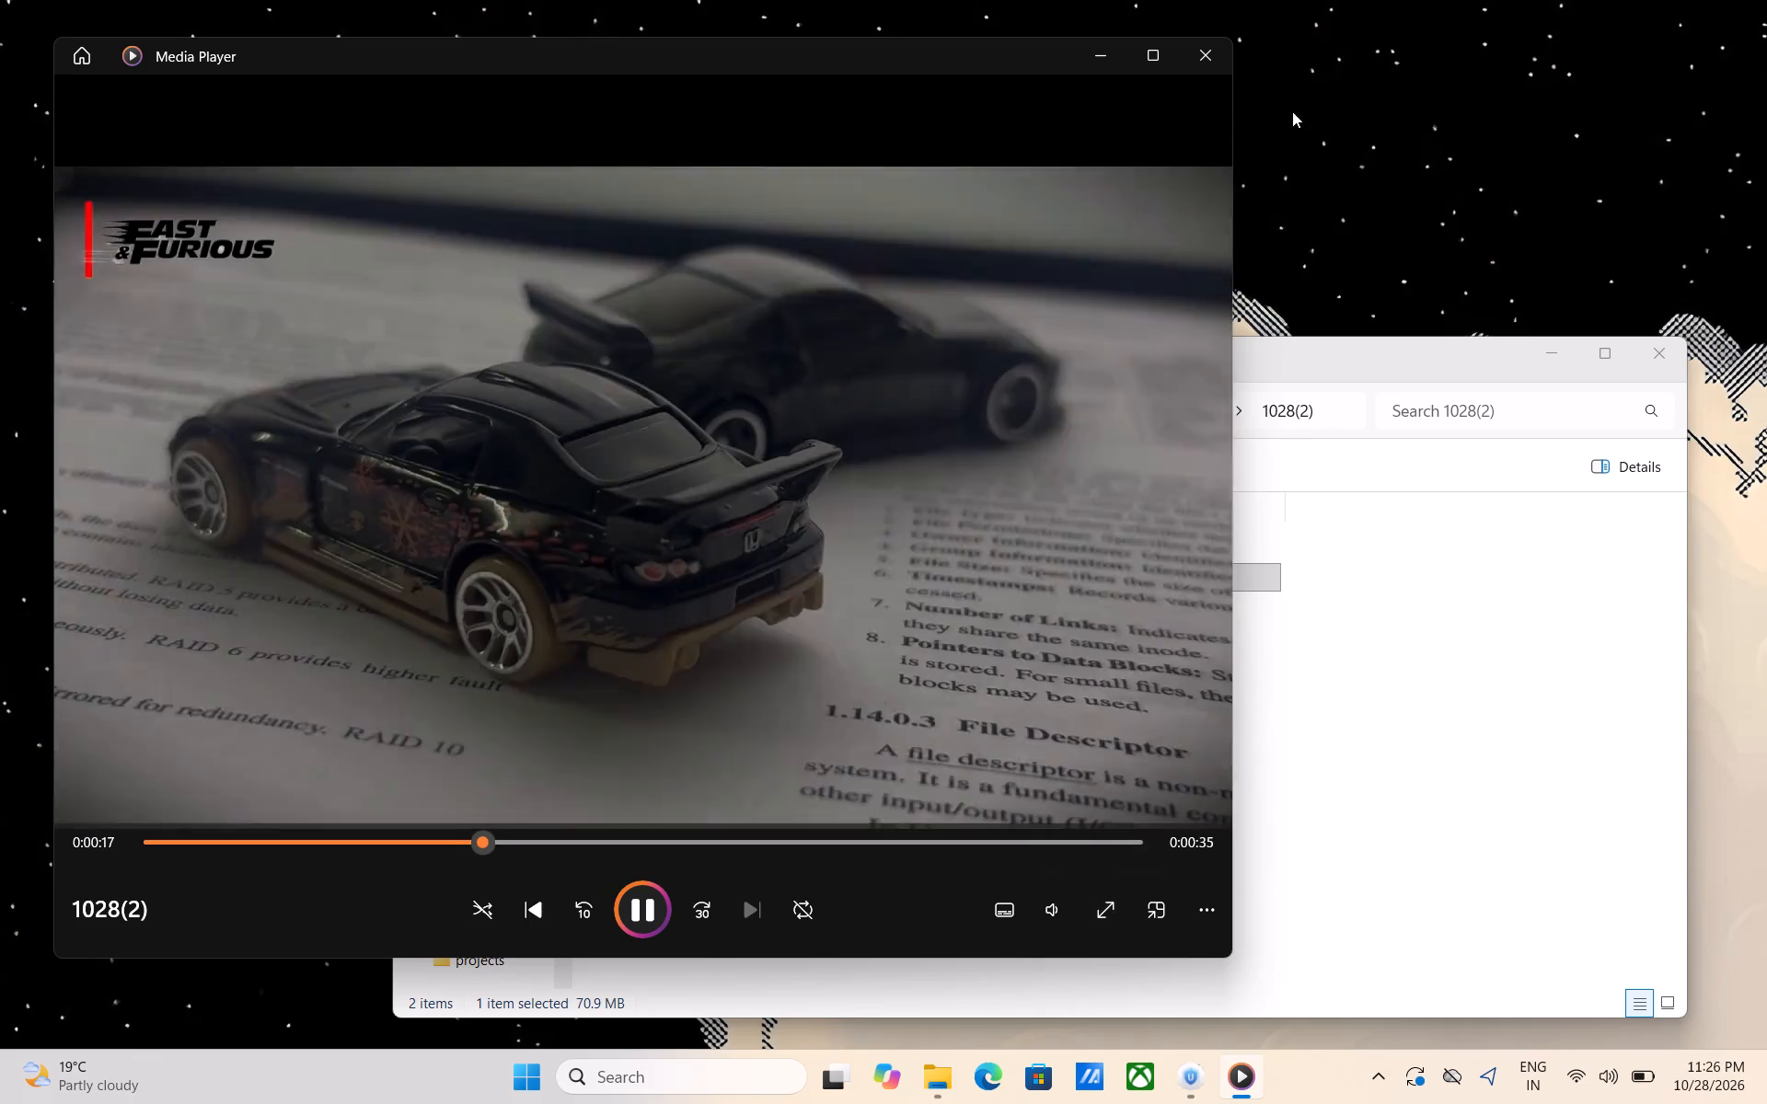
click(1157, 64)
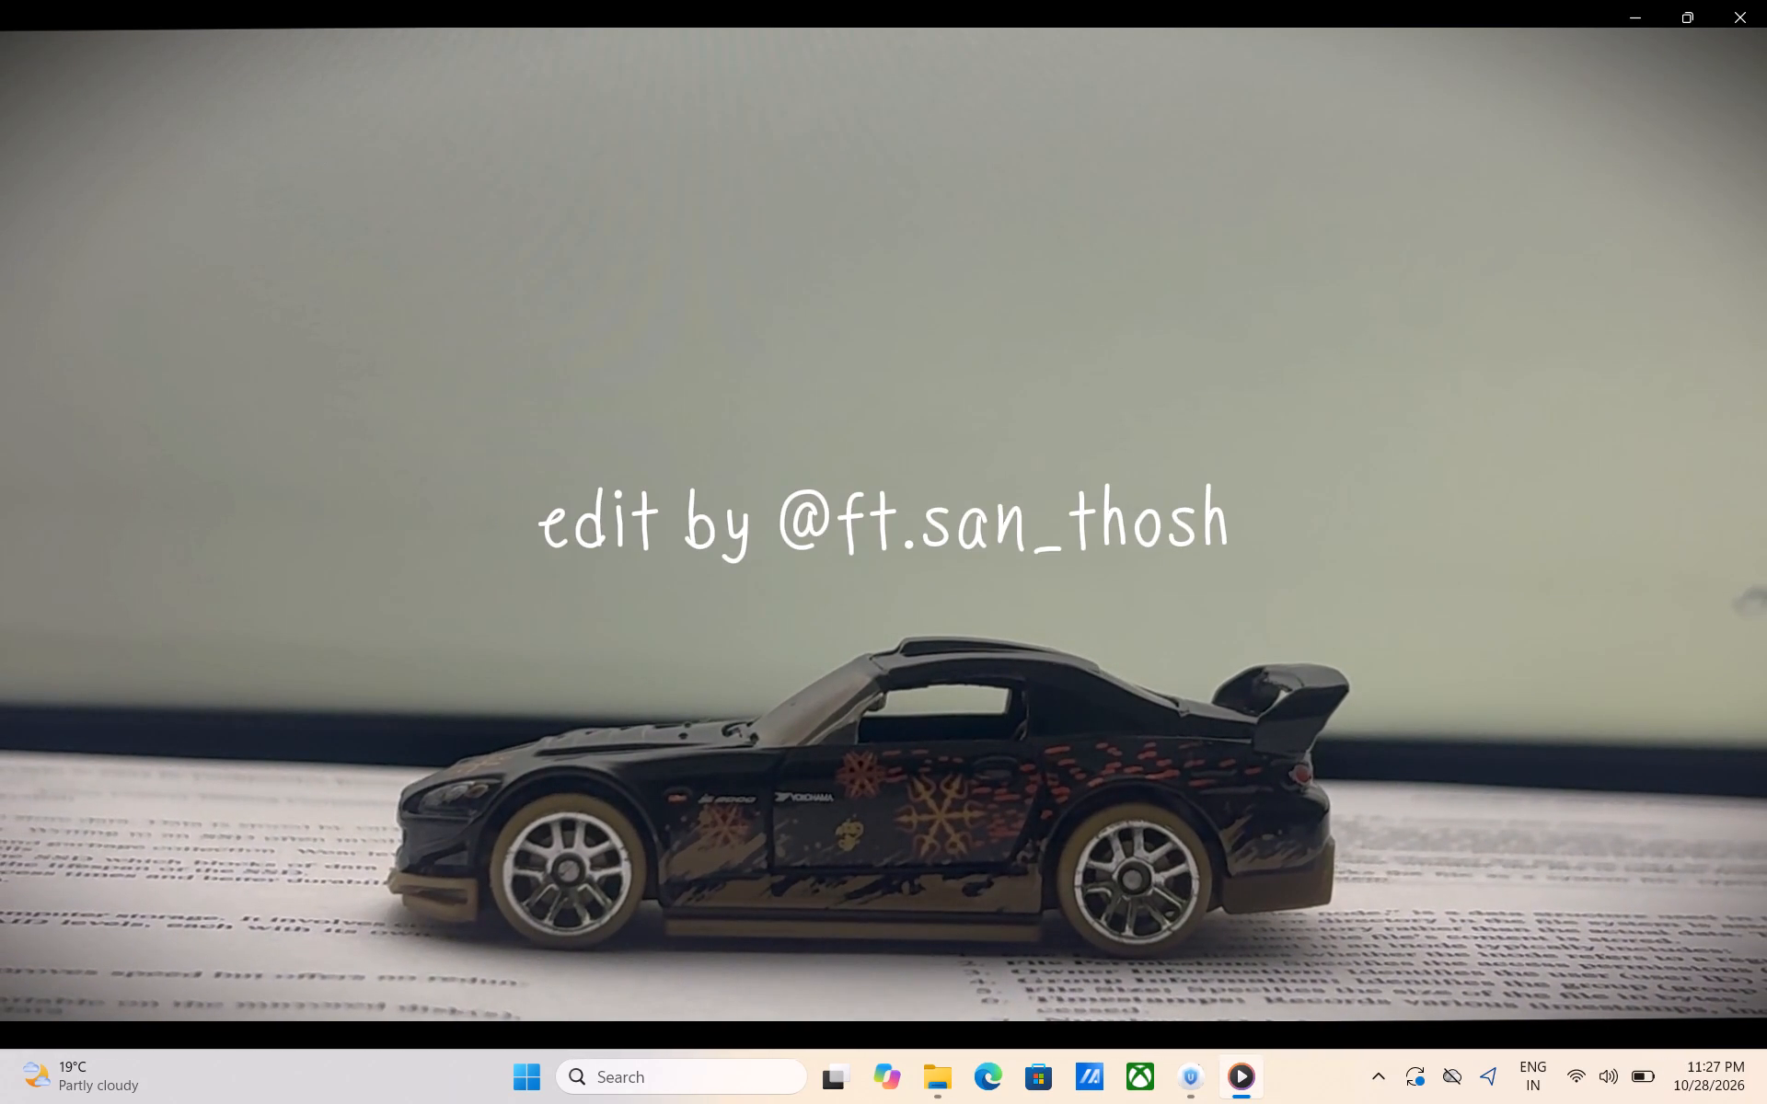
key(Escape)
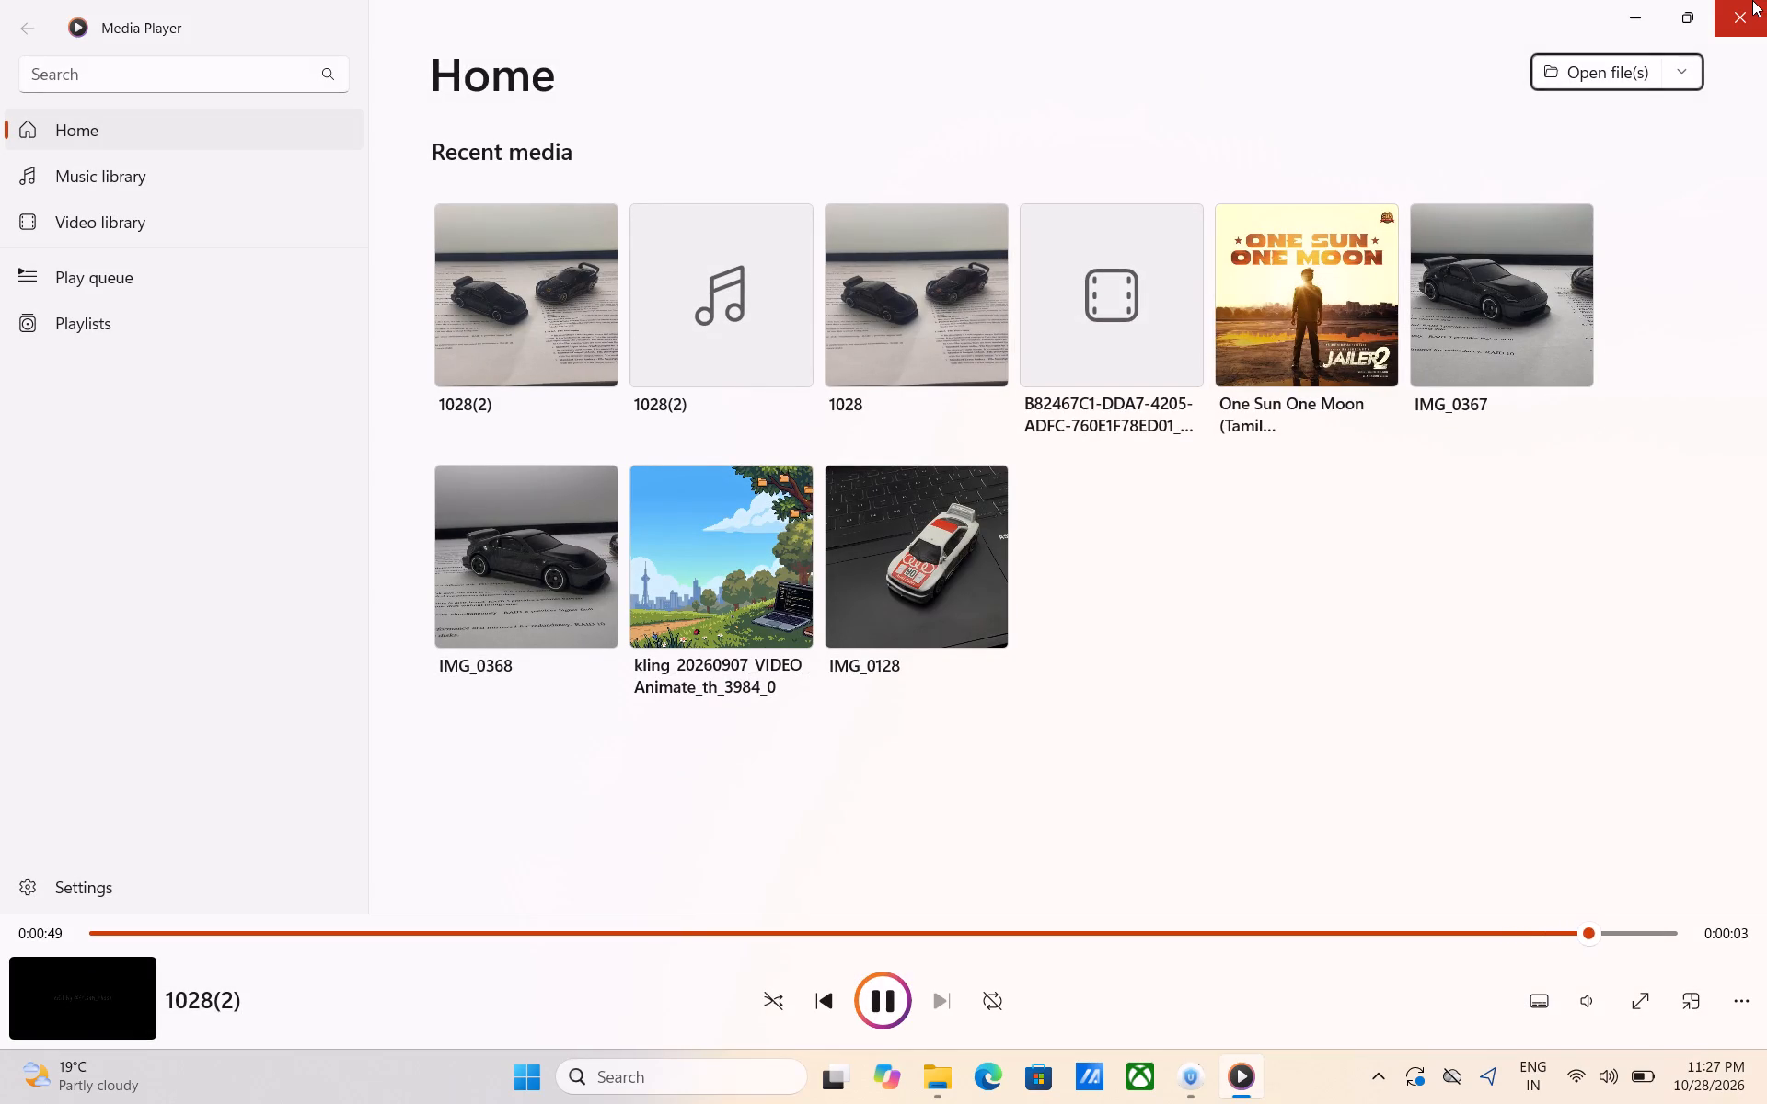
click(1752, 0)
Relaunch CapCut, dismiss the Pro subscription offer and reopen project 1028.
click(681, 1095)
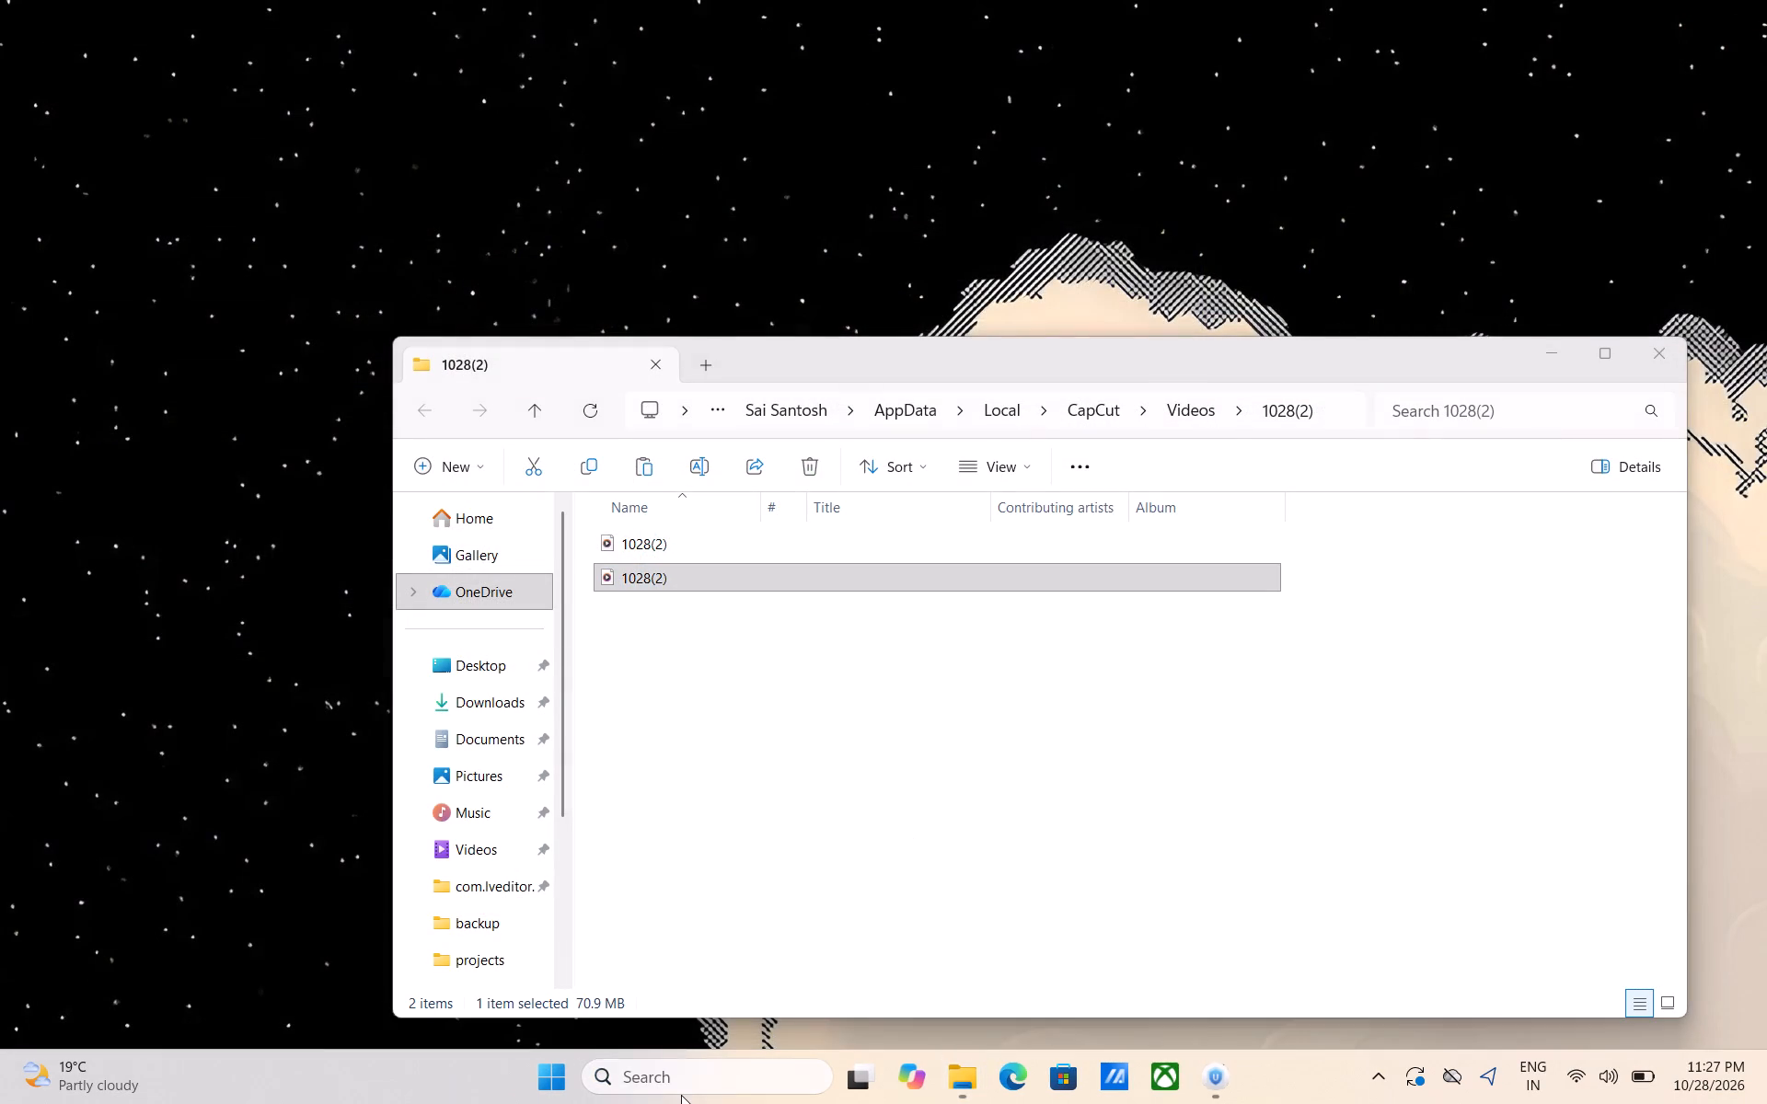
click(696, 1083)
text(cap)
key(Return)
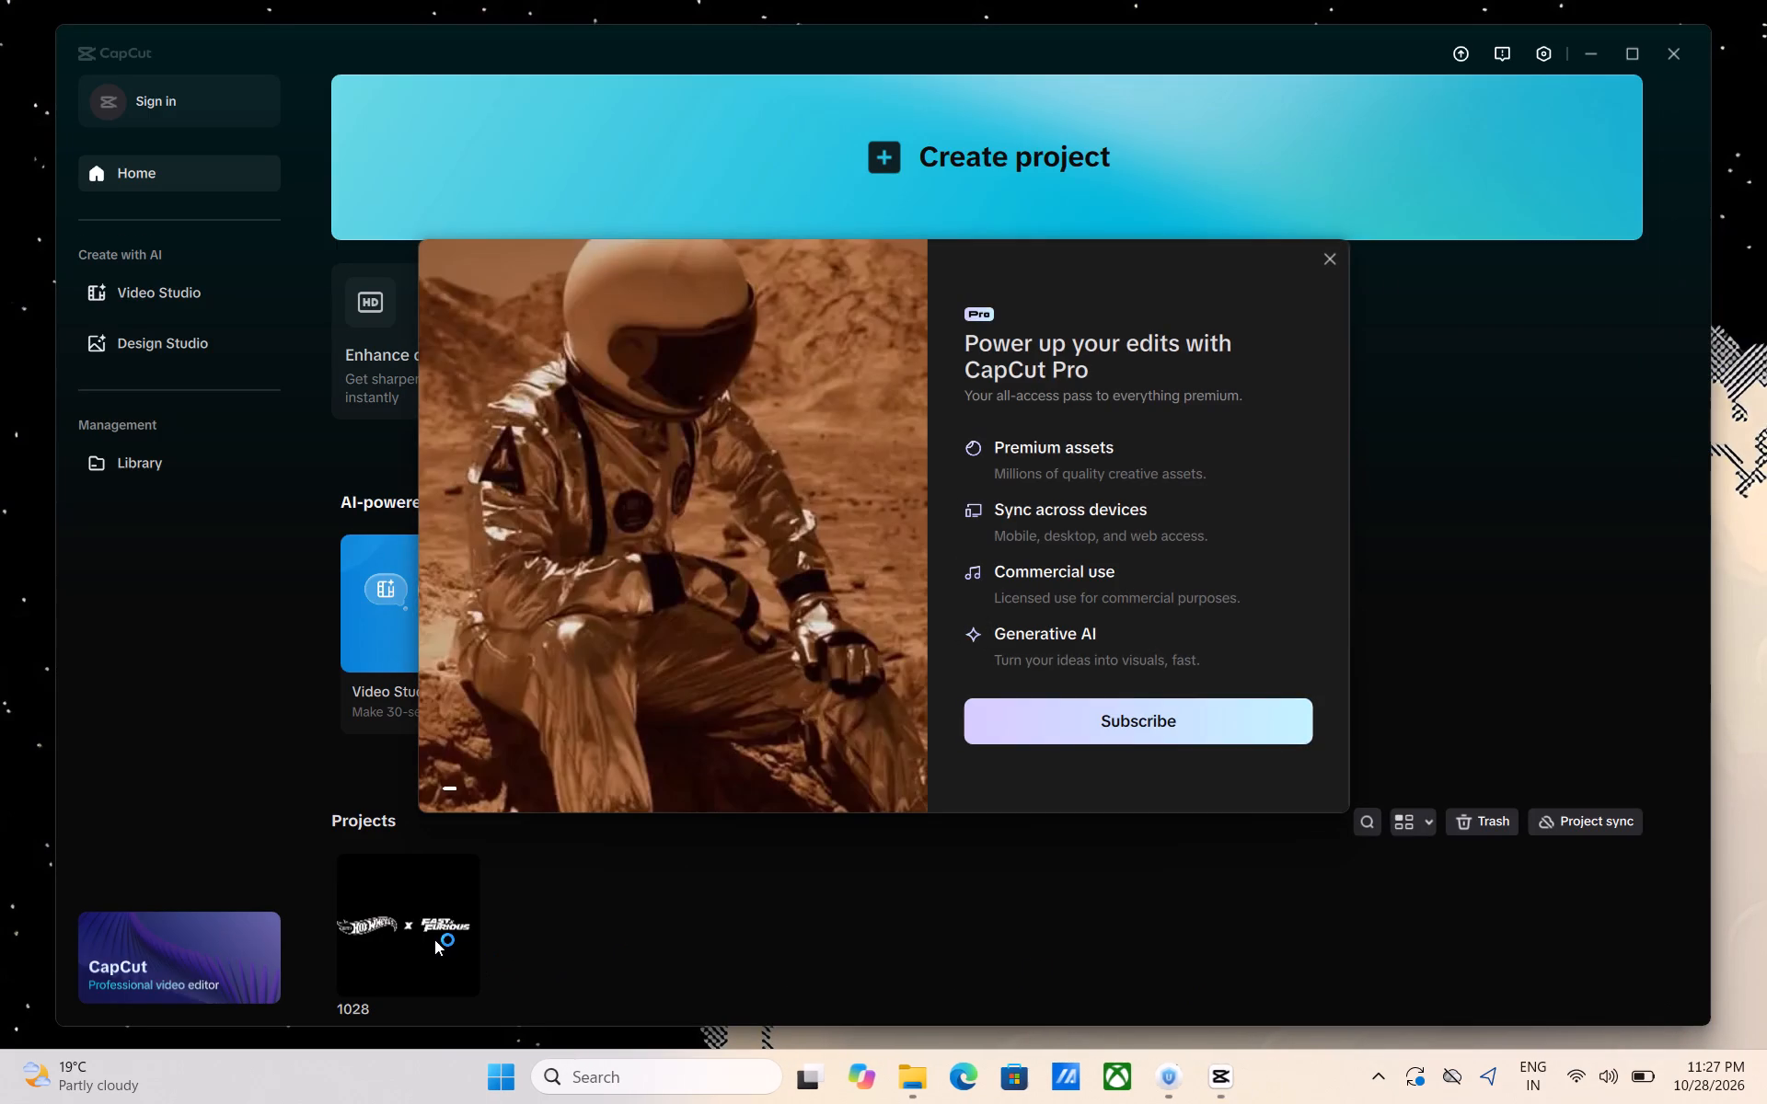
triple_click(434, 939)
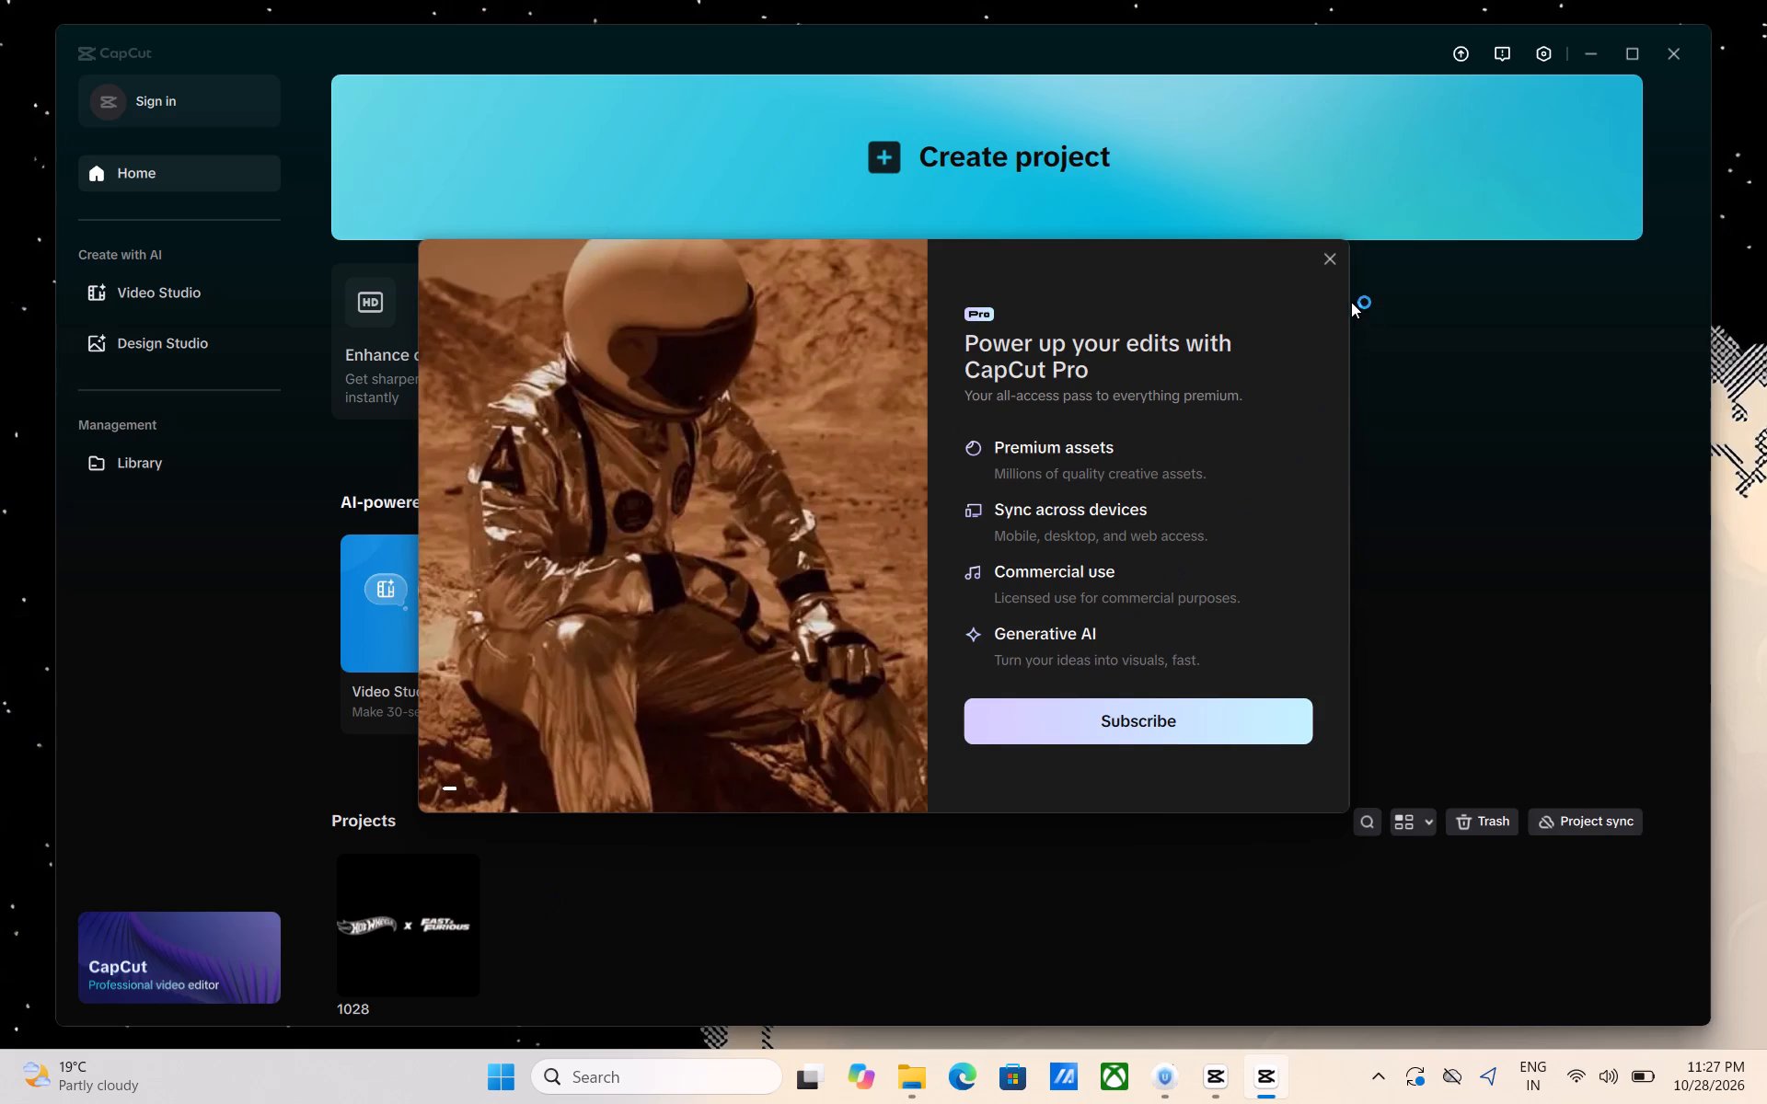
click(1327, 268)
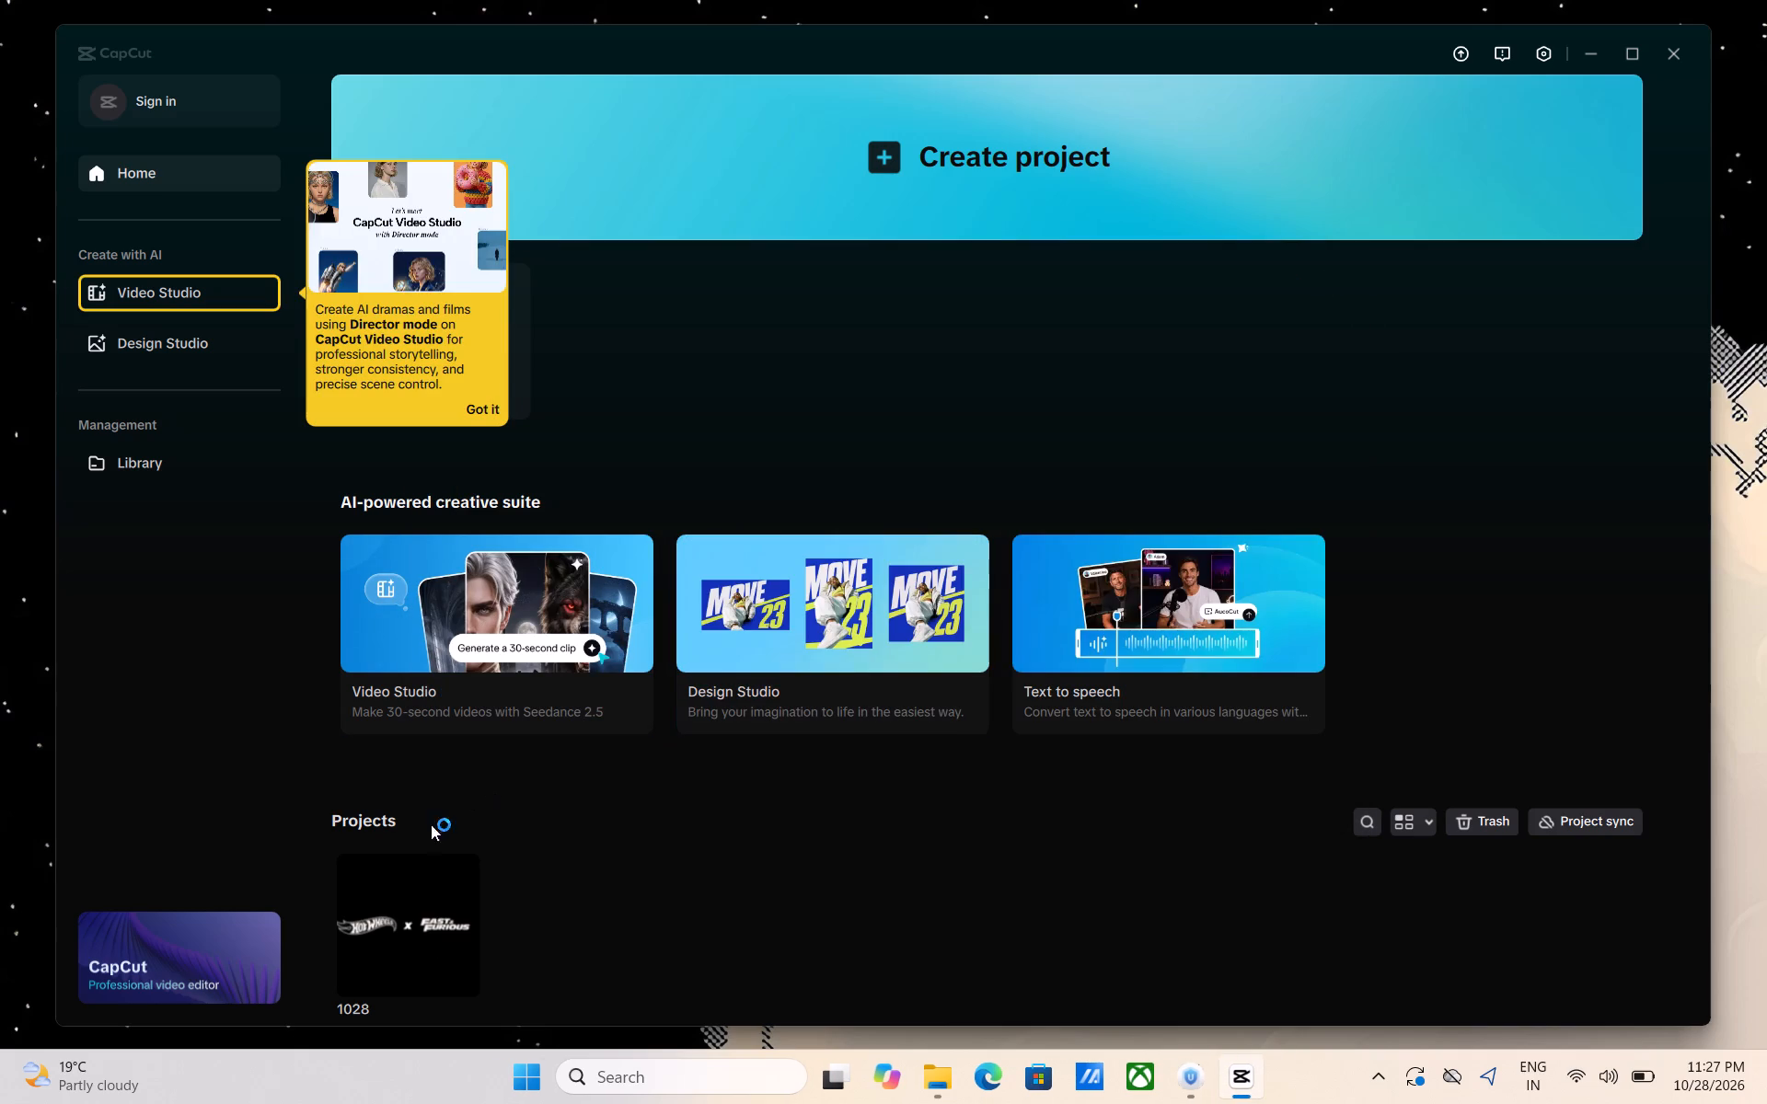
triple_click(410, 884)
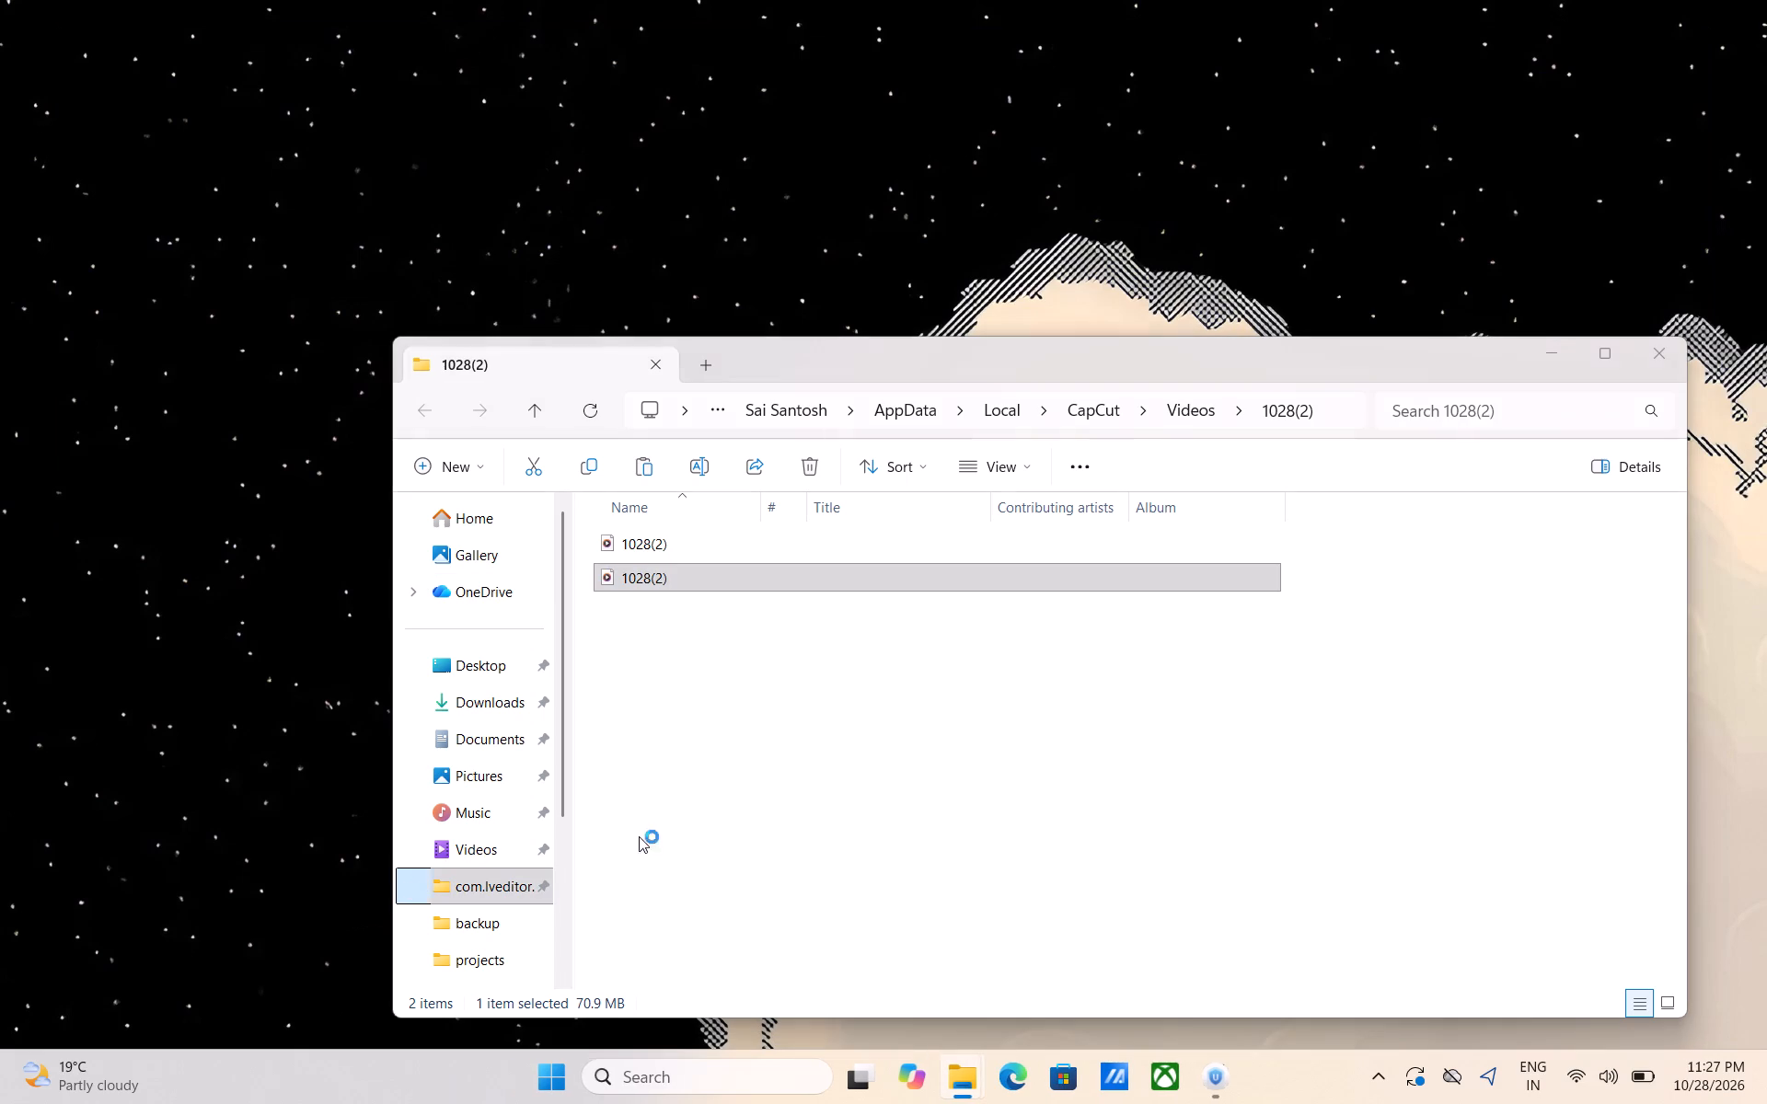
click(1553, 366)
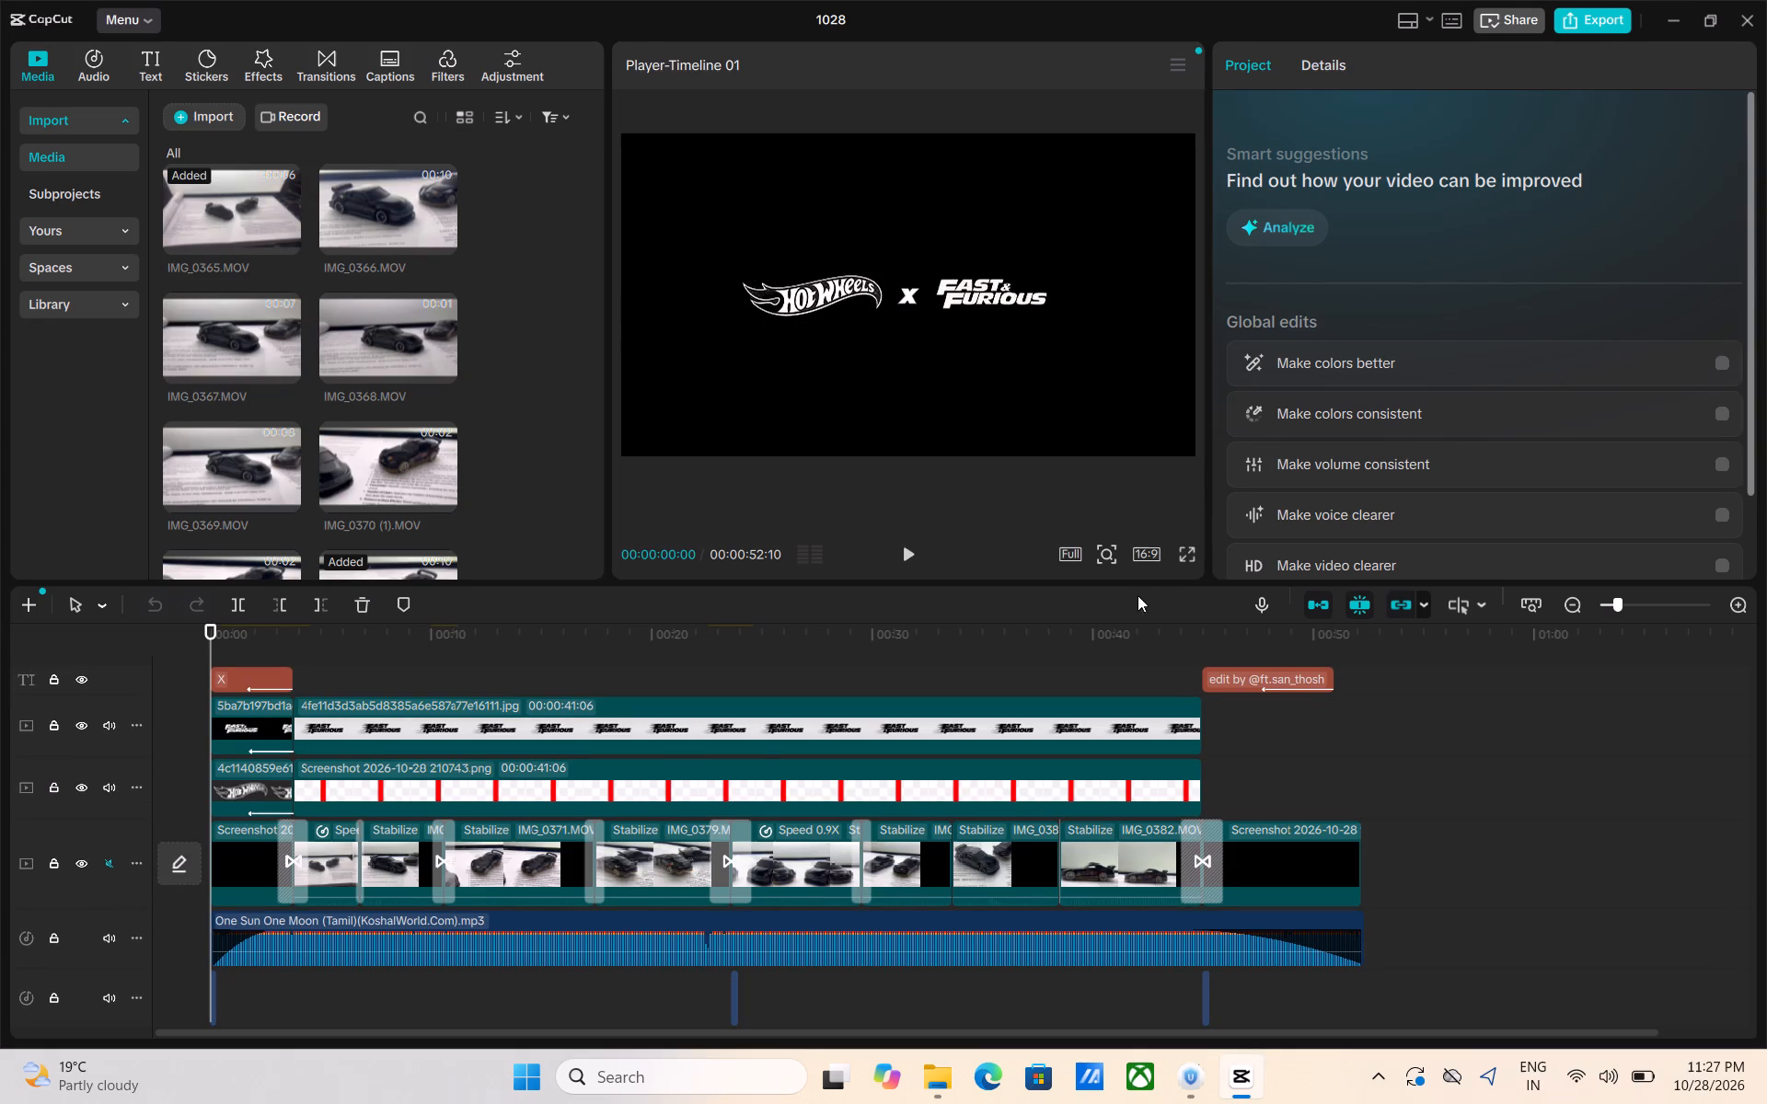
Play the timeline near its end and inspect the Scorched transition before the final Screenshot clip.
double_click(1087, 653)
key(space)
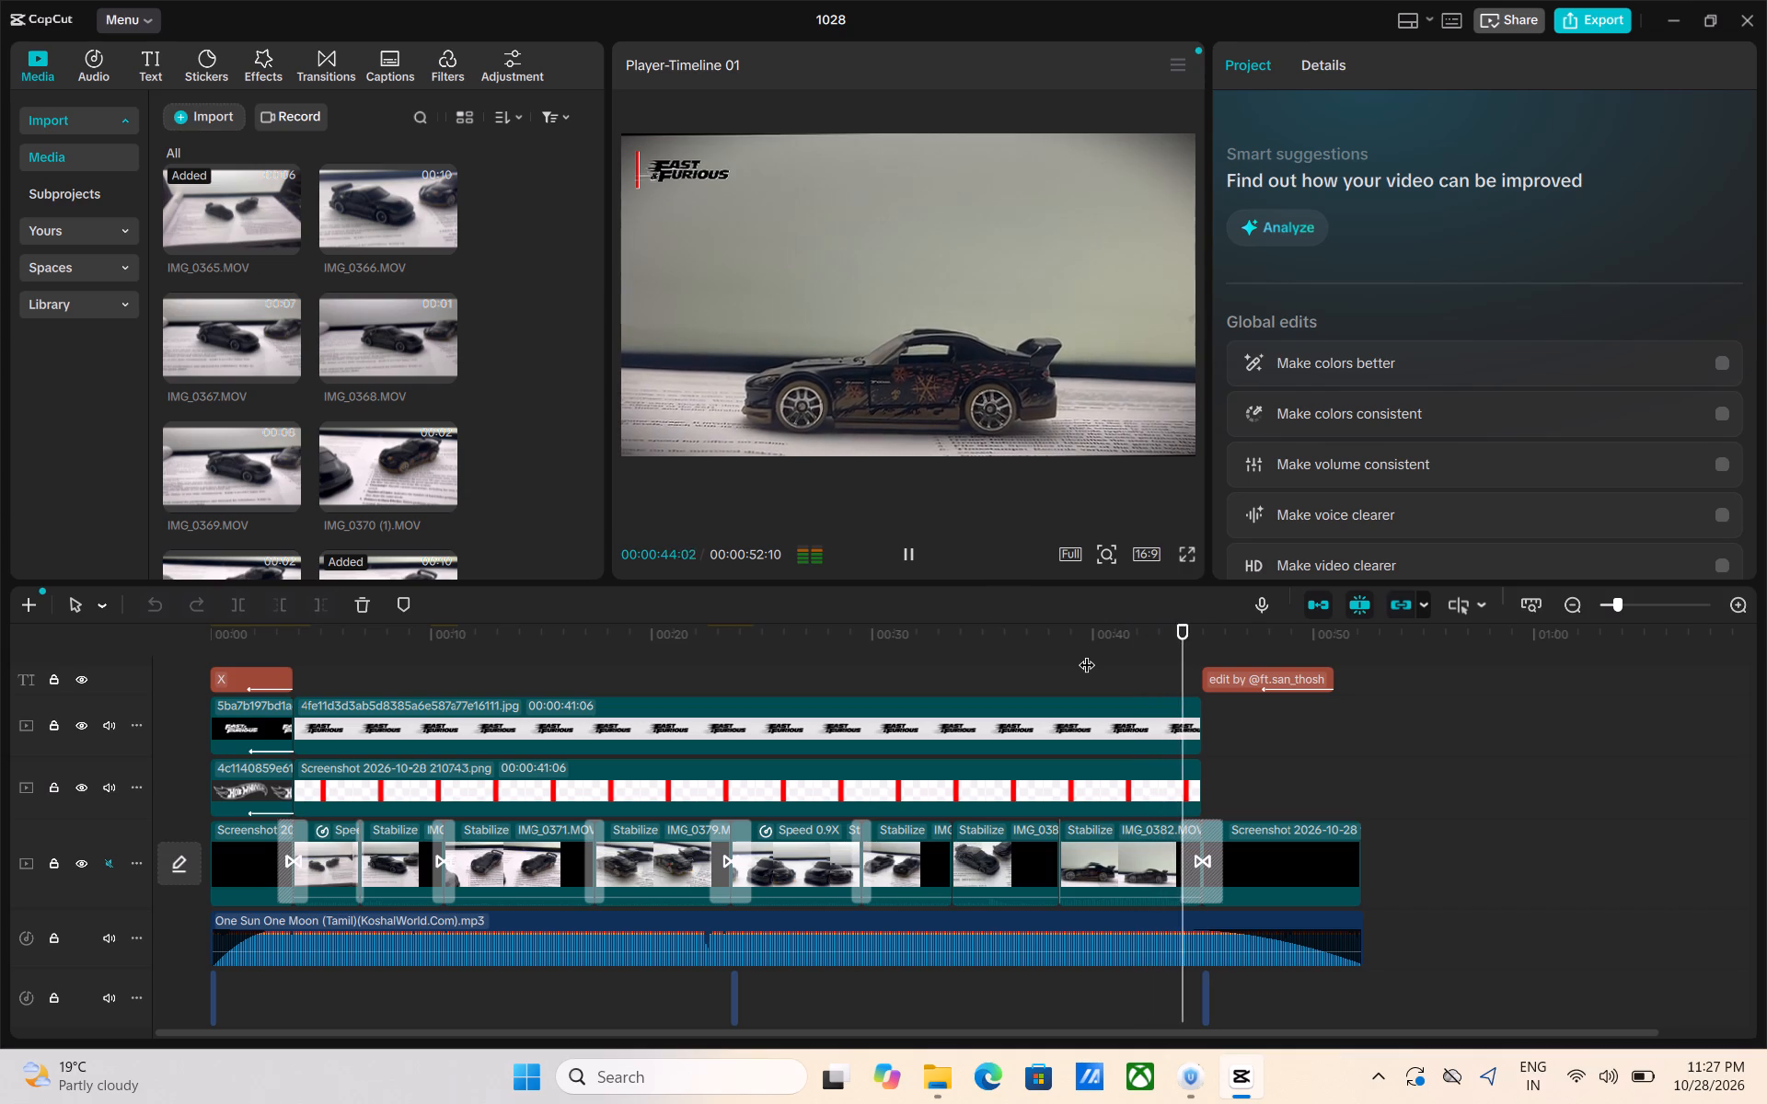
key(space)
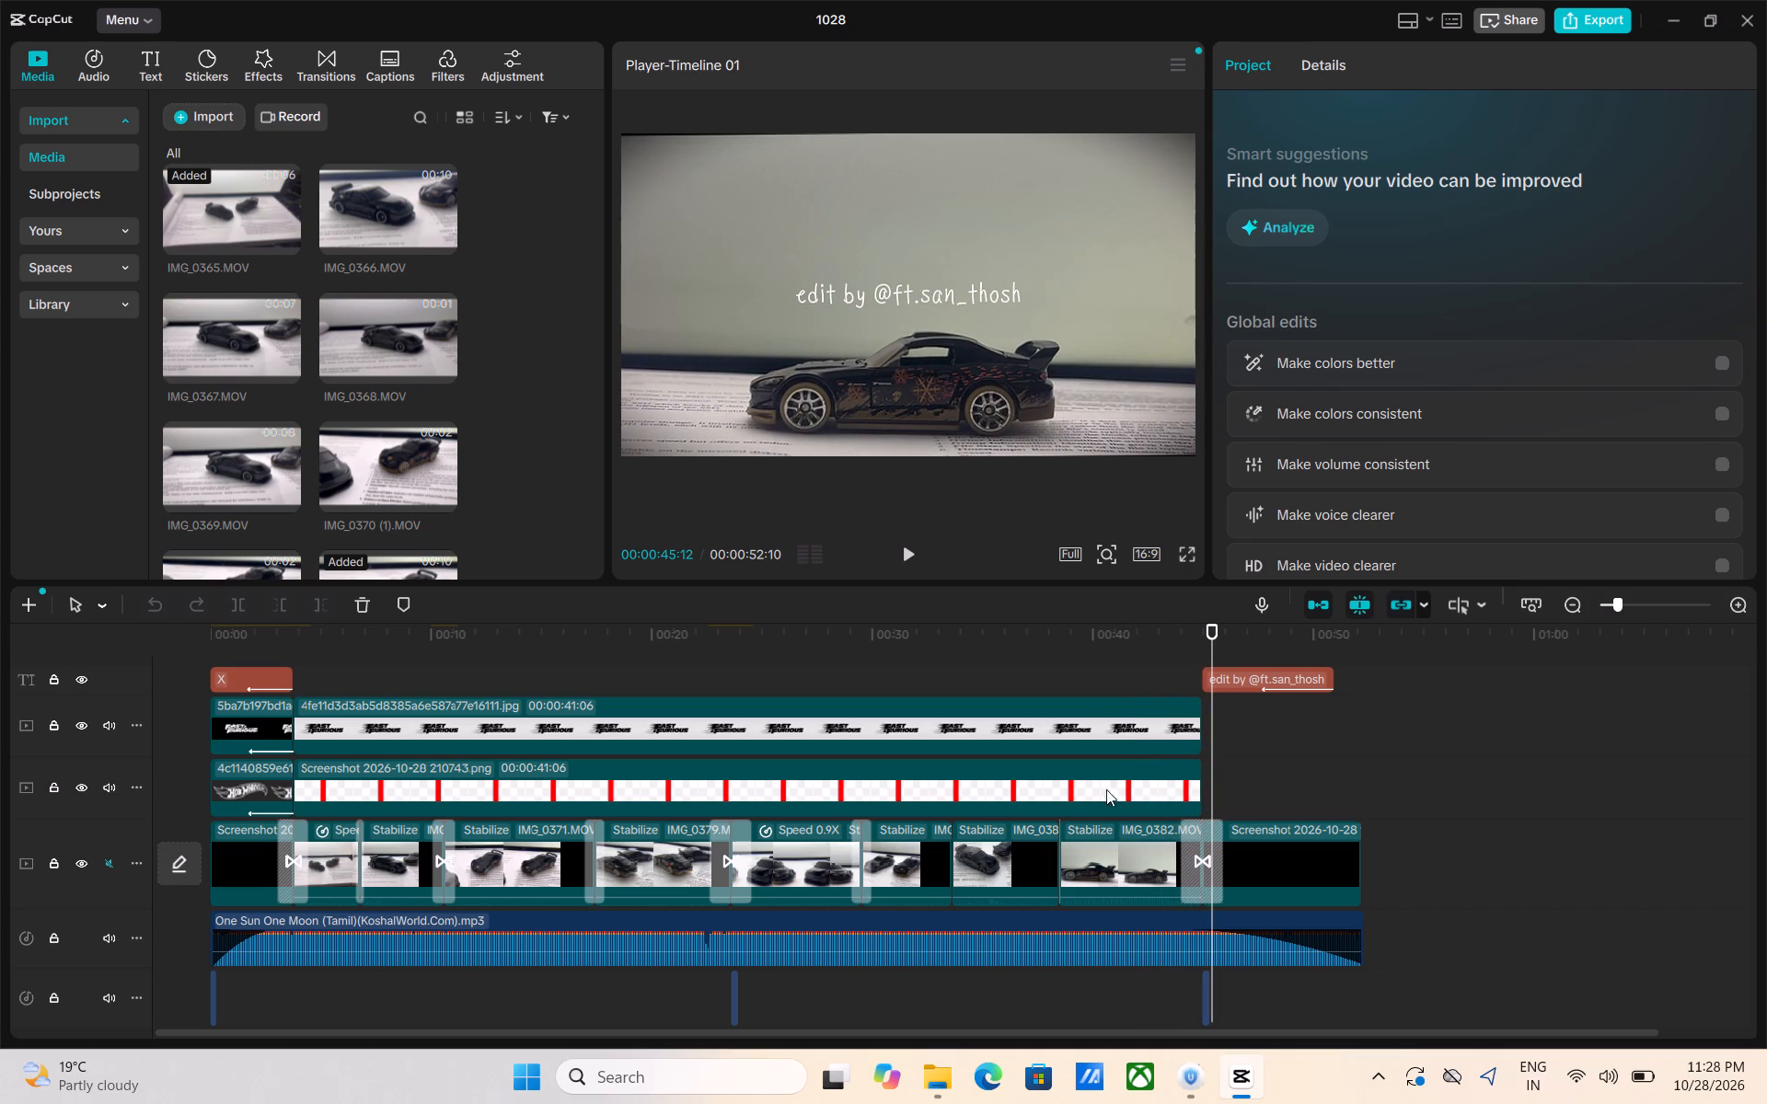
triple_click(1195, 845)
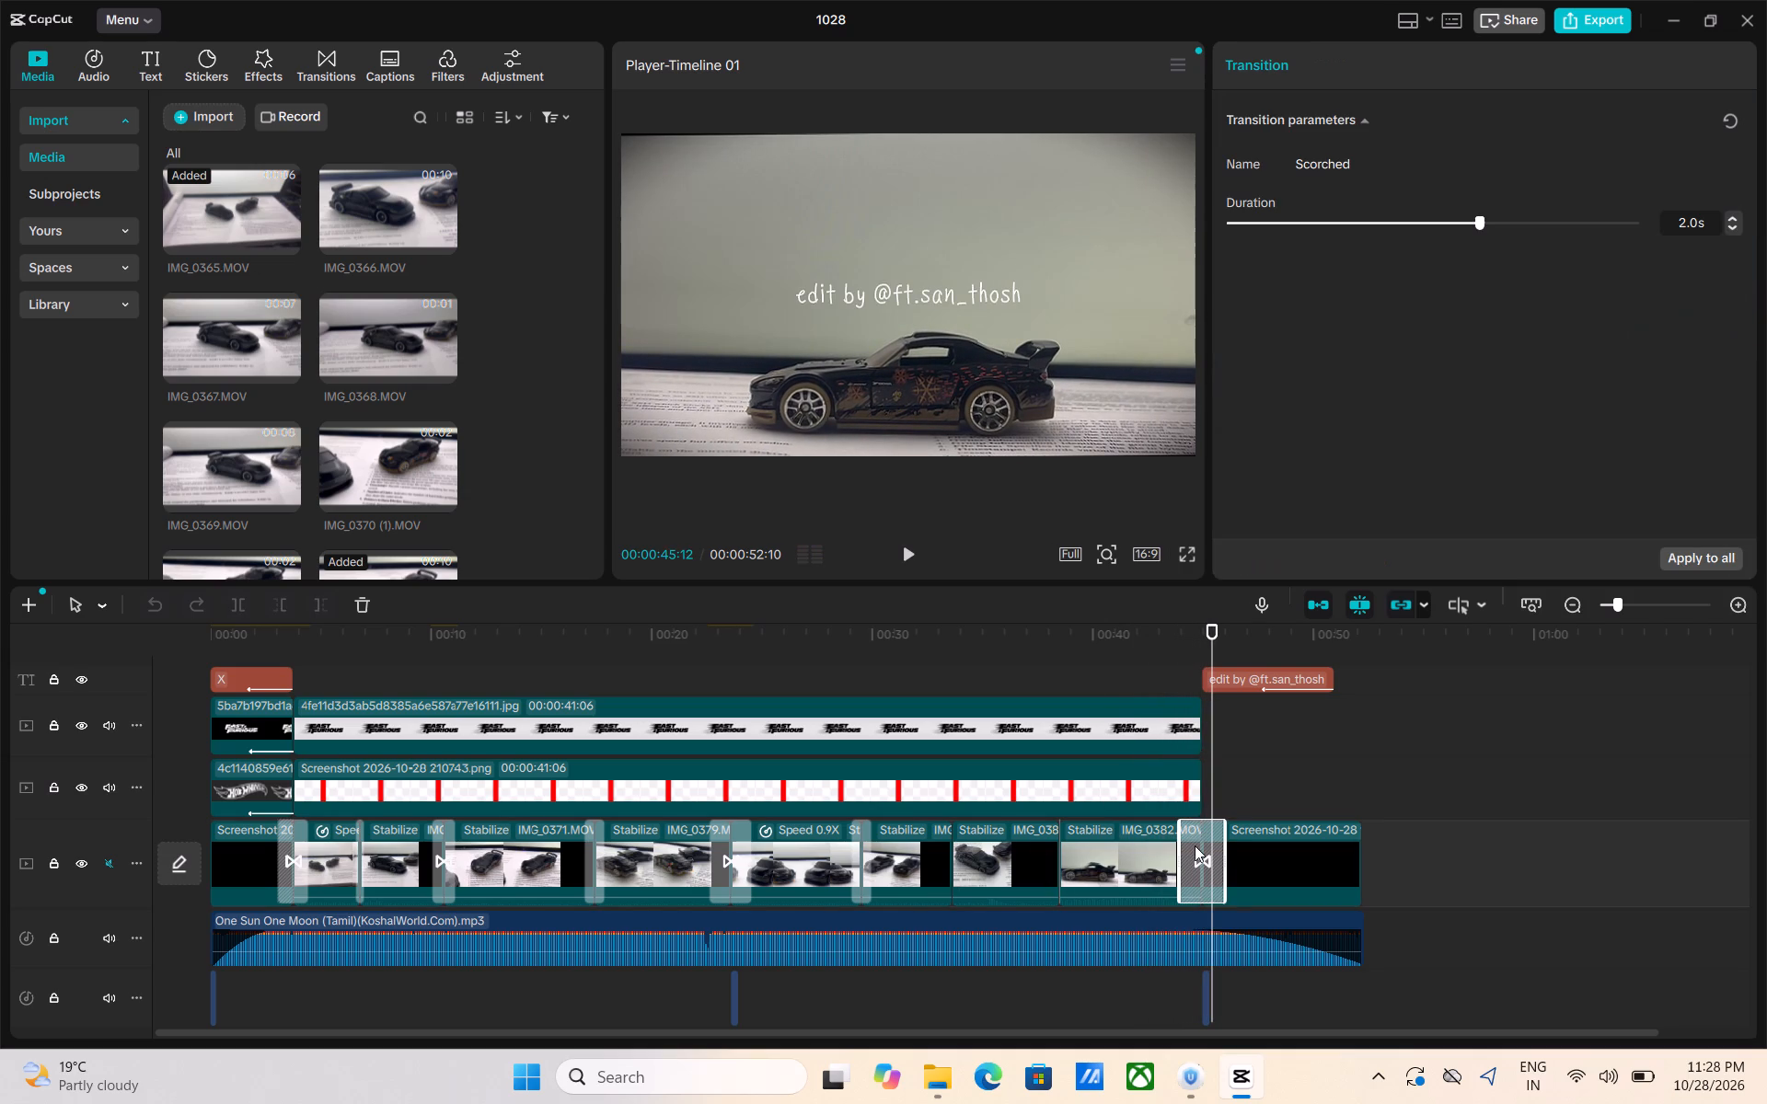
drag(1195, 845, 1242, 775)
Preview the transition between the opening title clip and the first car clip.
drag(1209, 637, 294, 666)
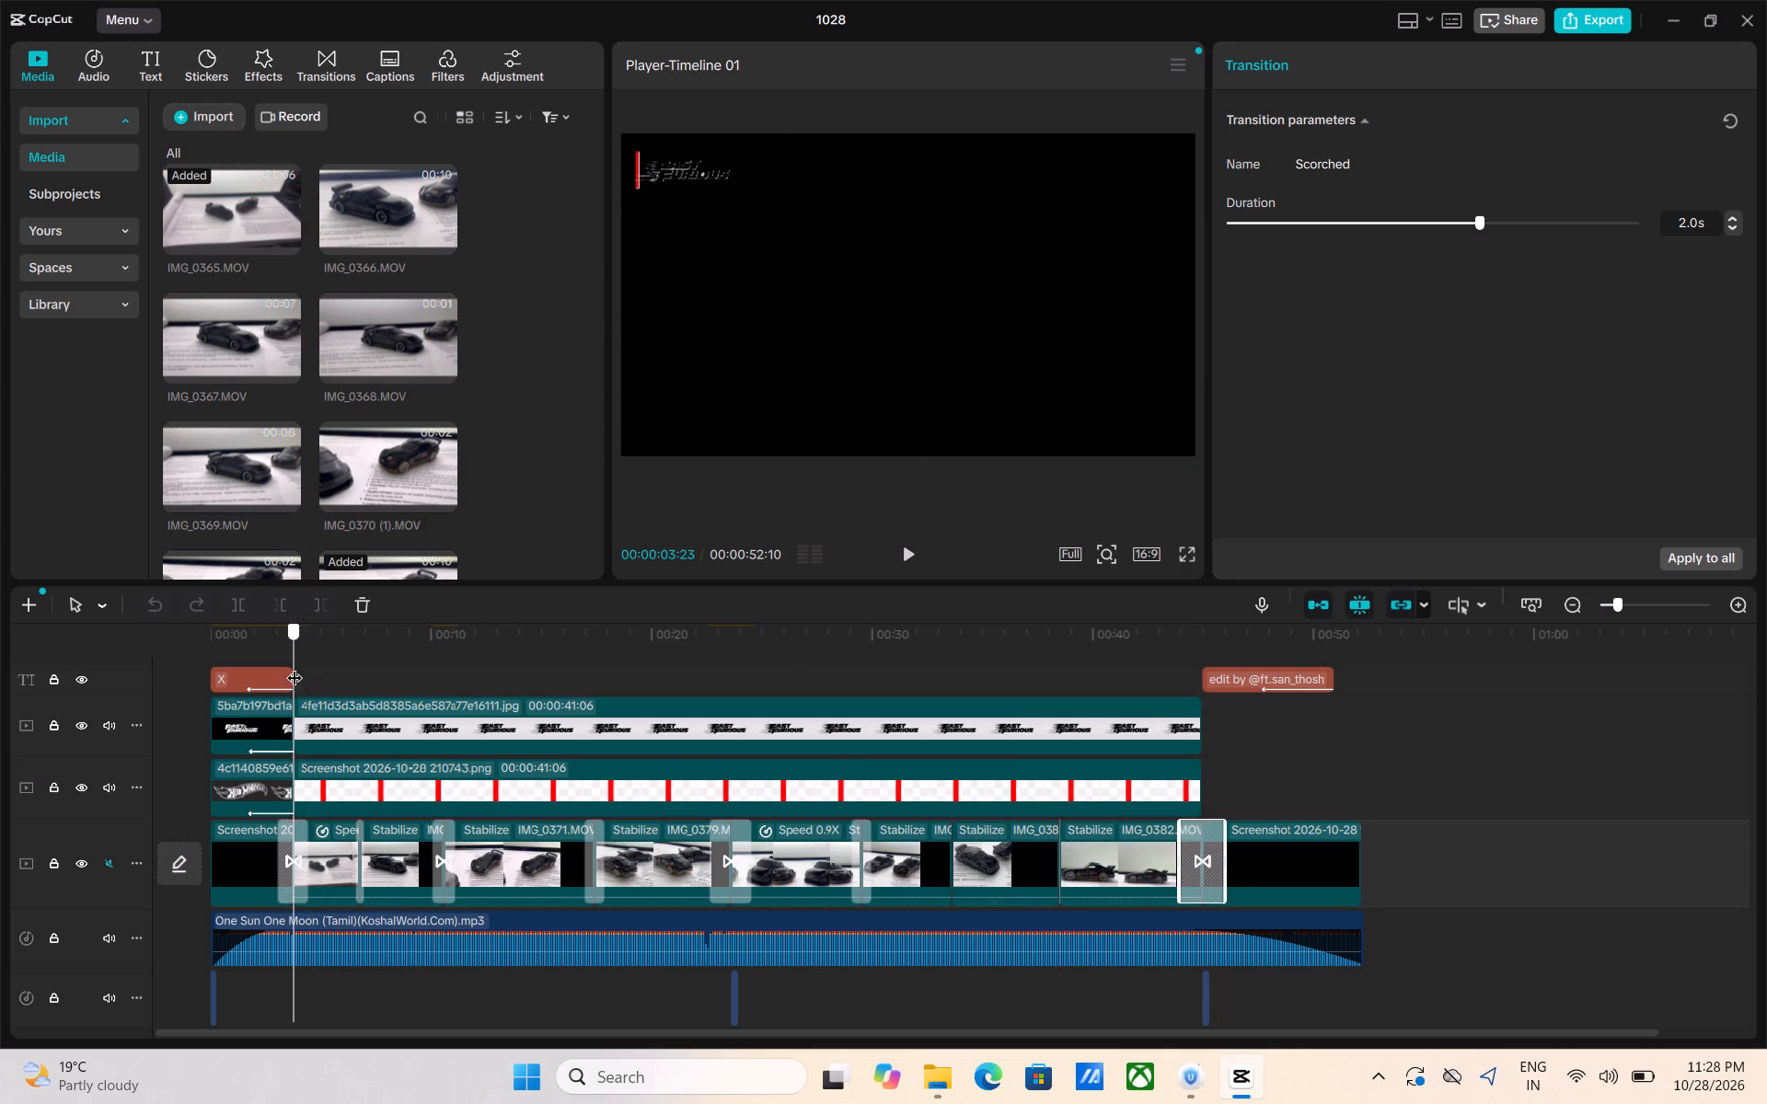
drag(294, 666, 275, 669)
key(space)
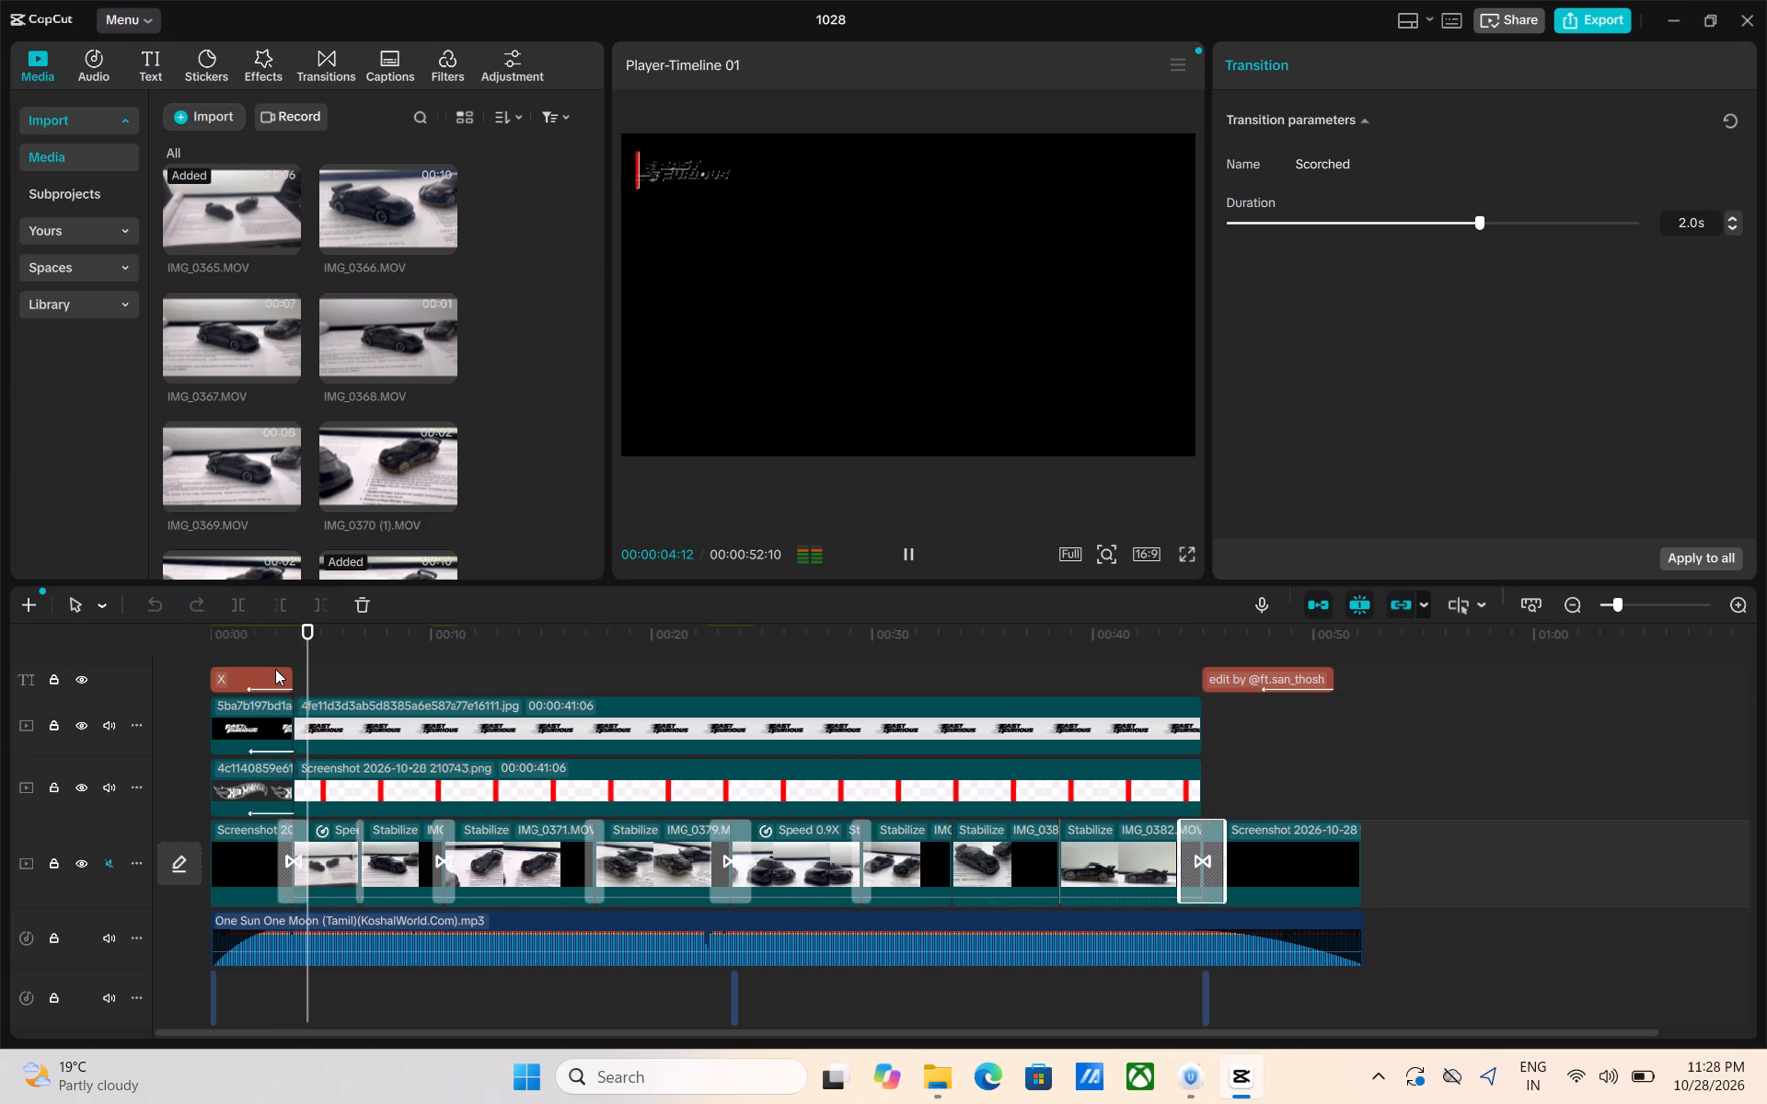
key(space)
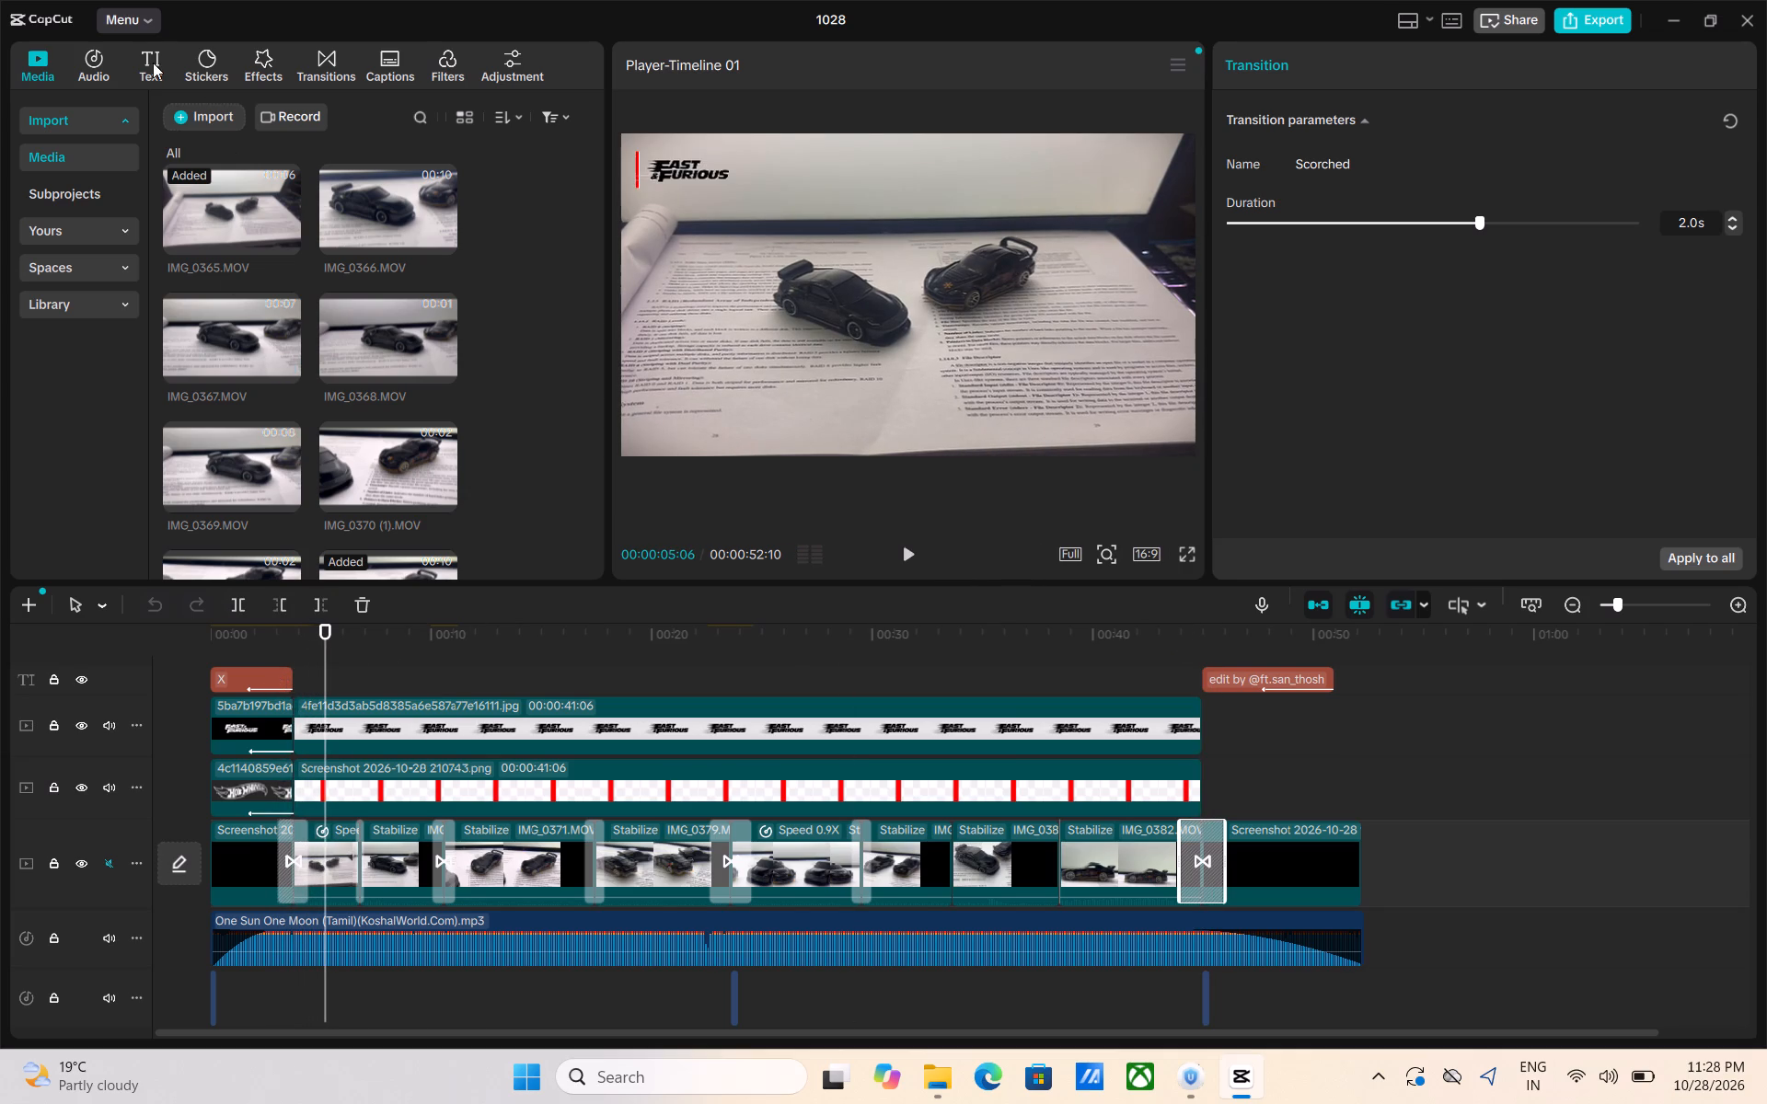
Open the transitions library and scrub through the timeline to review the clips.
click(305, 63)
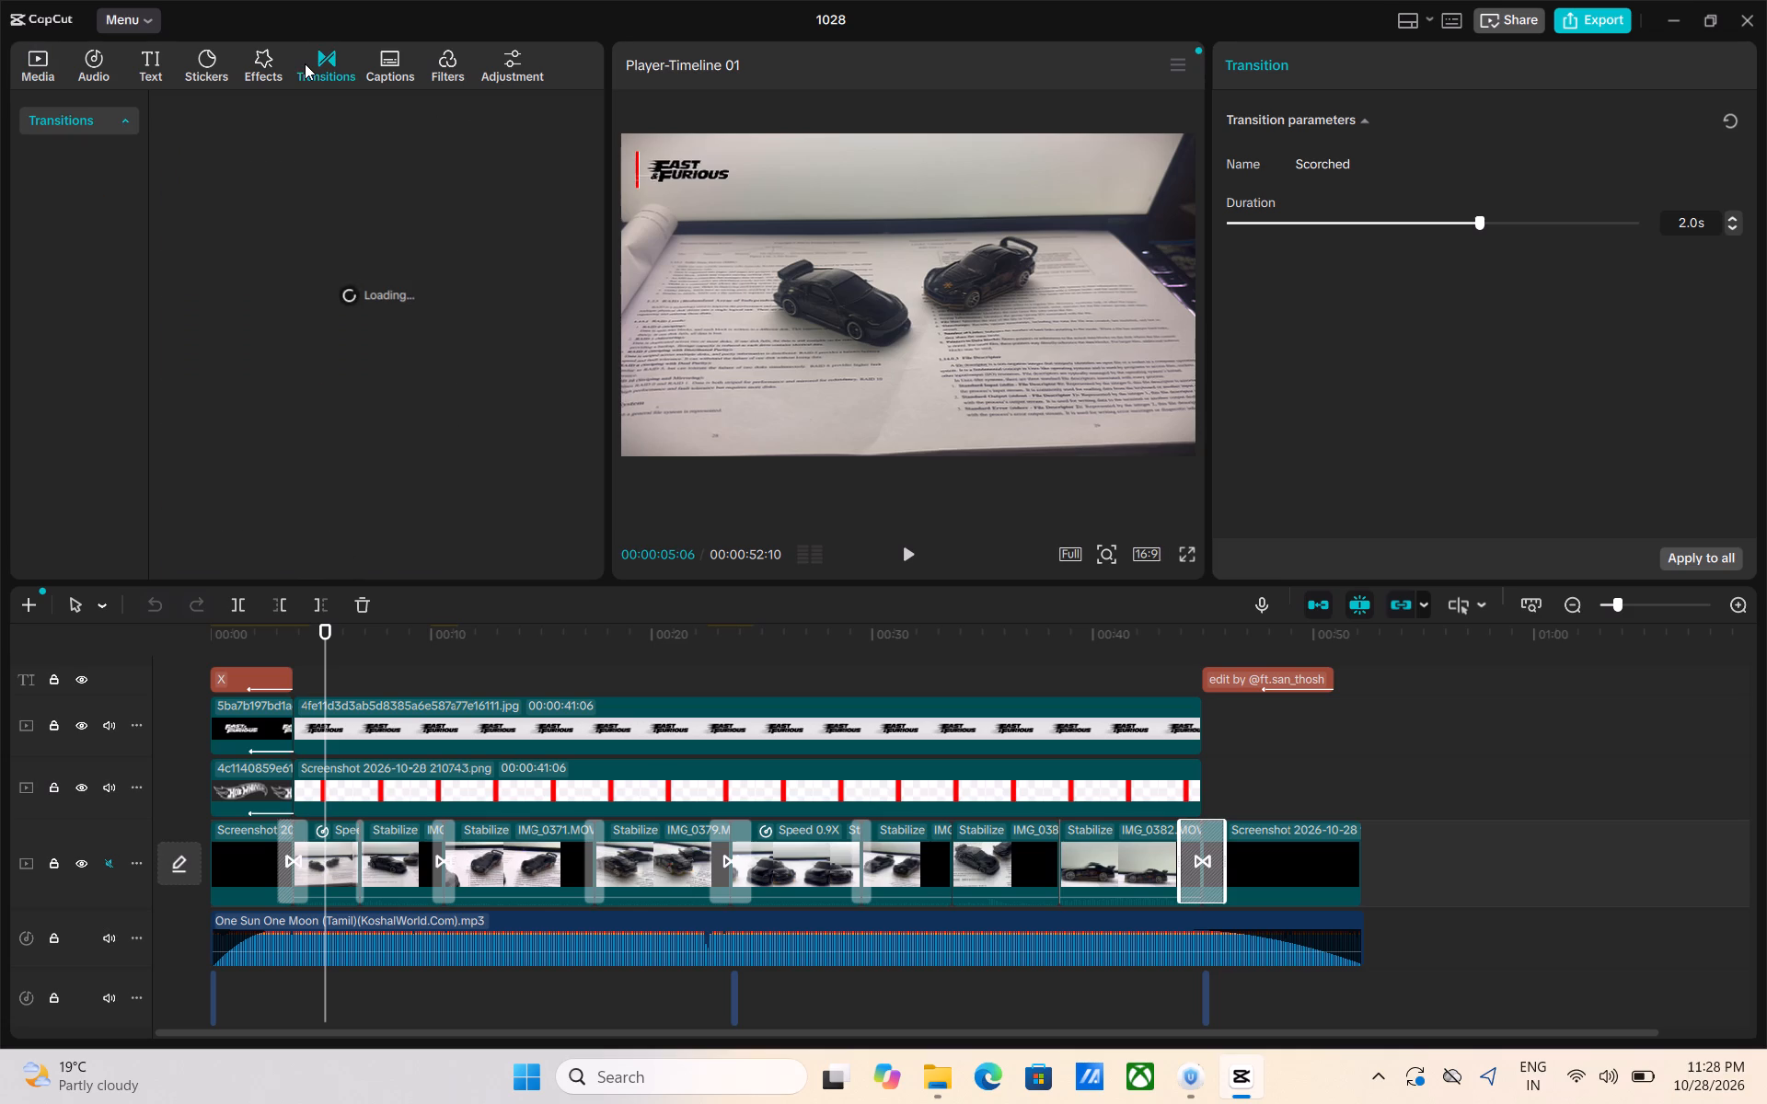
drag(325, 657, 463, 680)
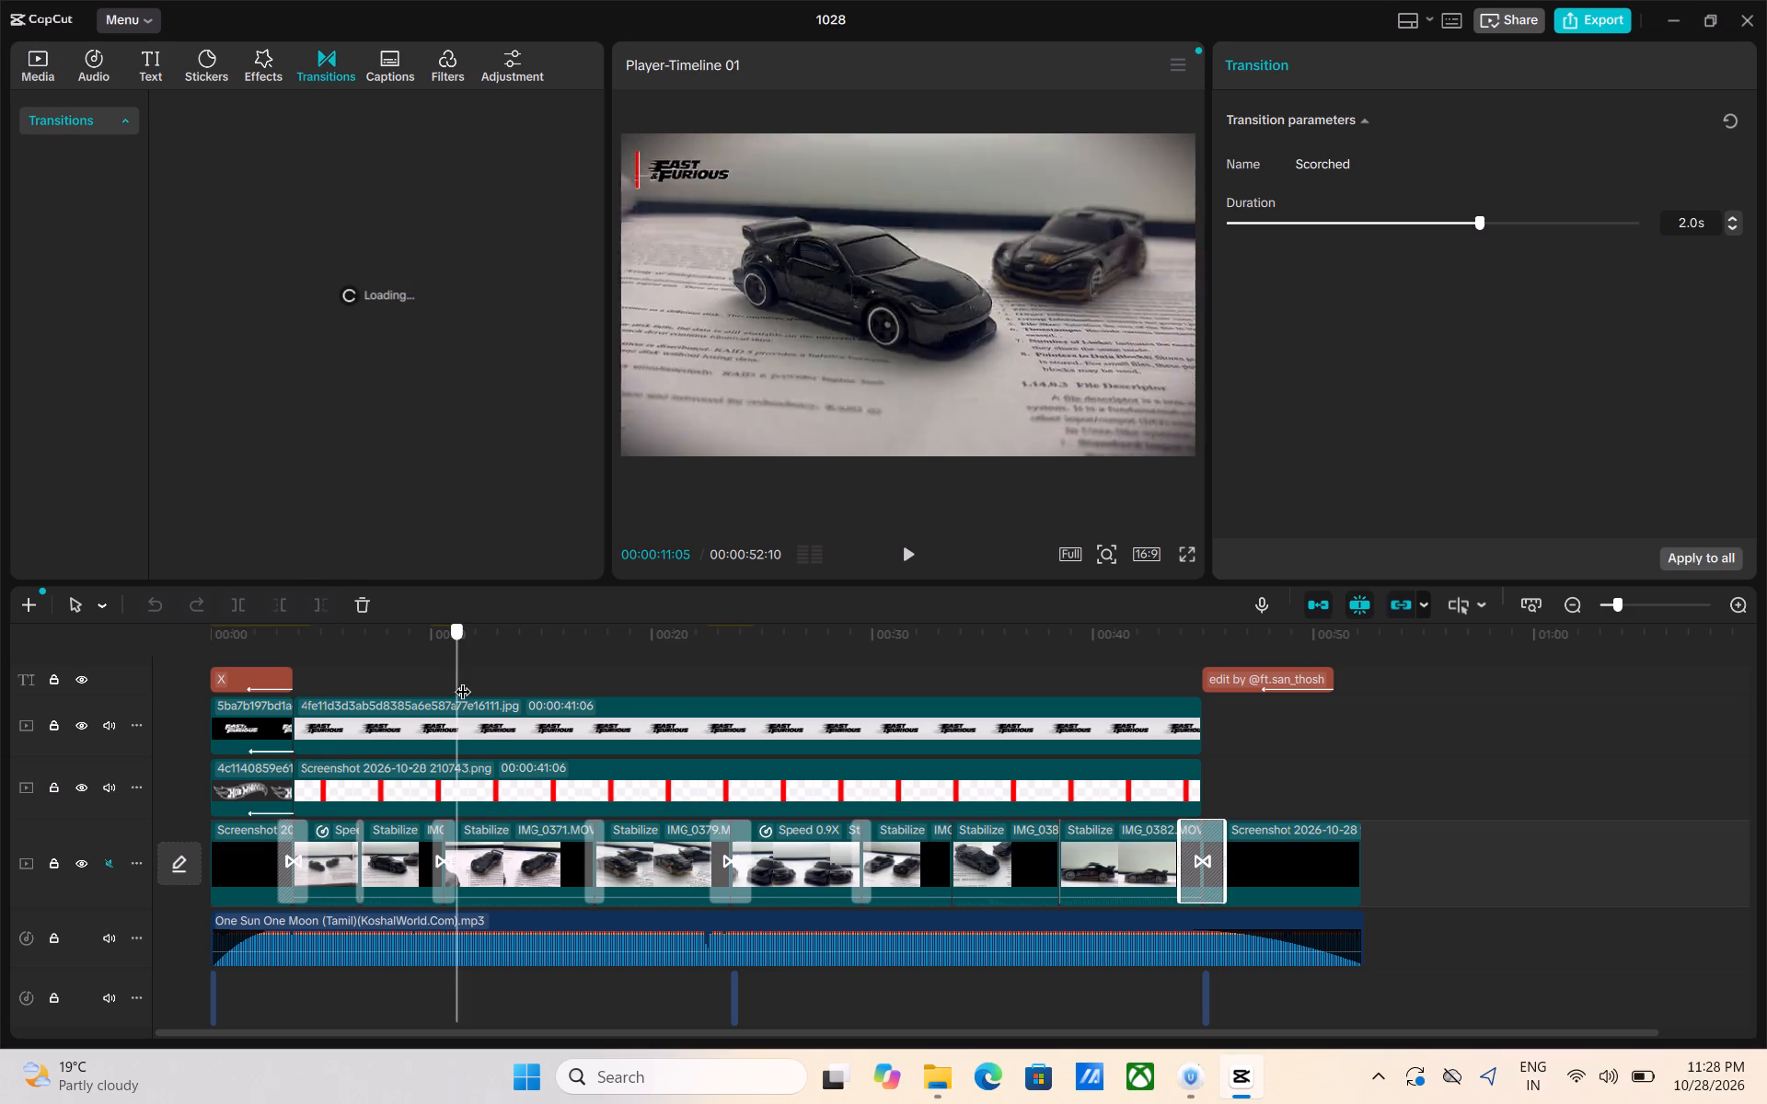
drag(463, 680, 766, 659)
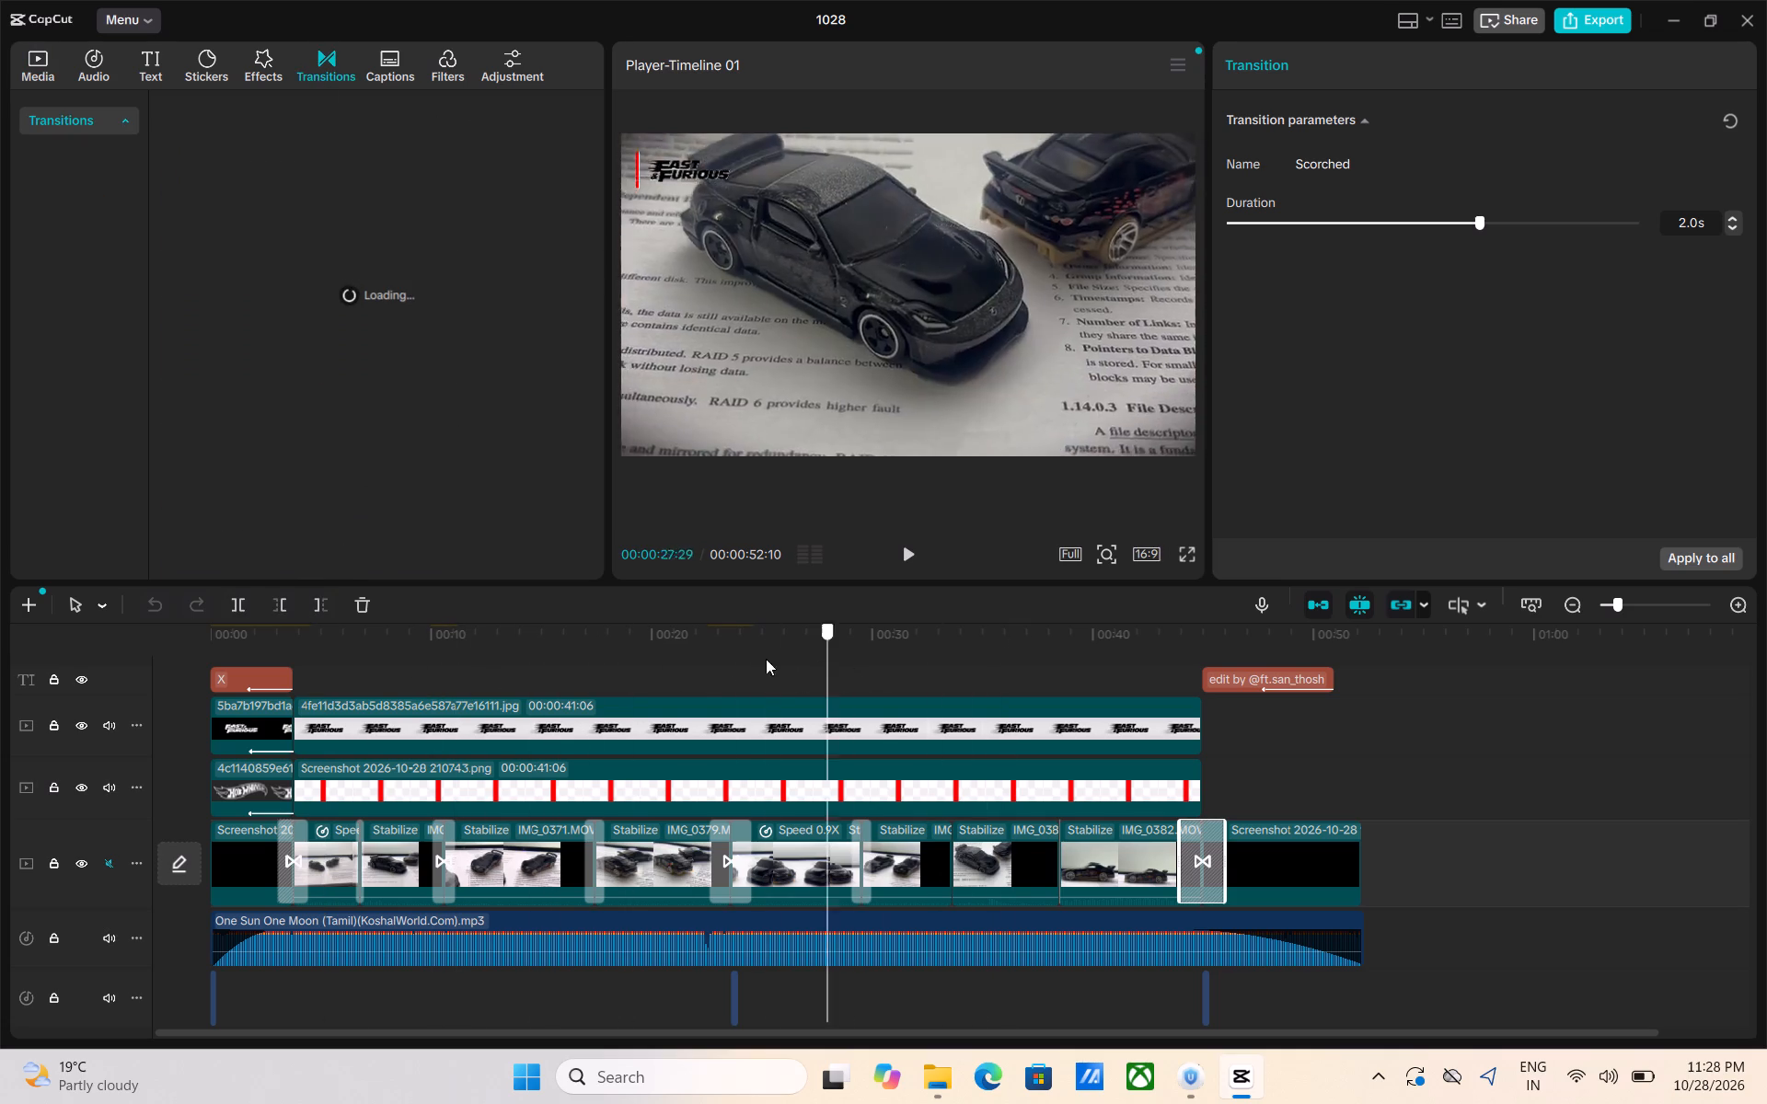
drag(766, 659, 656, 662)
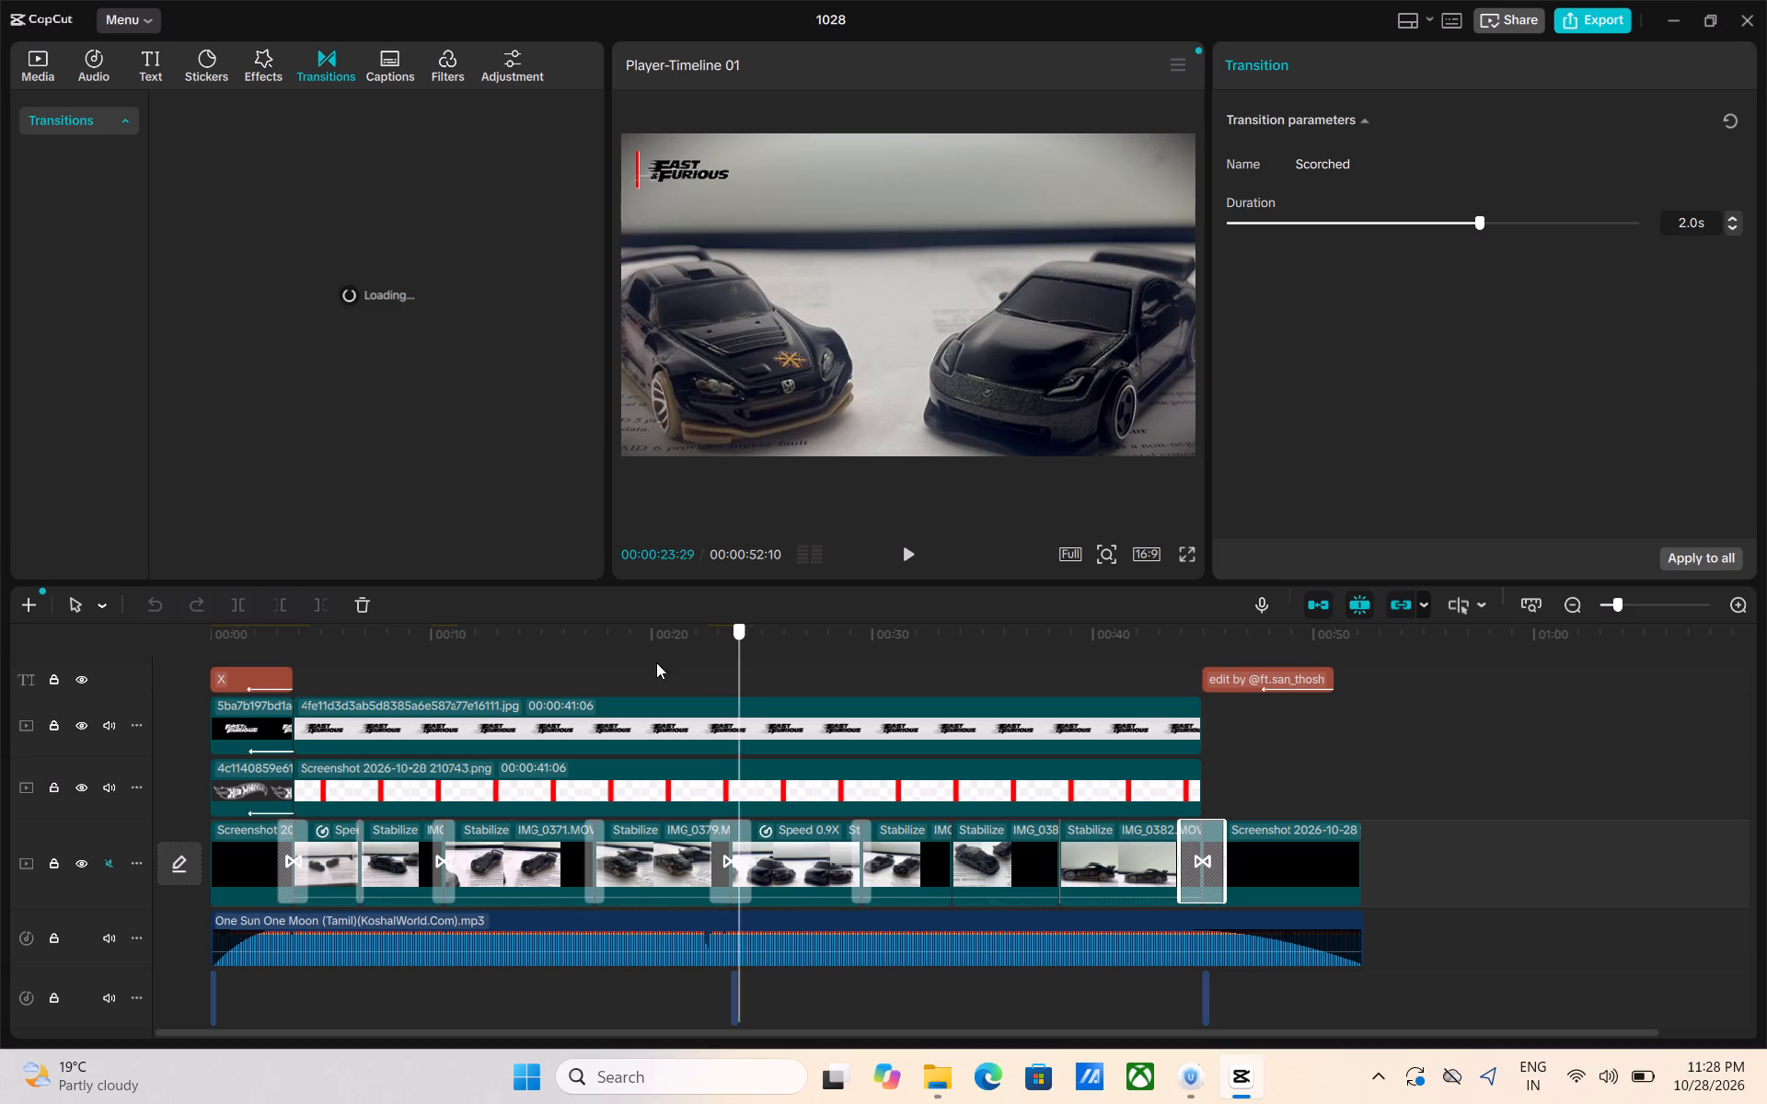
drag(656, 662, 238, 620)
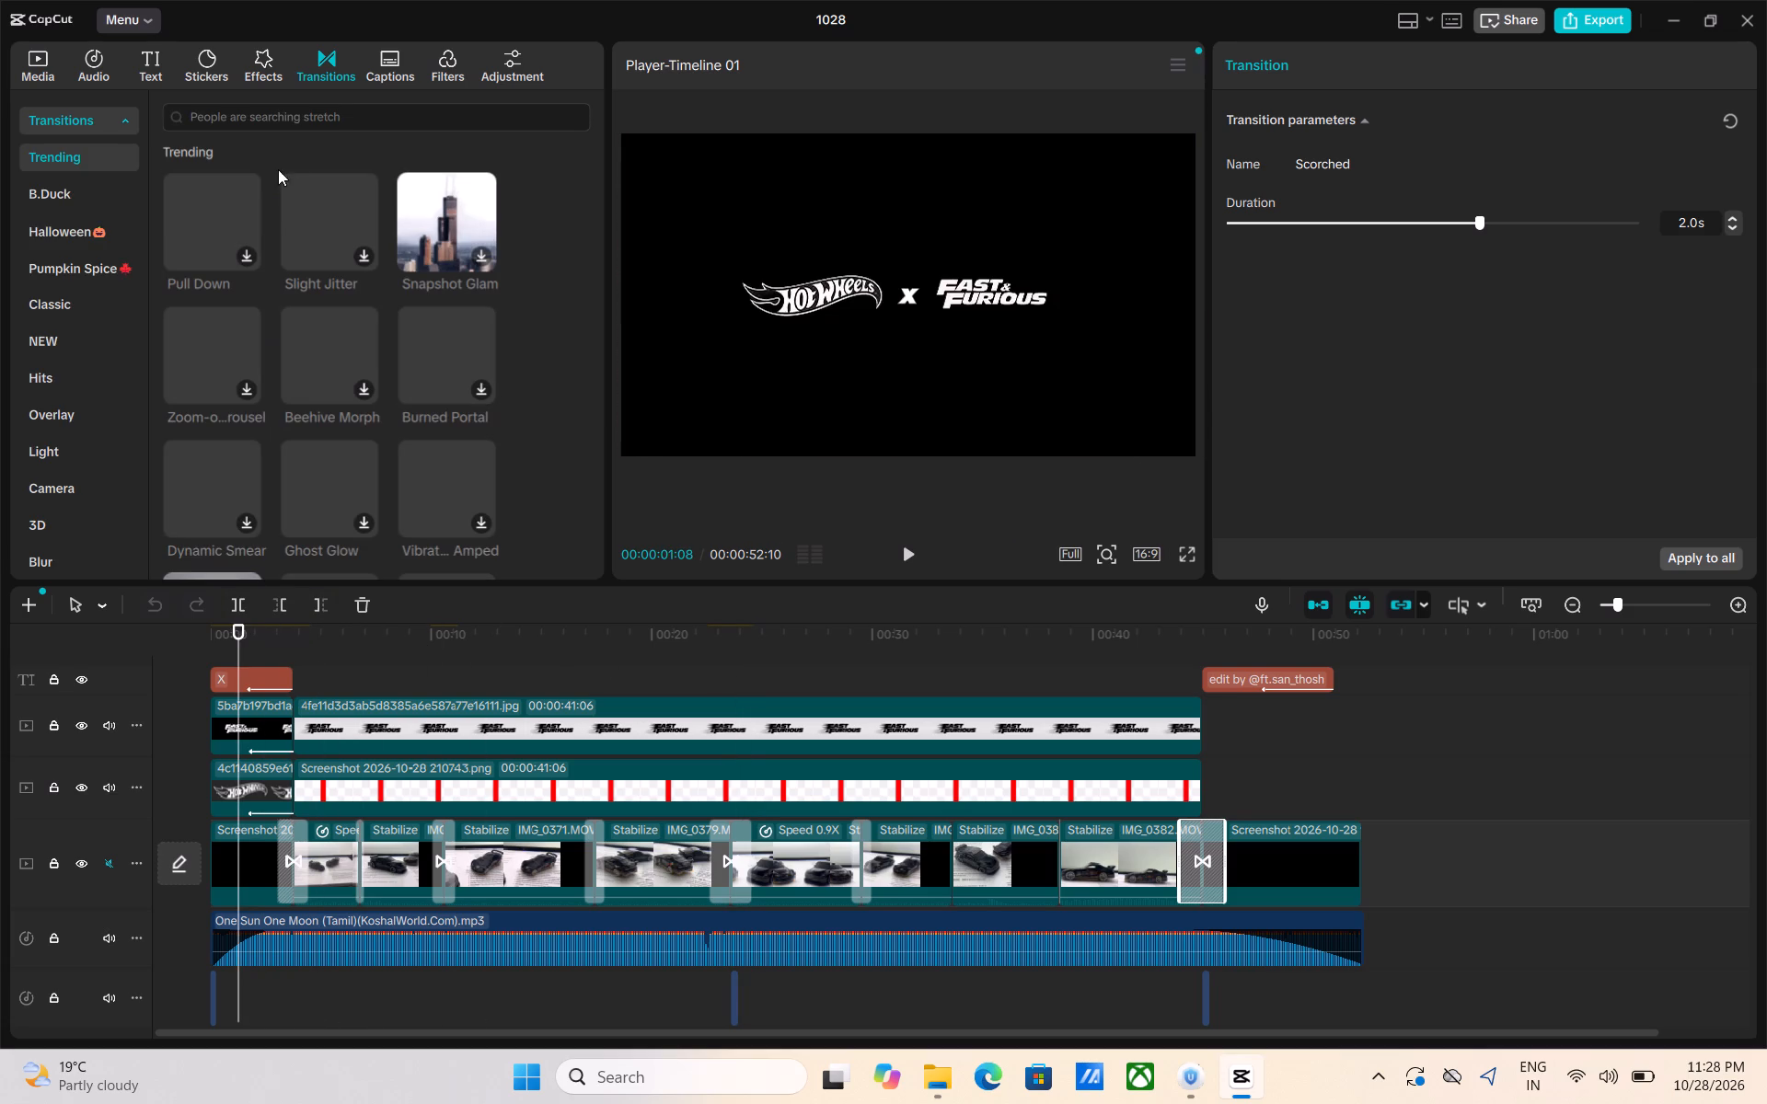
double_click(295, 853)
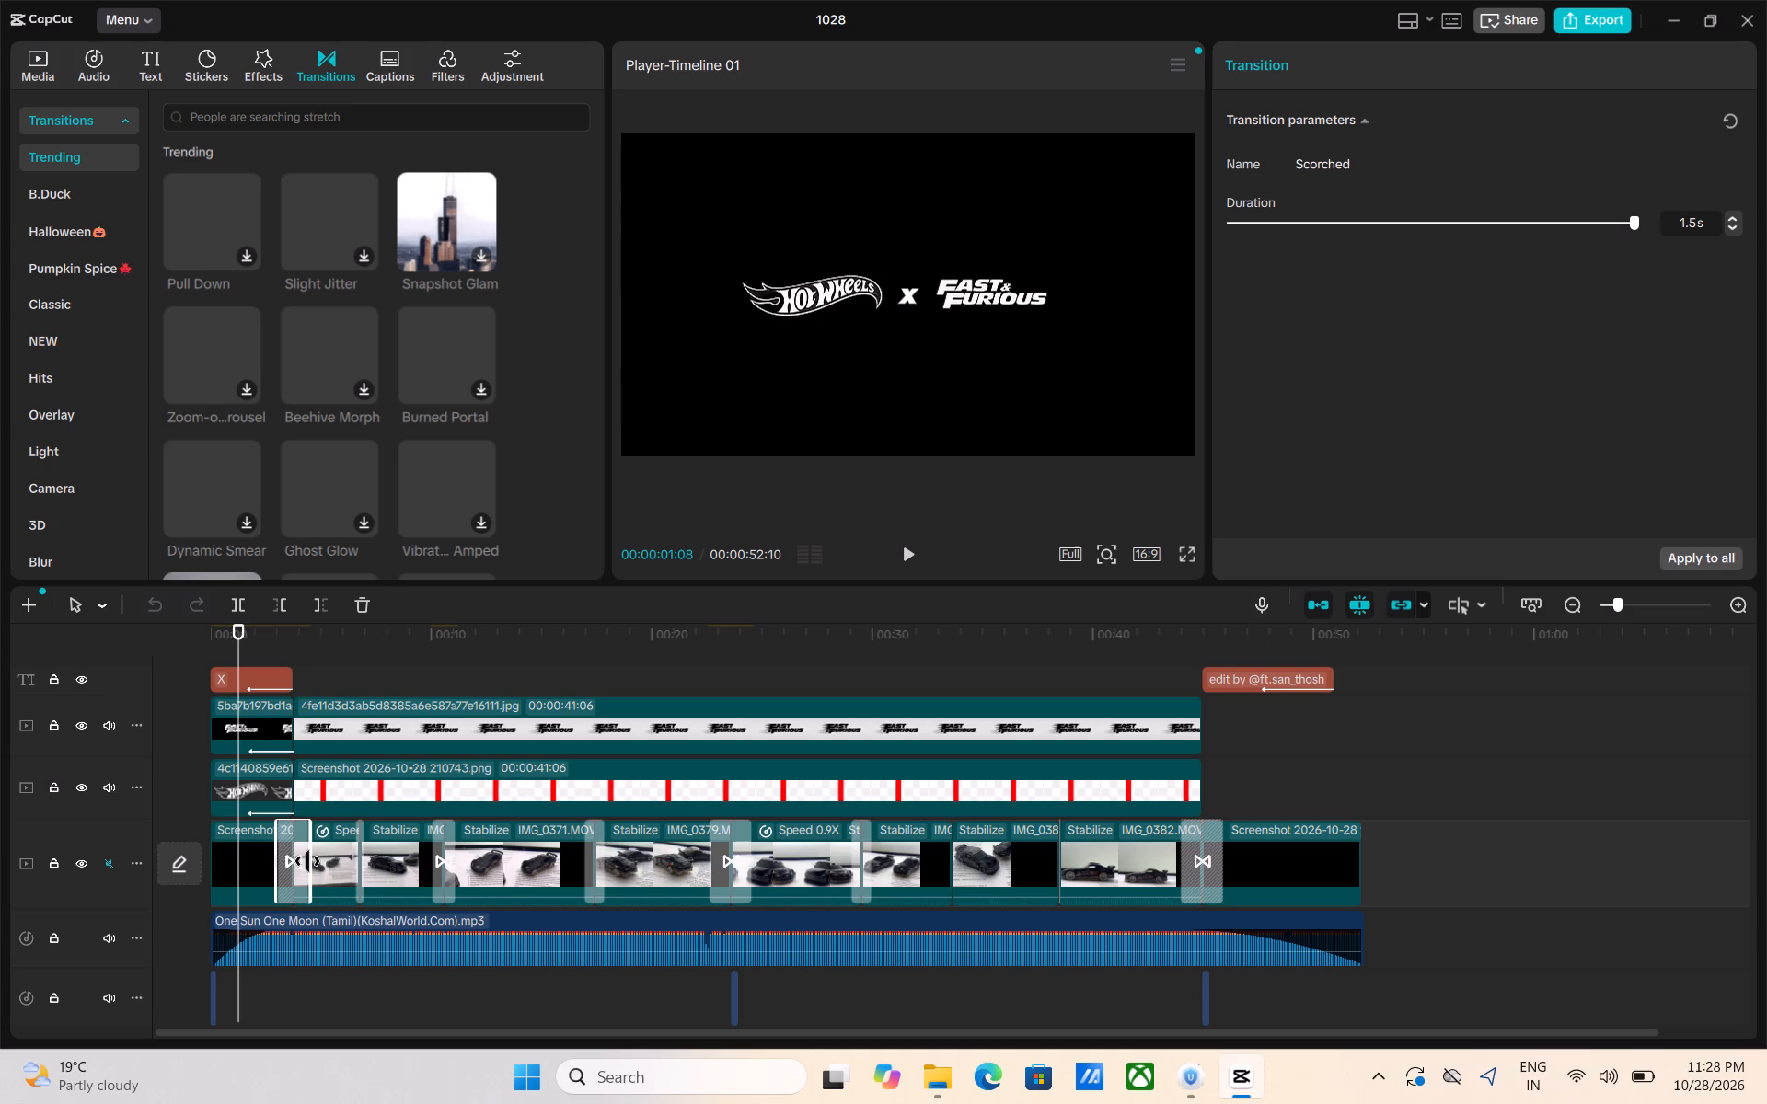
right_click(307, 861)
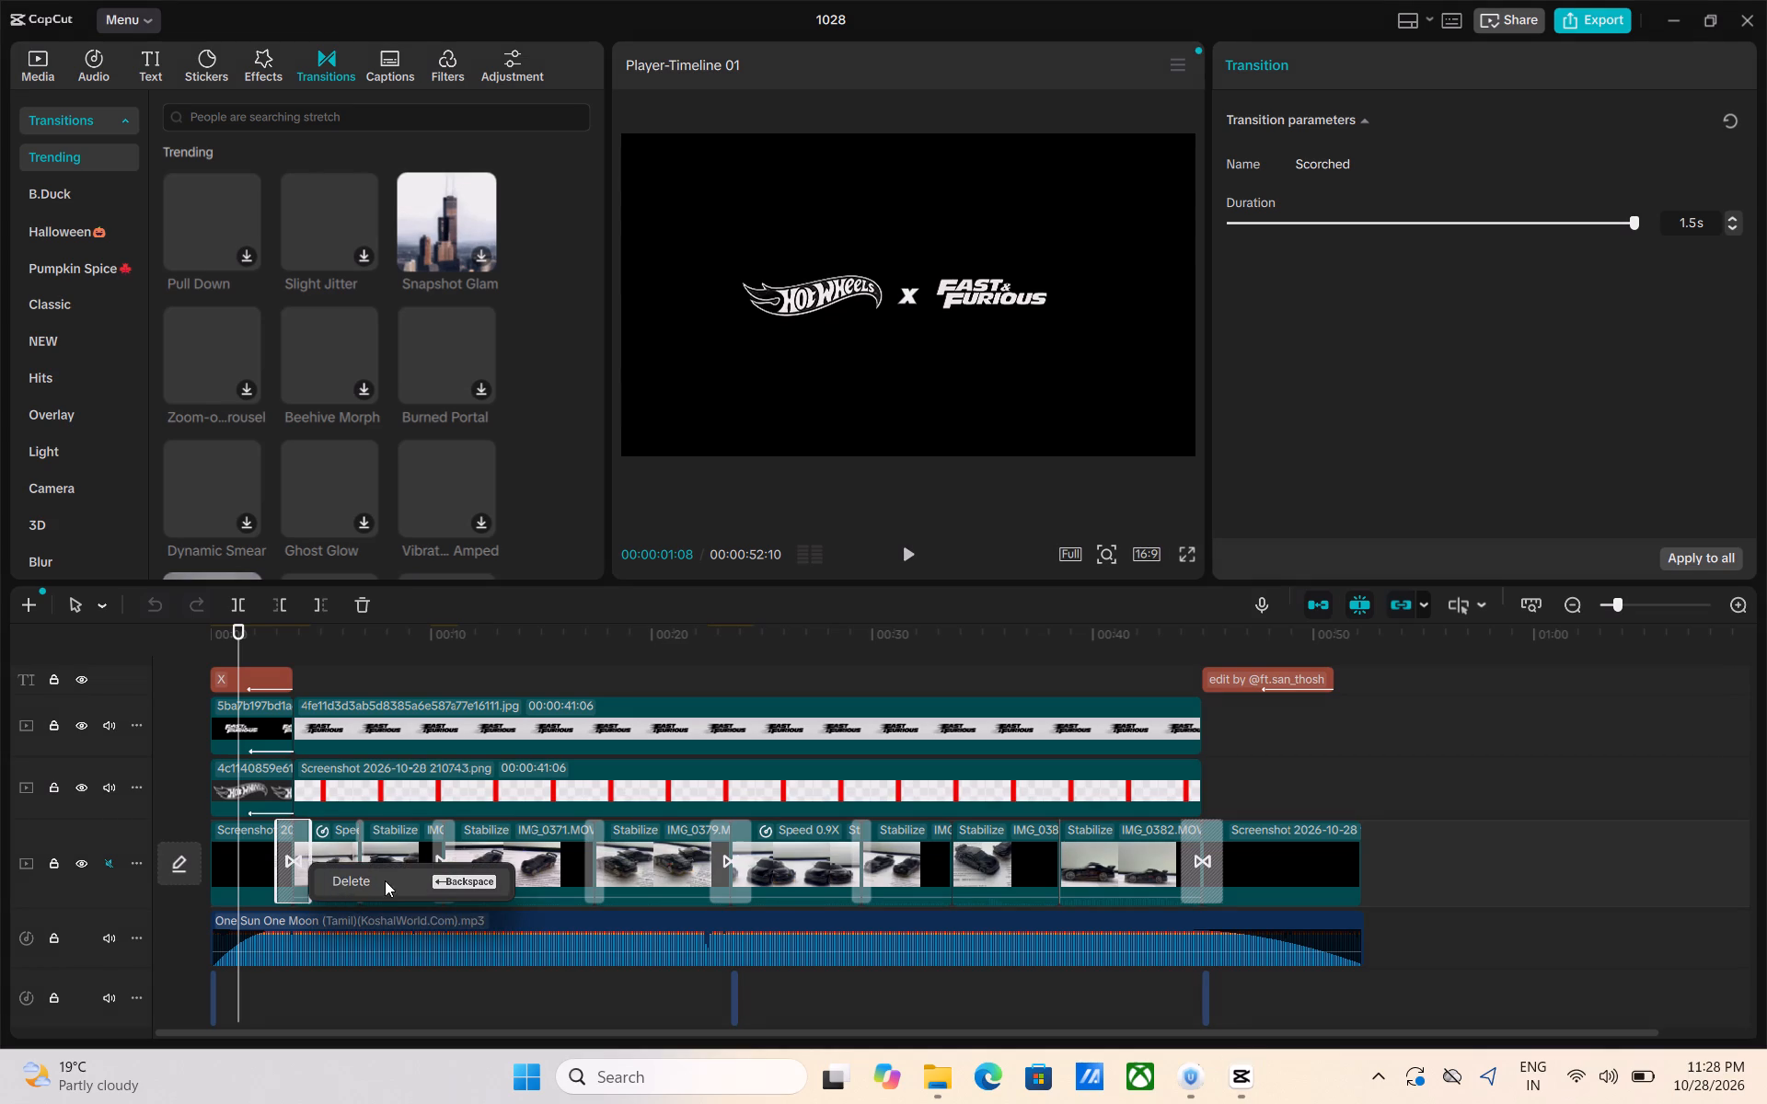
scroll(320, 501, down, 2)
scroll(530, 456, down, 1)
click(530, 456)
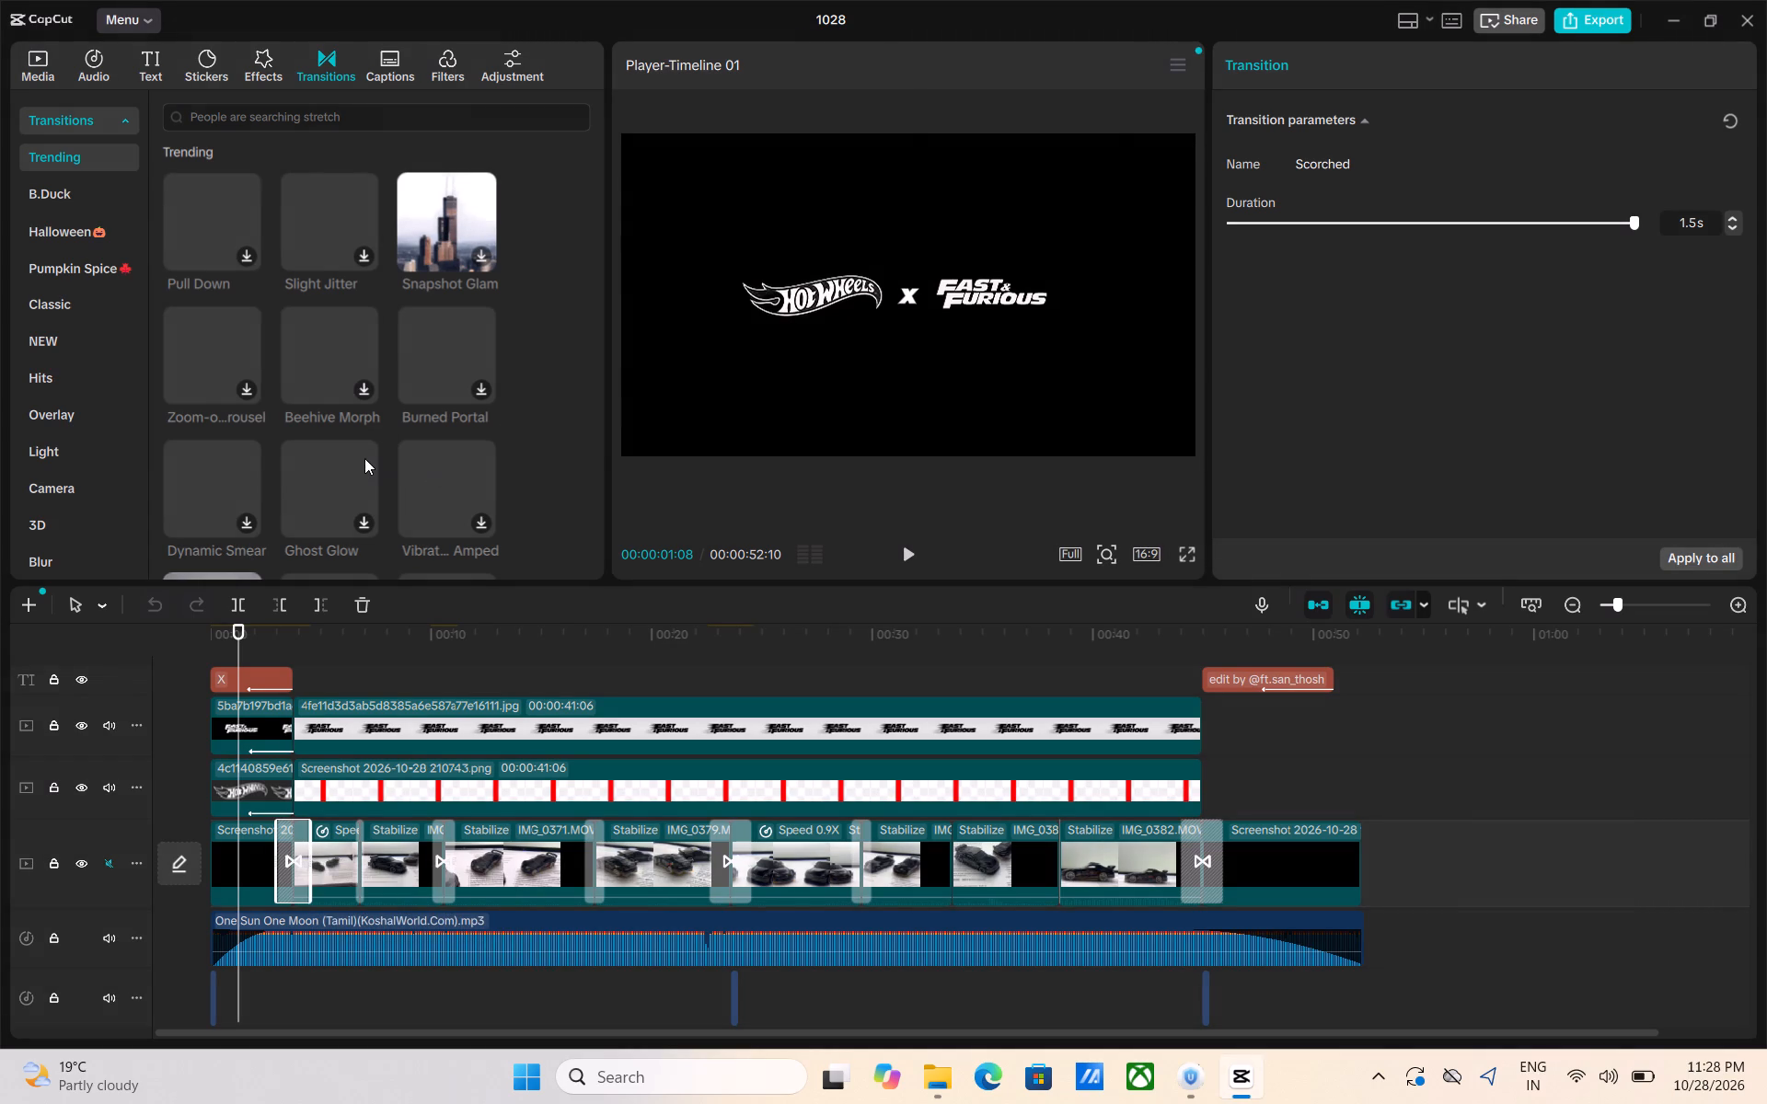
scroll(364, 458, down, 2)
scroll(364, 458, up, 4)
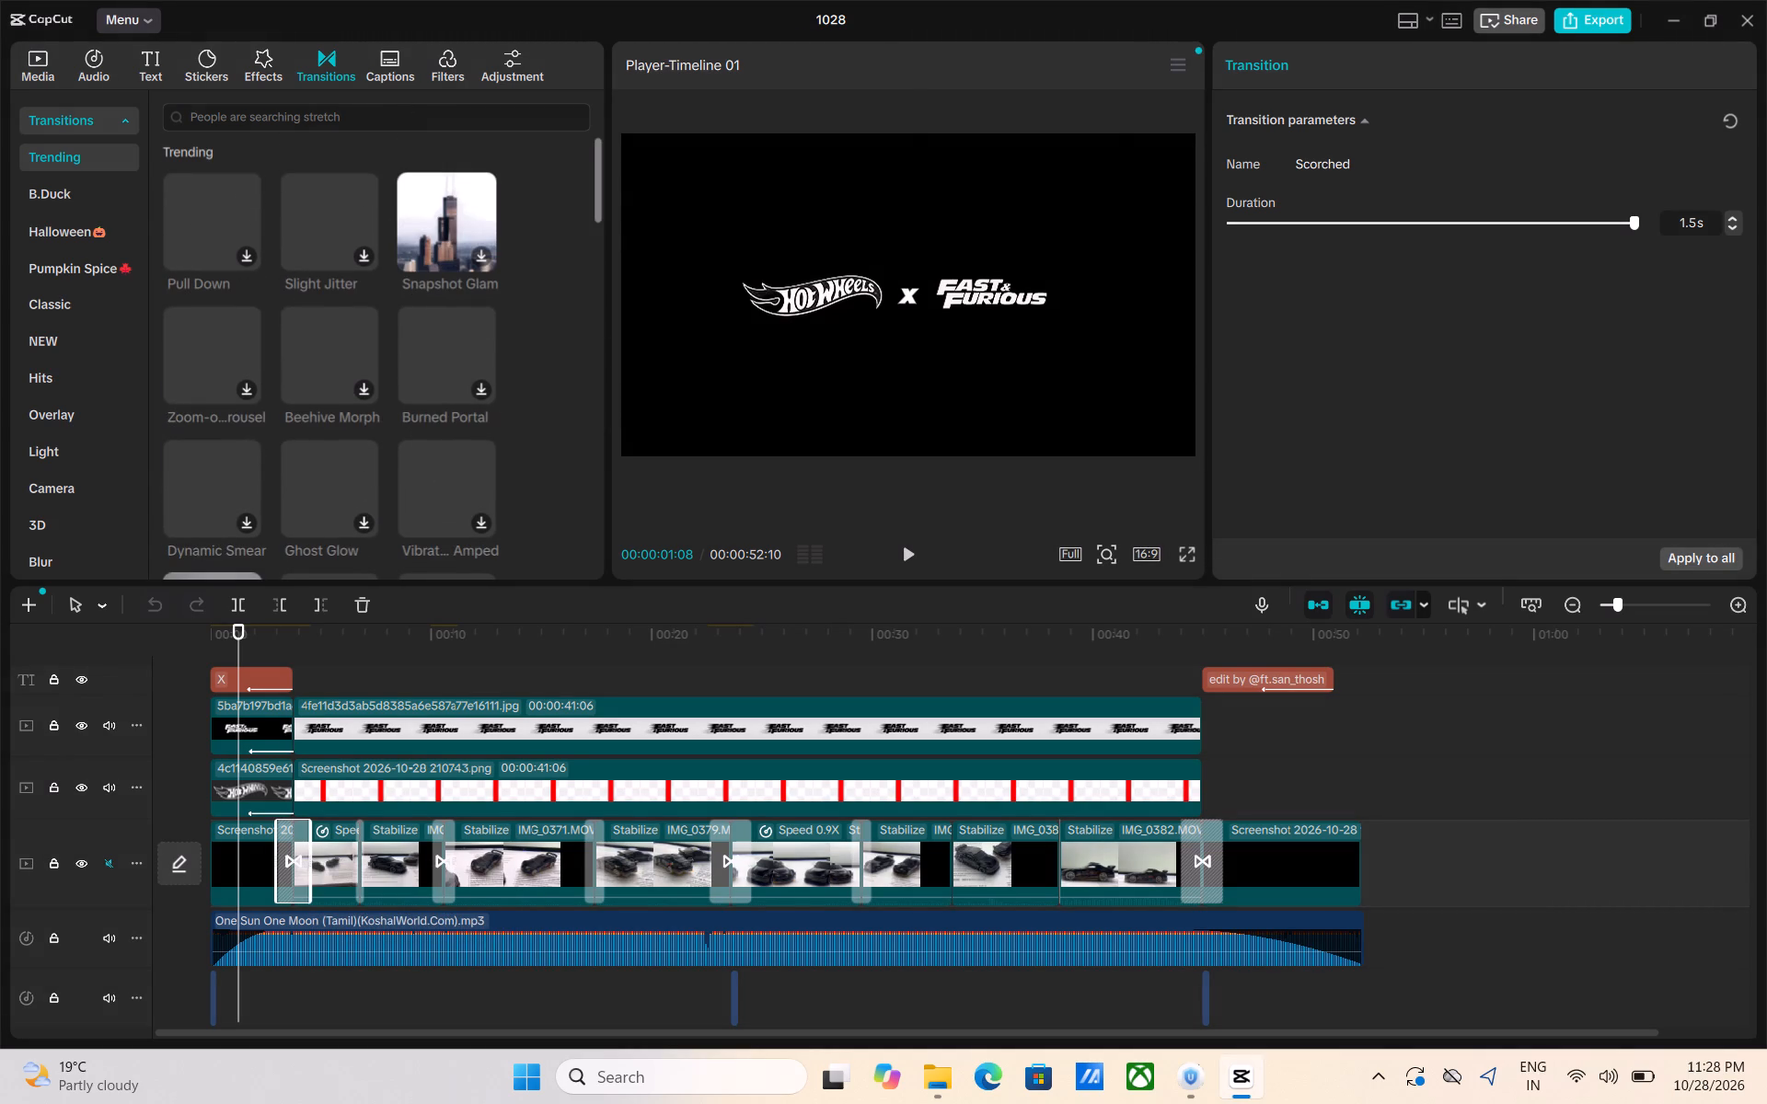
Search the transitions library for the recent term "scorchead" and skim the timeline while it loads.
click(384, 109)
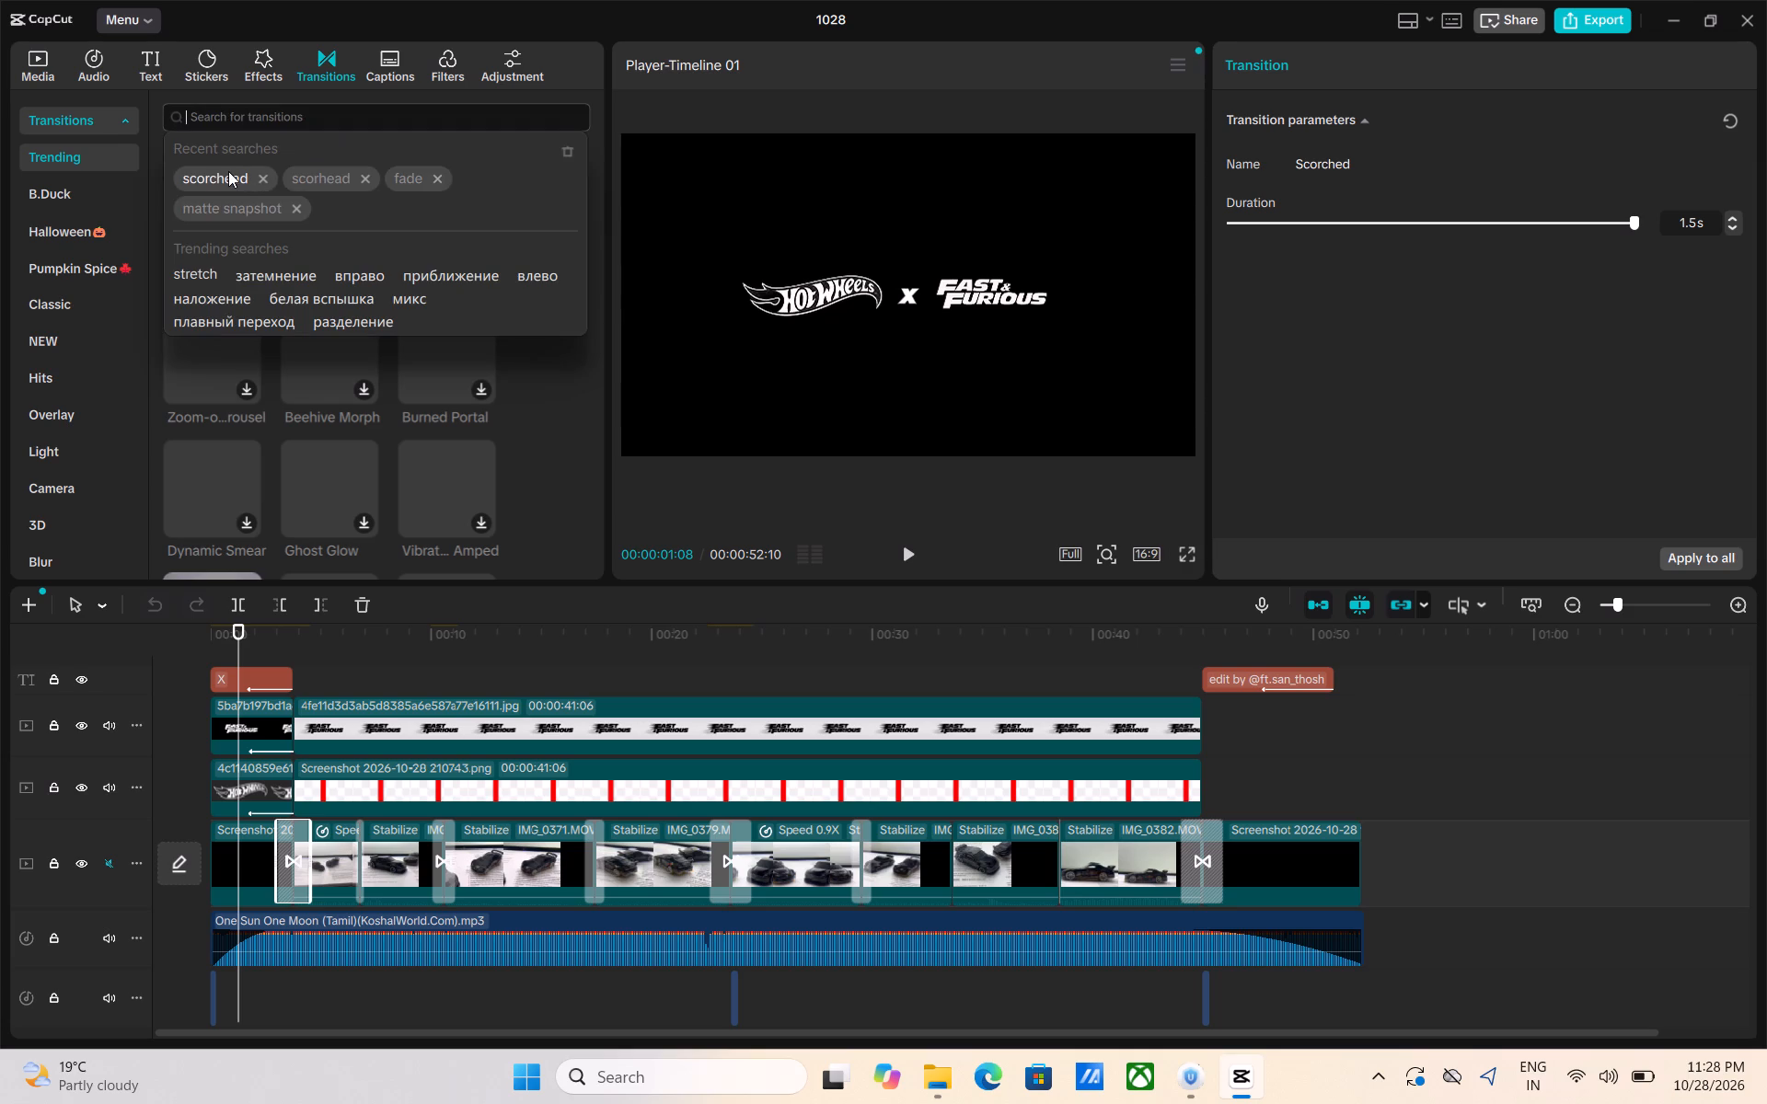
click(228, 171)
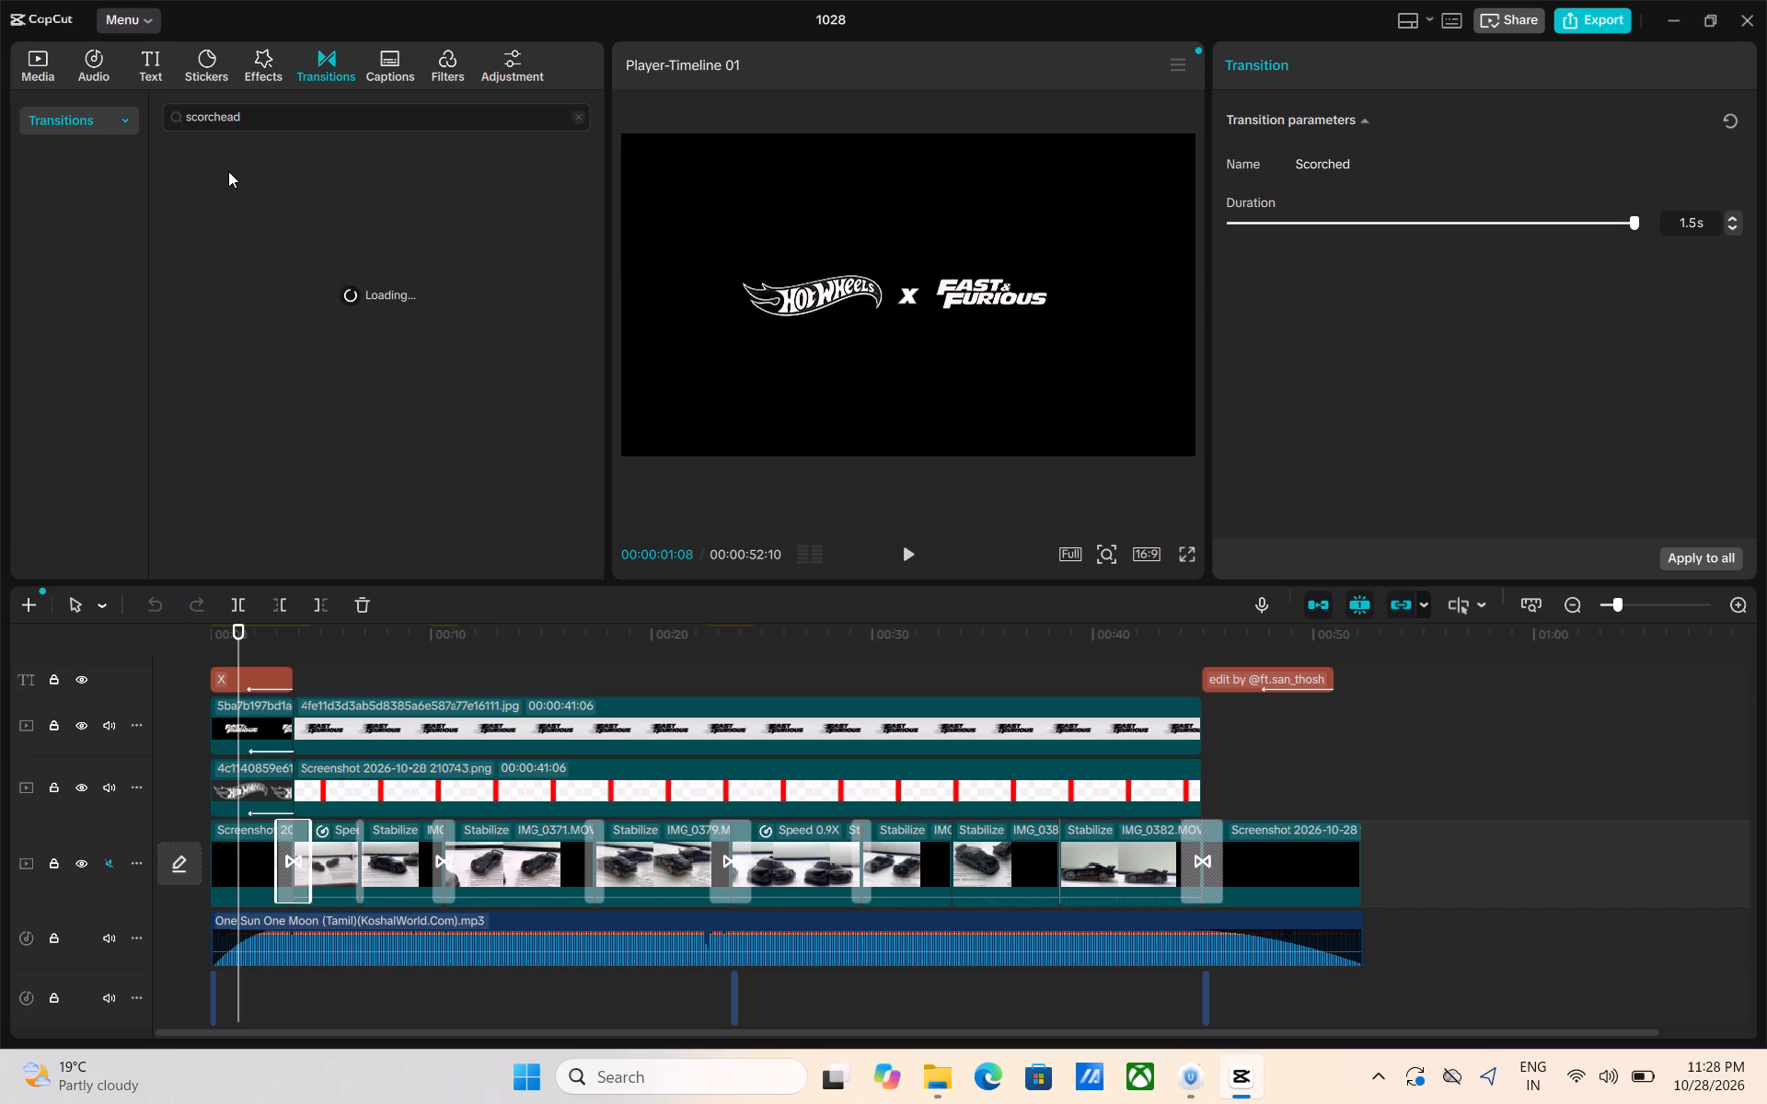
click(375, 673)
drag(375, 673, 293, 673)
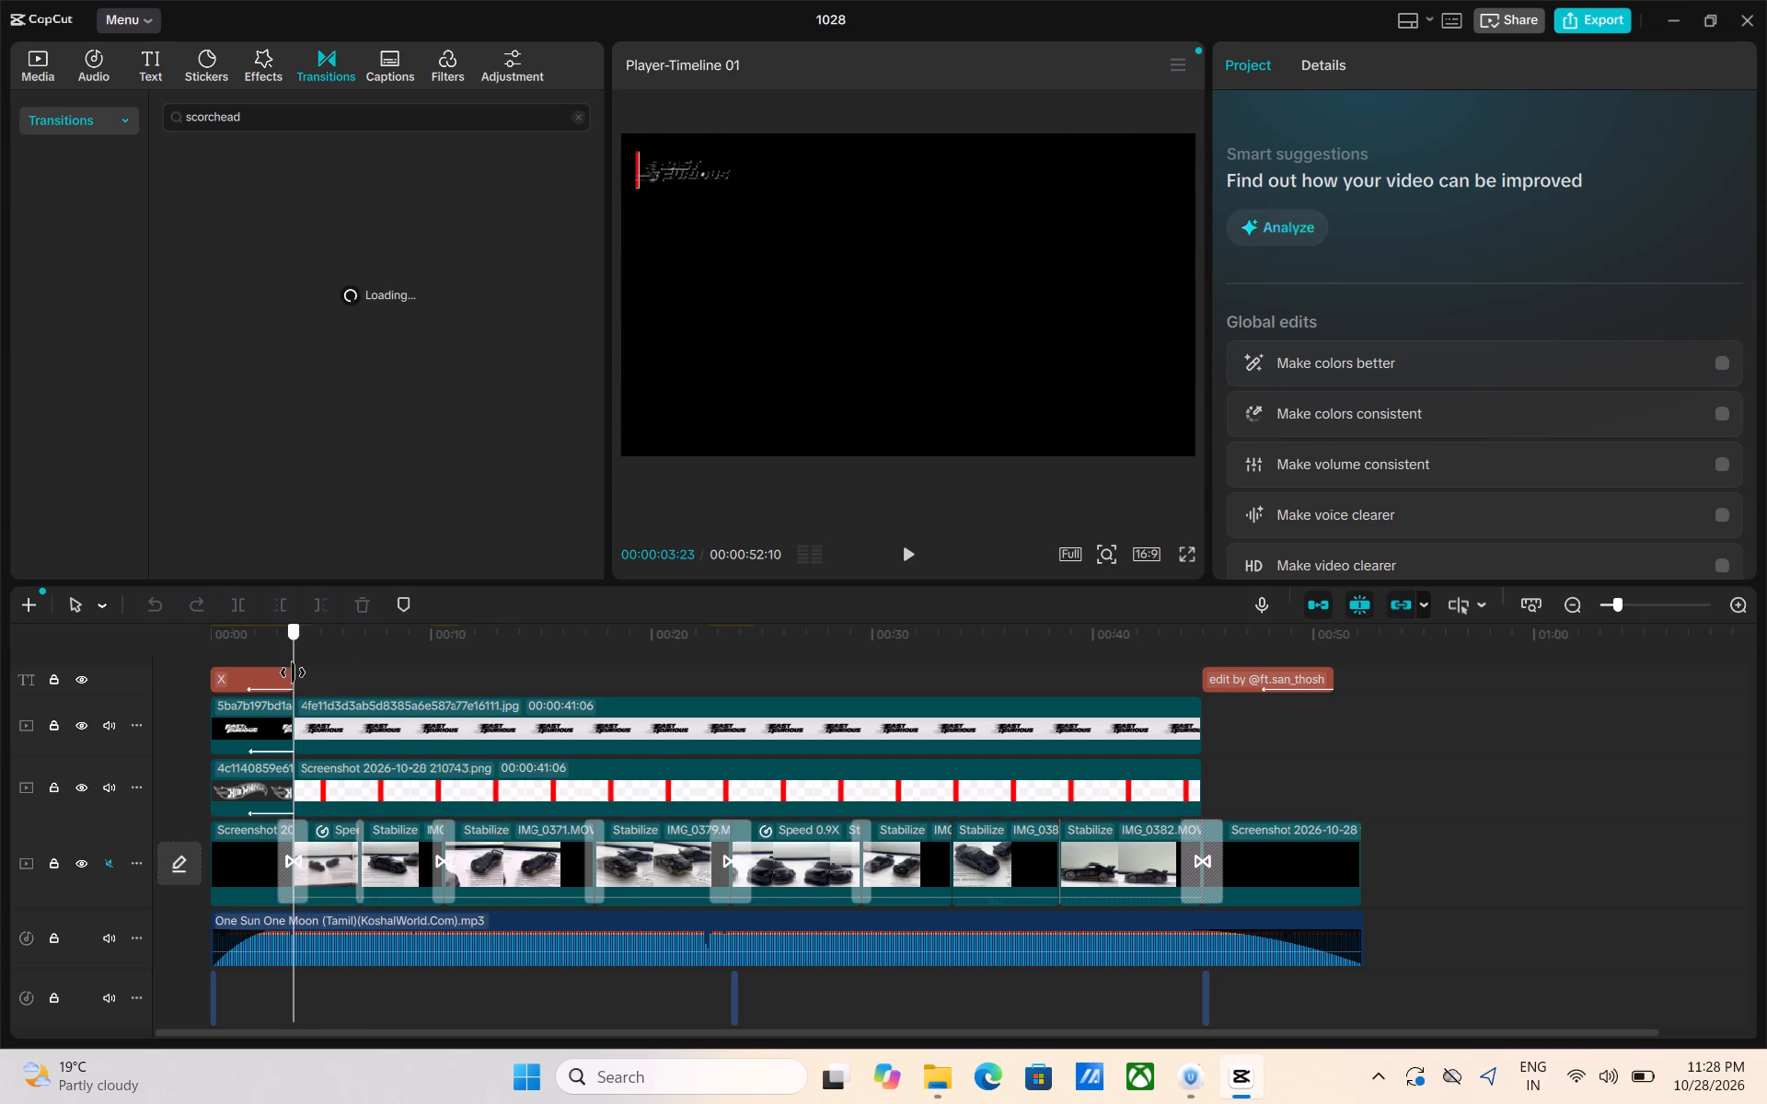
drag(293, 673, 1207, 593)
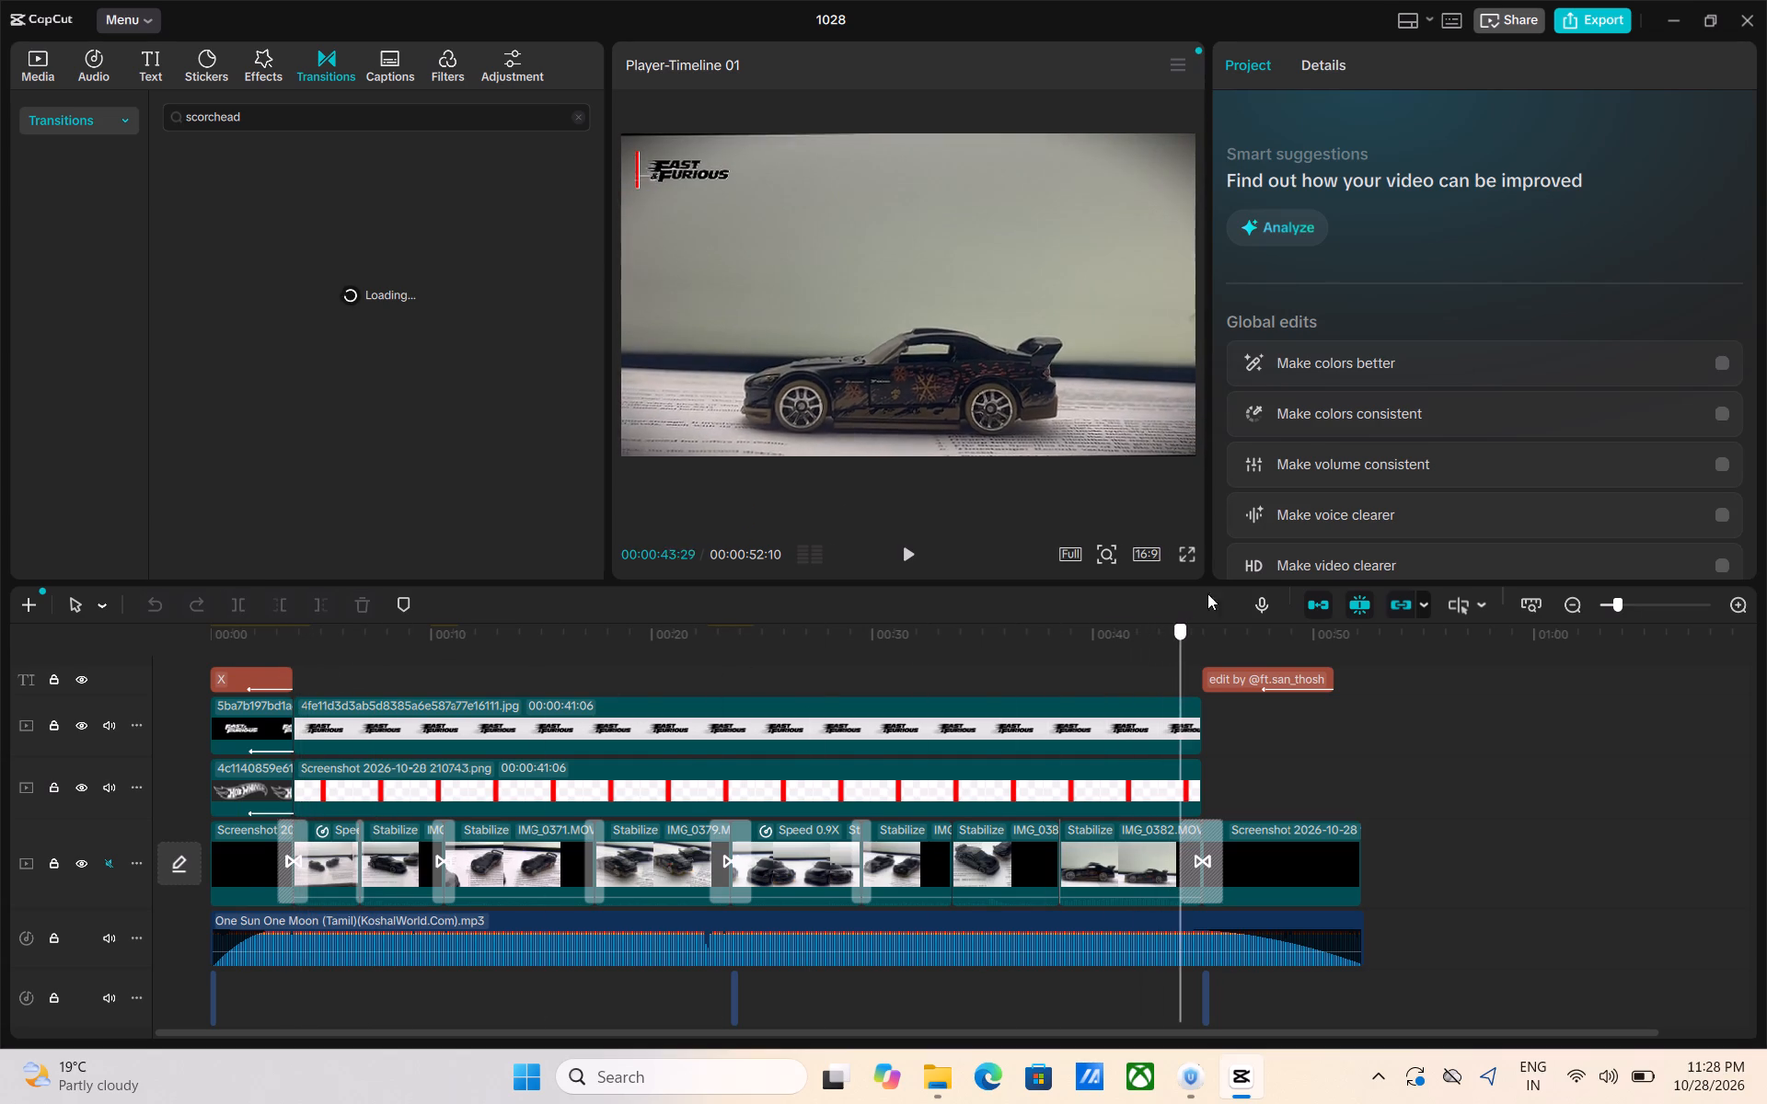
drag(1207, 593, 687, 661)
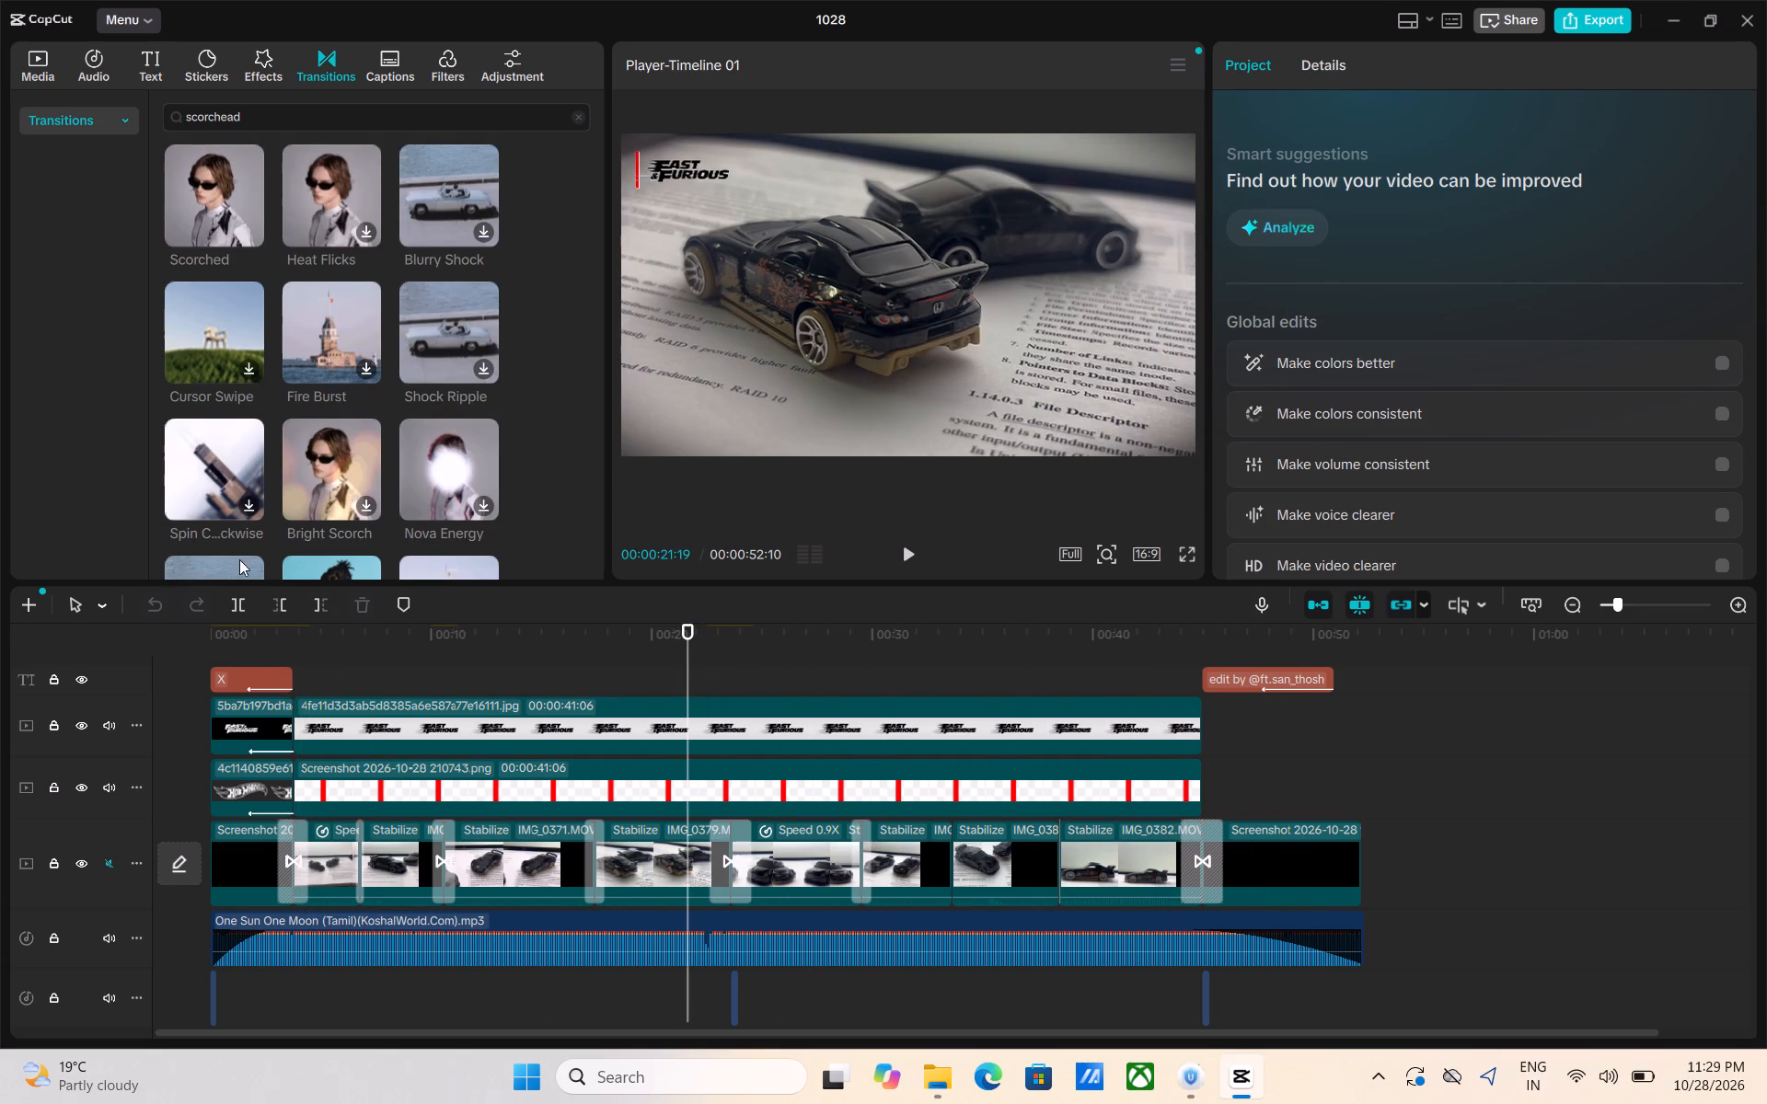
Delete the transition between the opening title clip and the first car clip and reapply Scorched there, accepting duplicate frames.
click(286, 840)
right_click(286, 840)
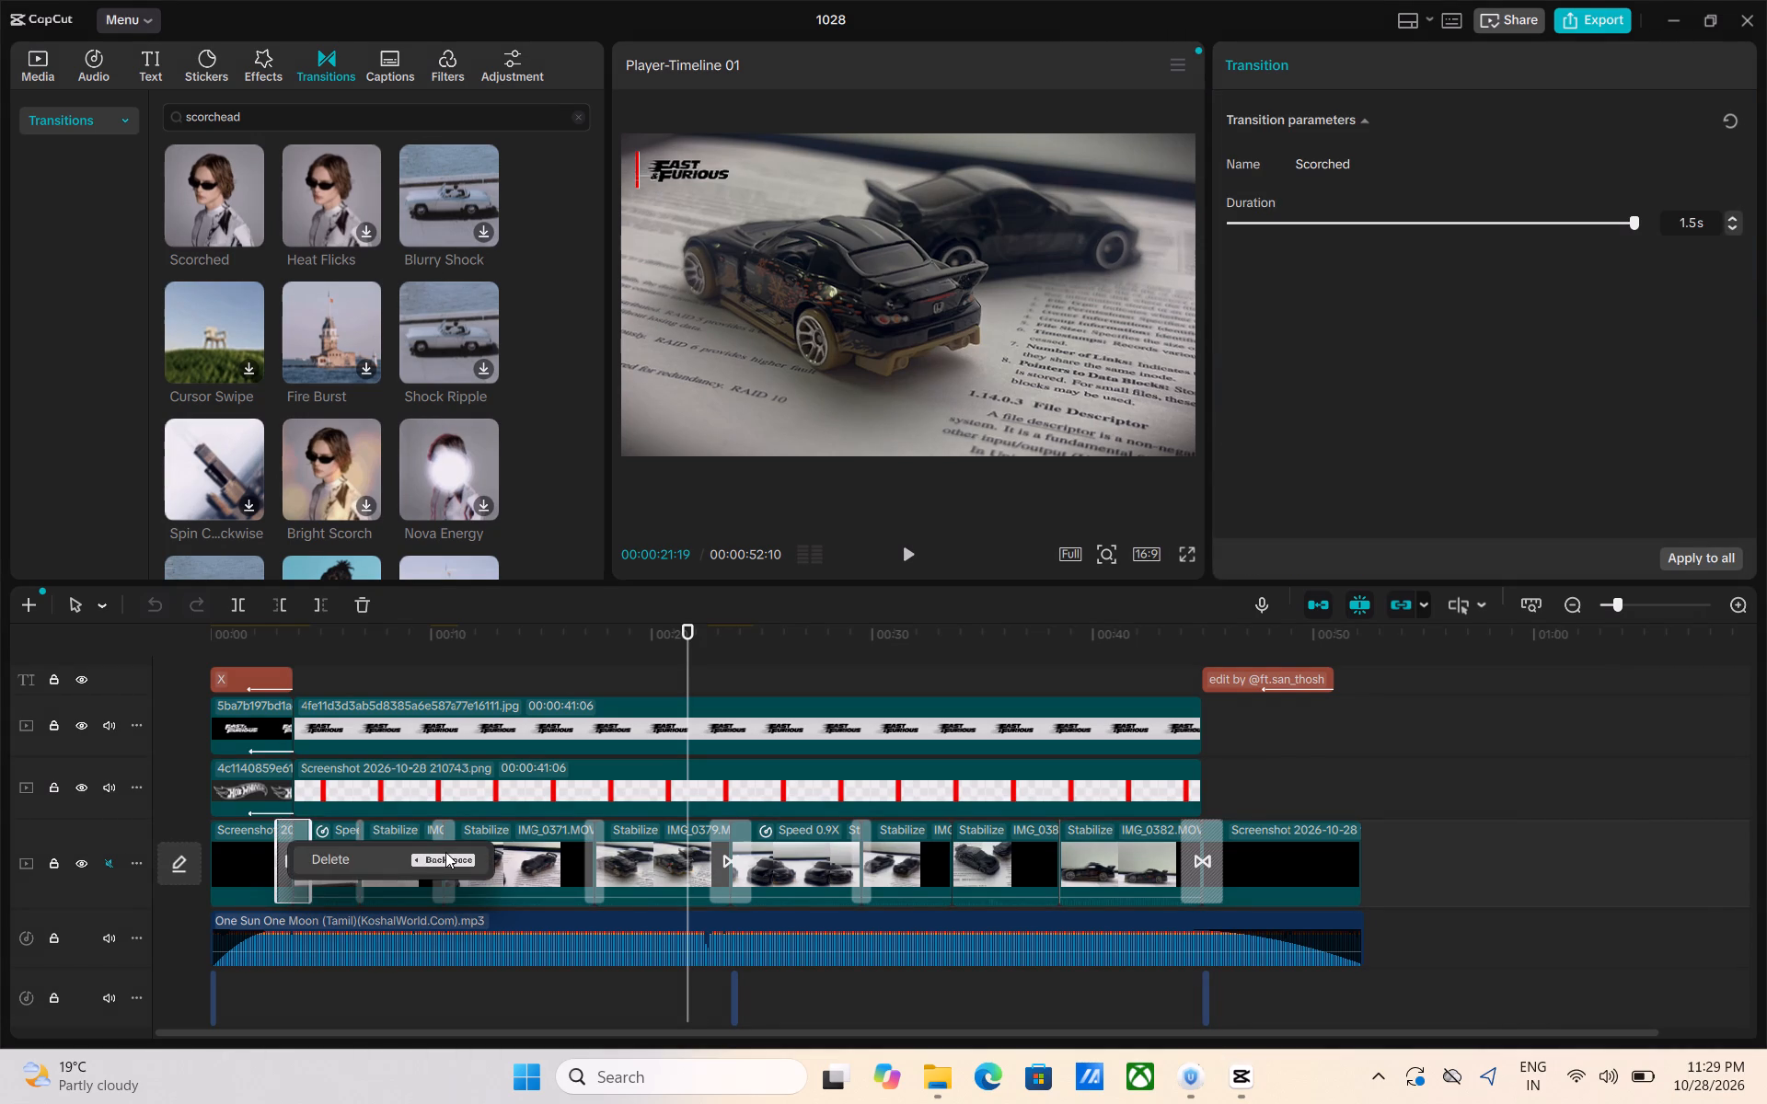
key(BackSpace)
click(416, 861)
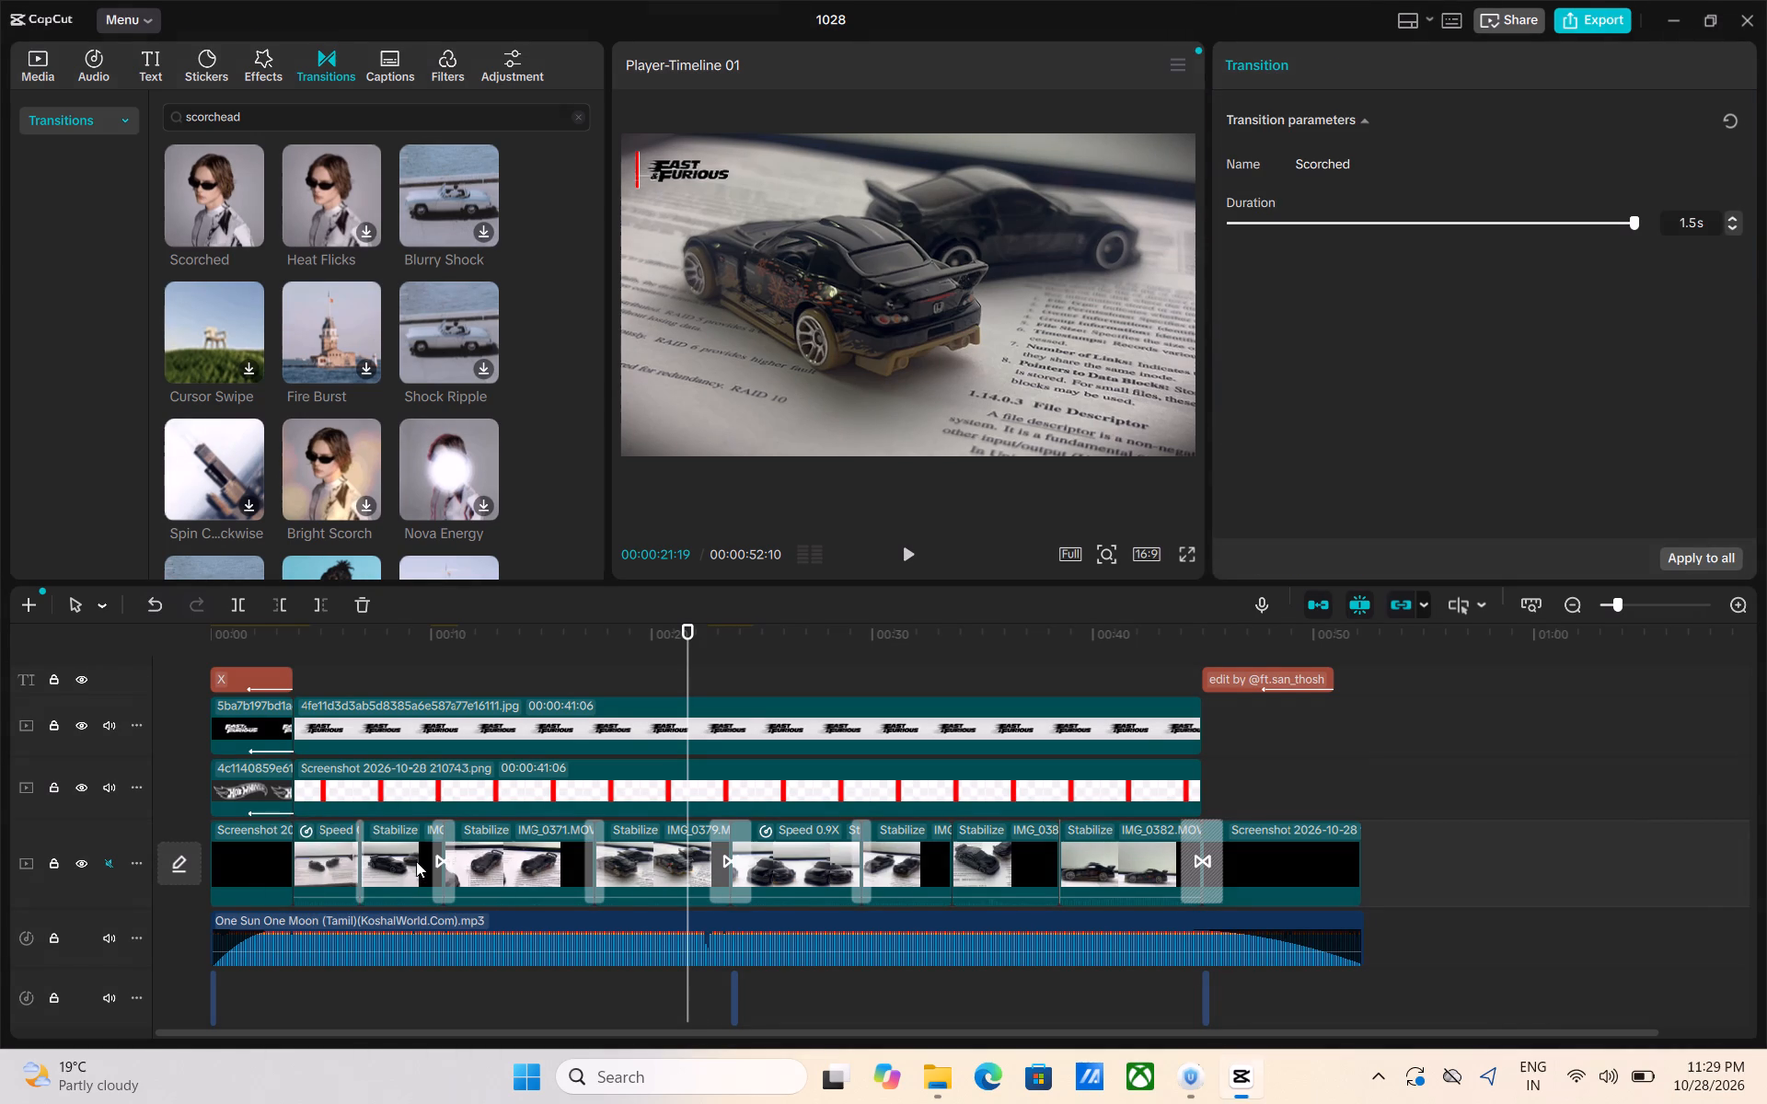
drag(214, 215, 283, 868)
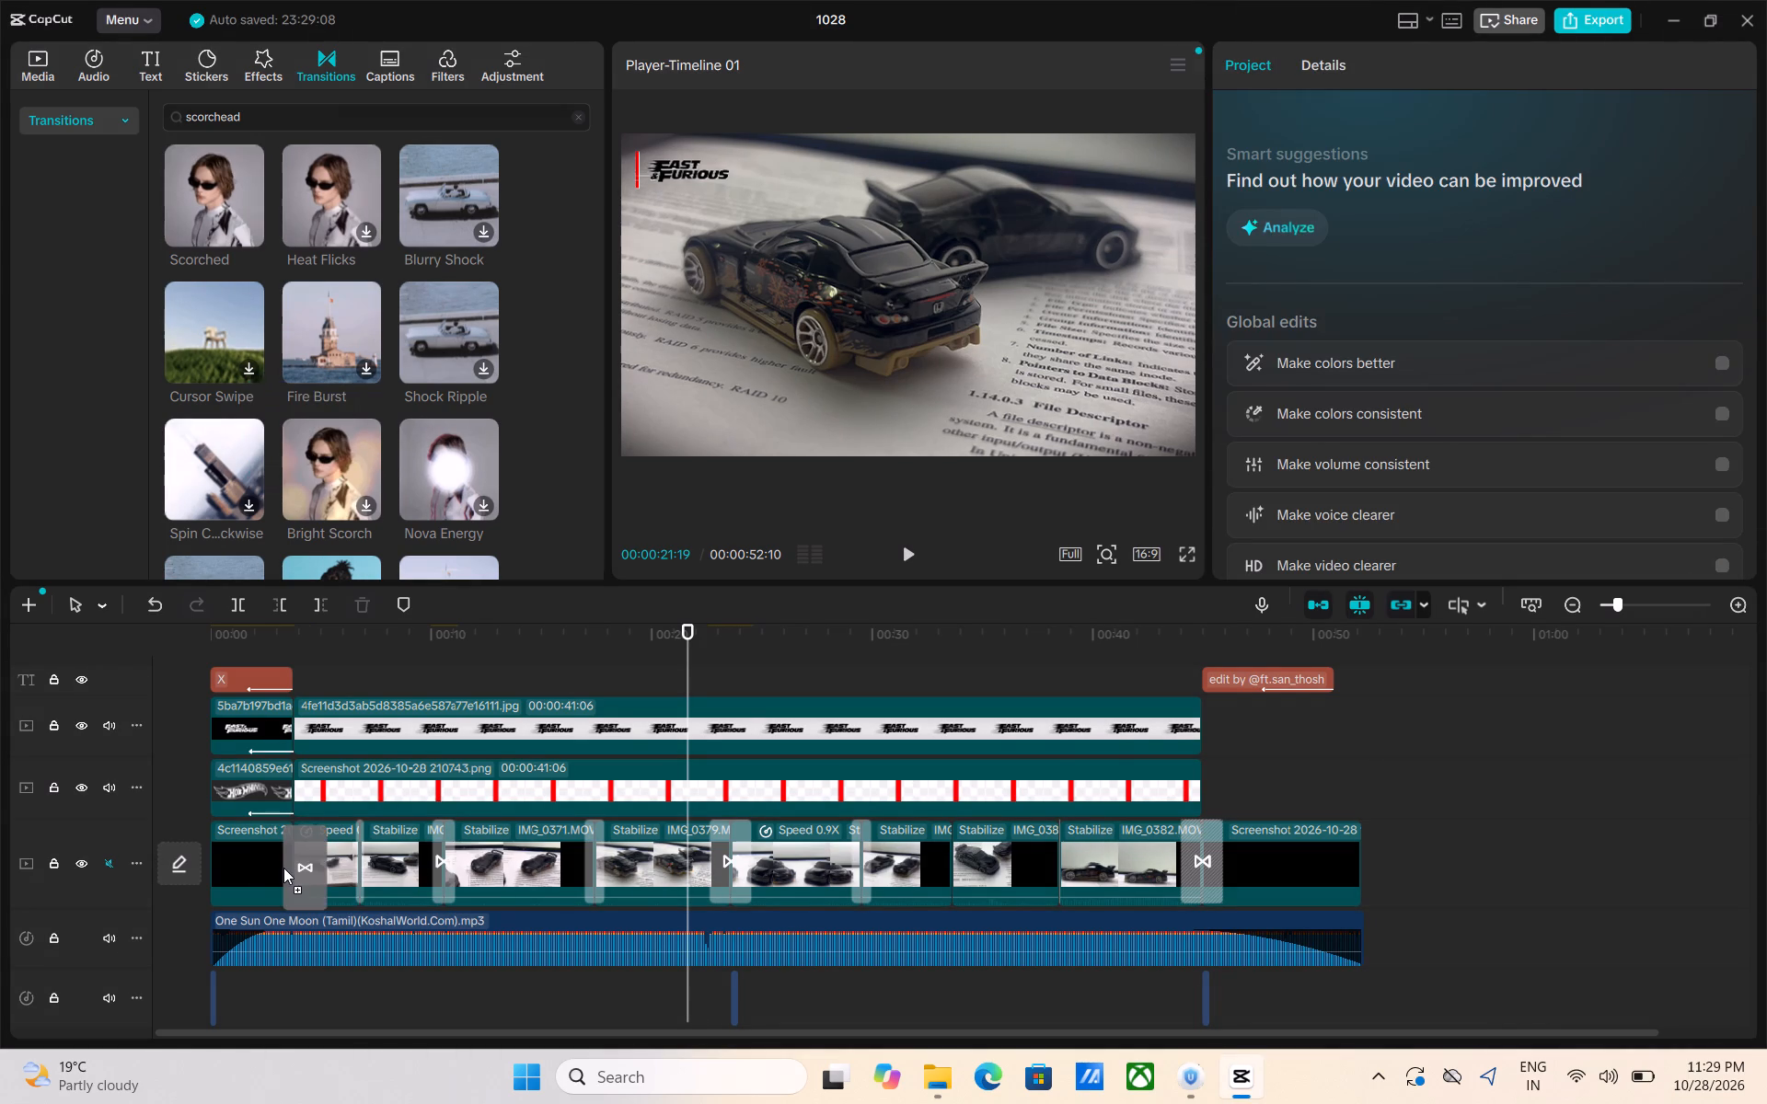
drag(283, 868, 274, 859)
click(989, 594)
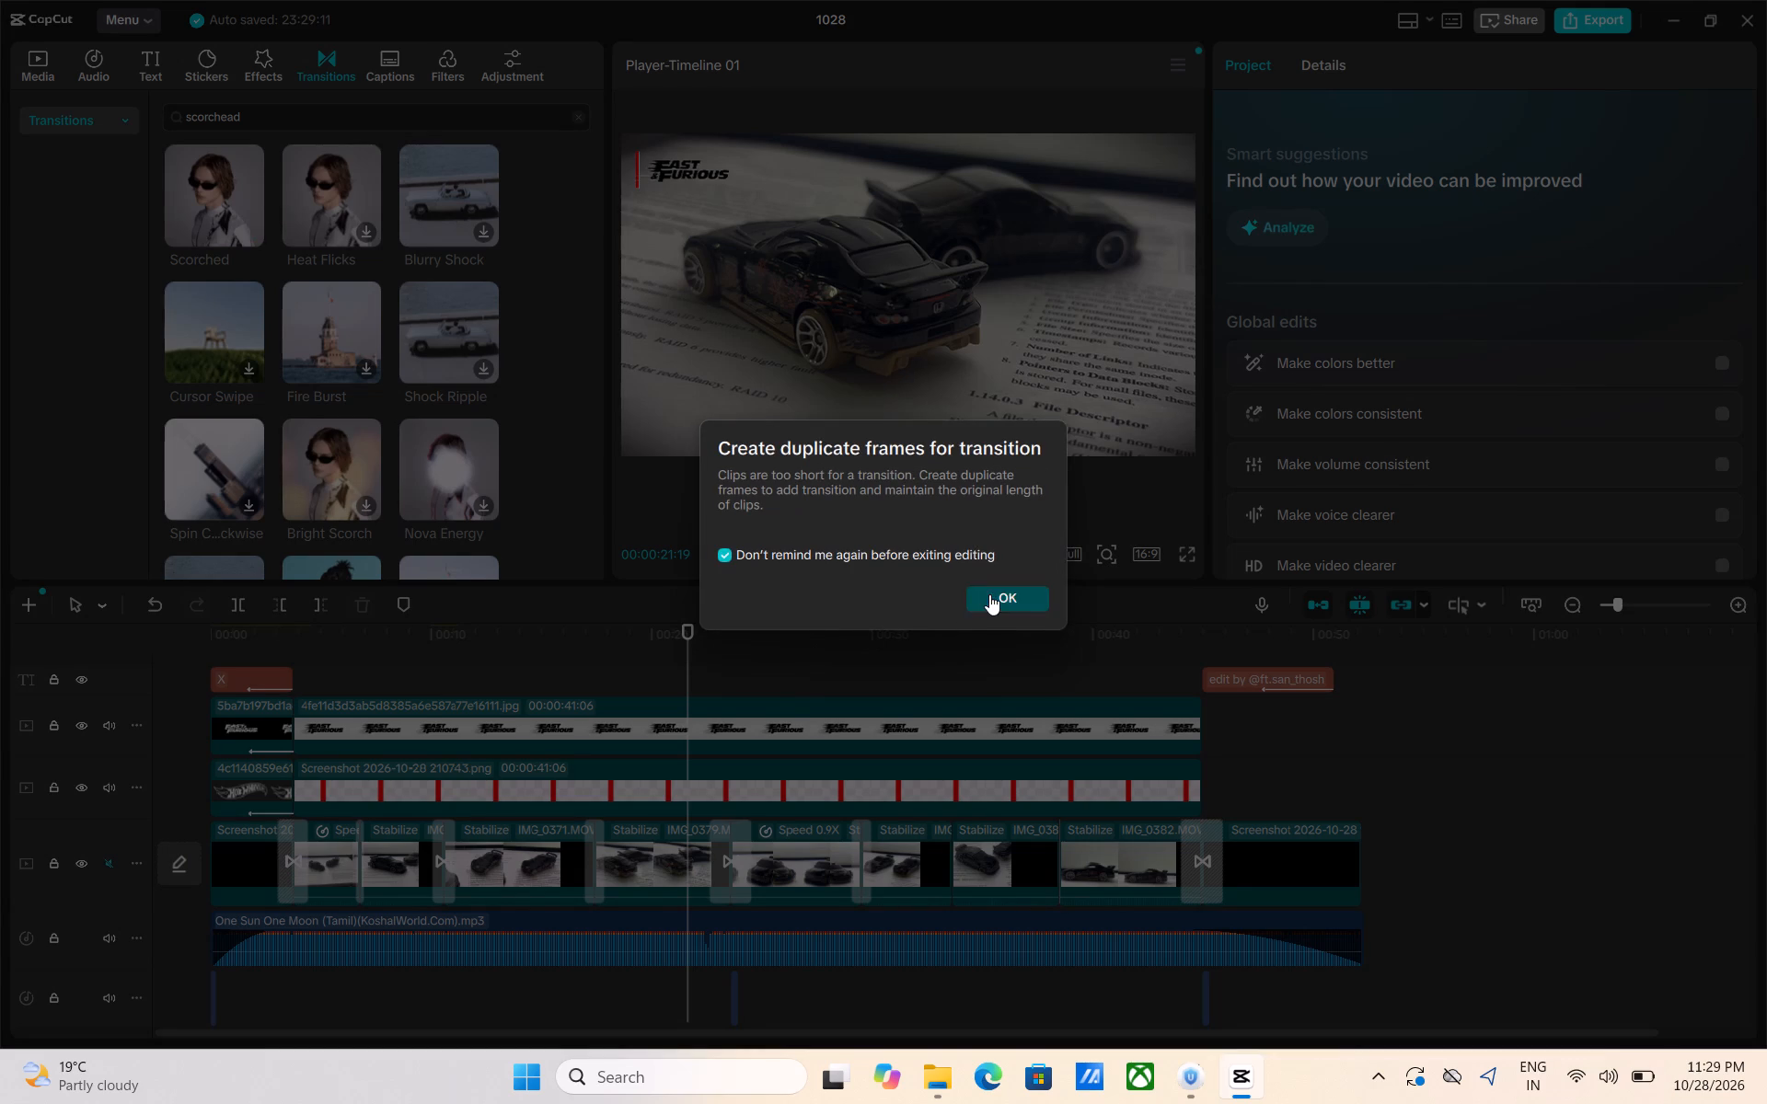
Preview the Scorched transition between the opening title clip and the first car clip.
drag(688, 657, 307, 687)
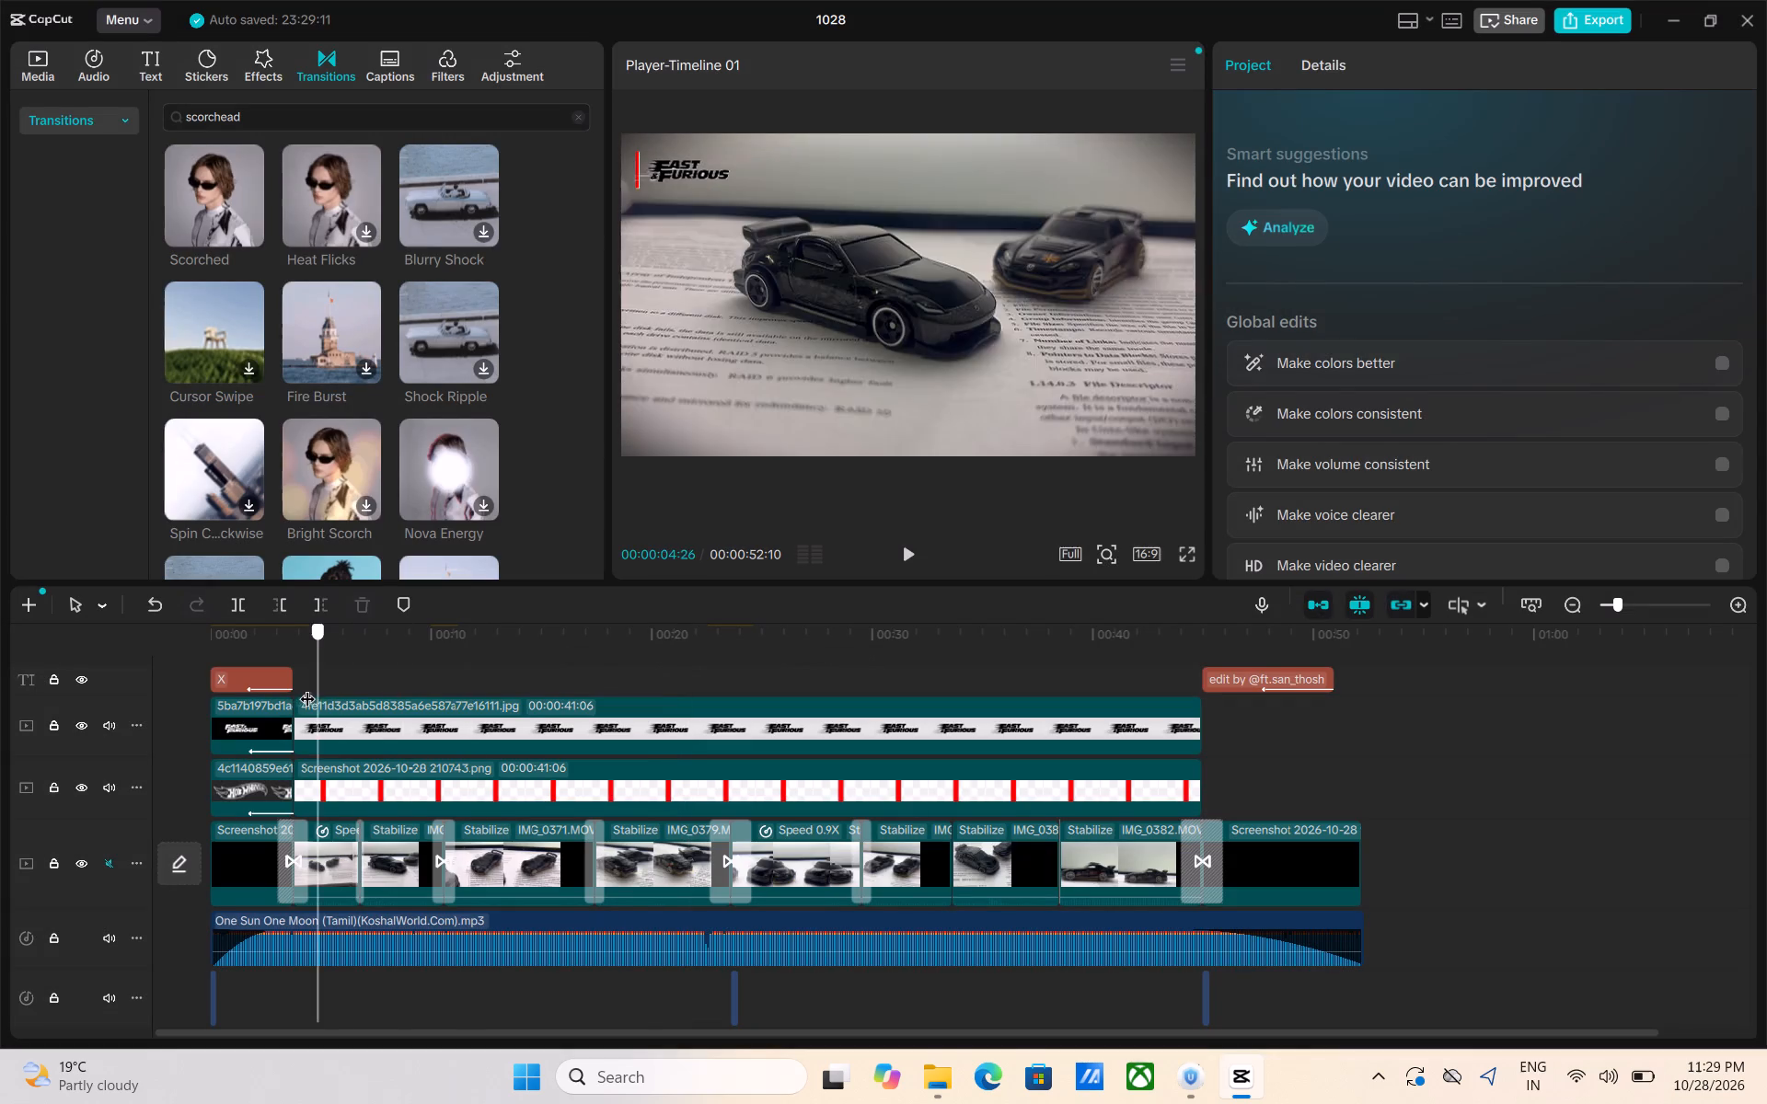
drag(307, 687, 306, 684)
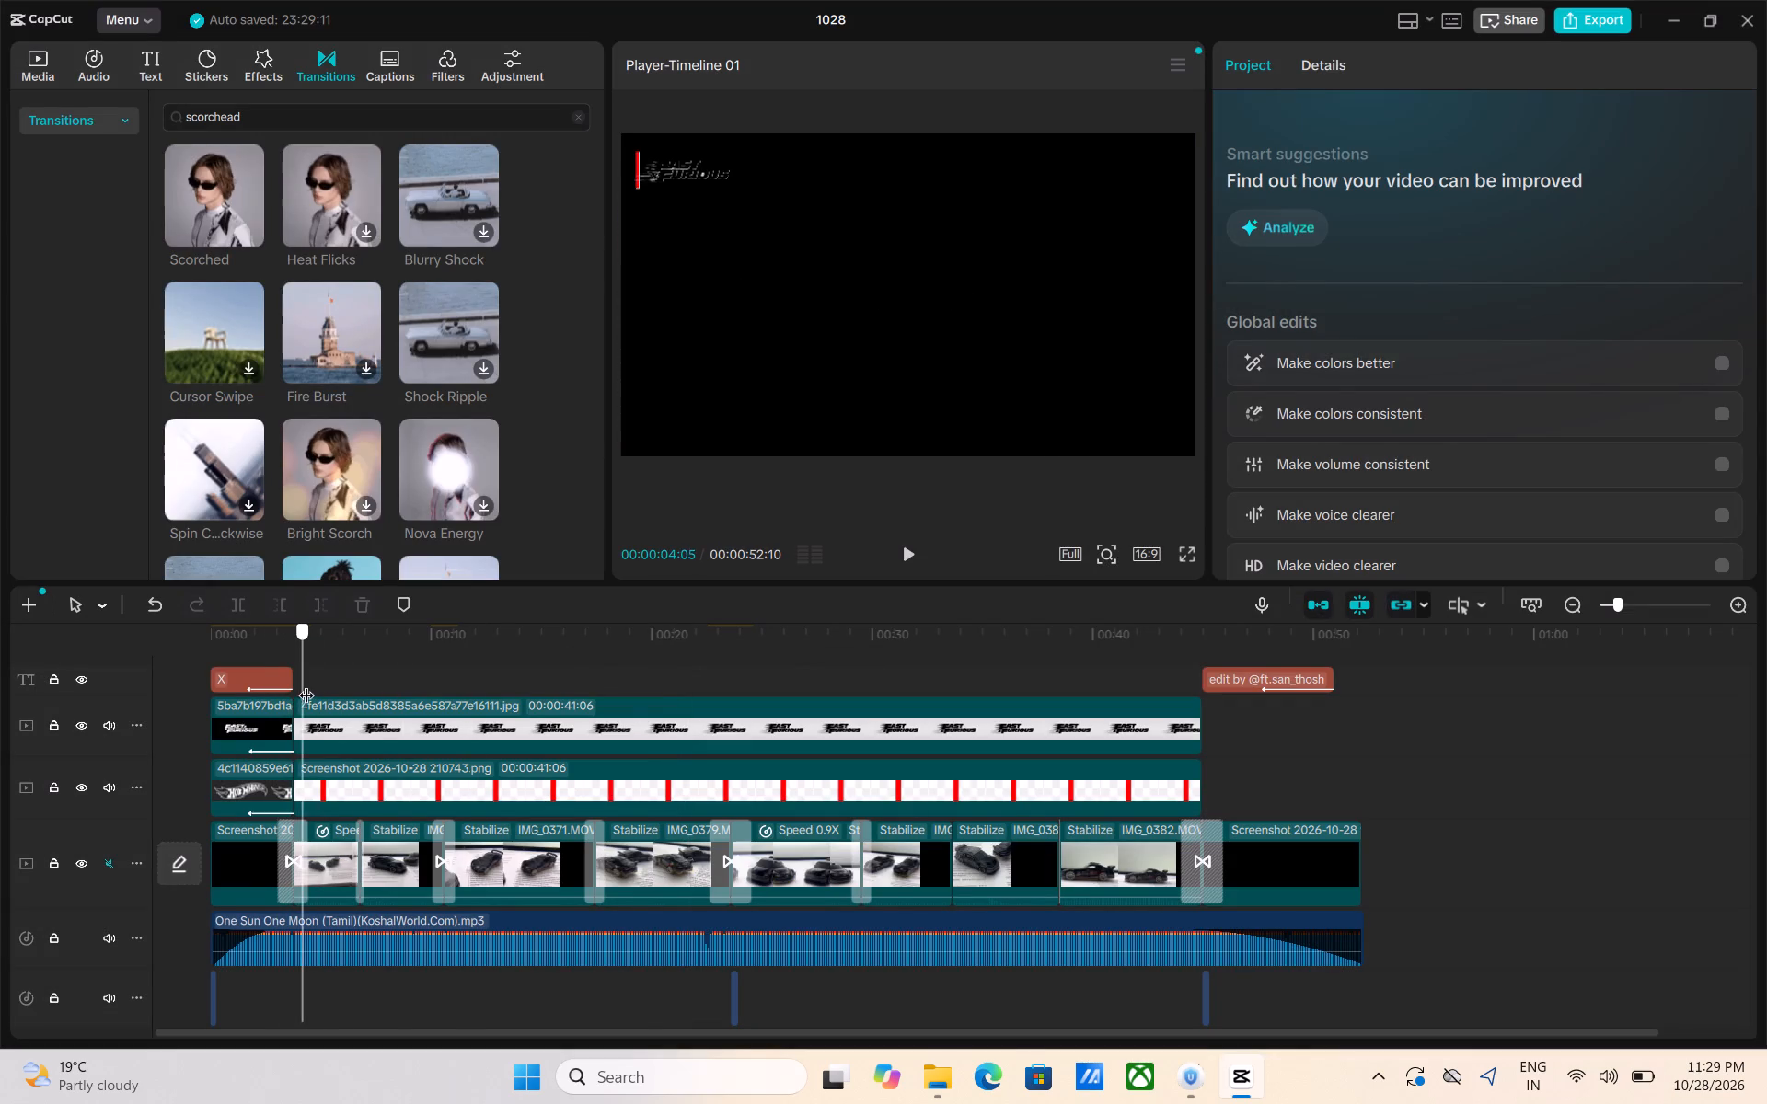
drag(306, 684, 278, 684)
key(space)
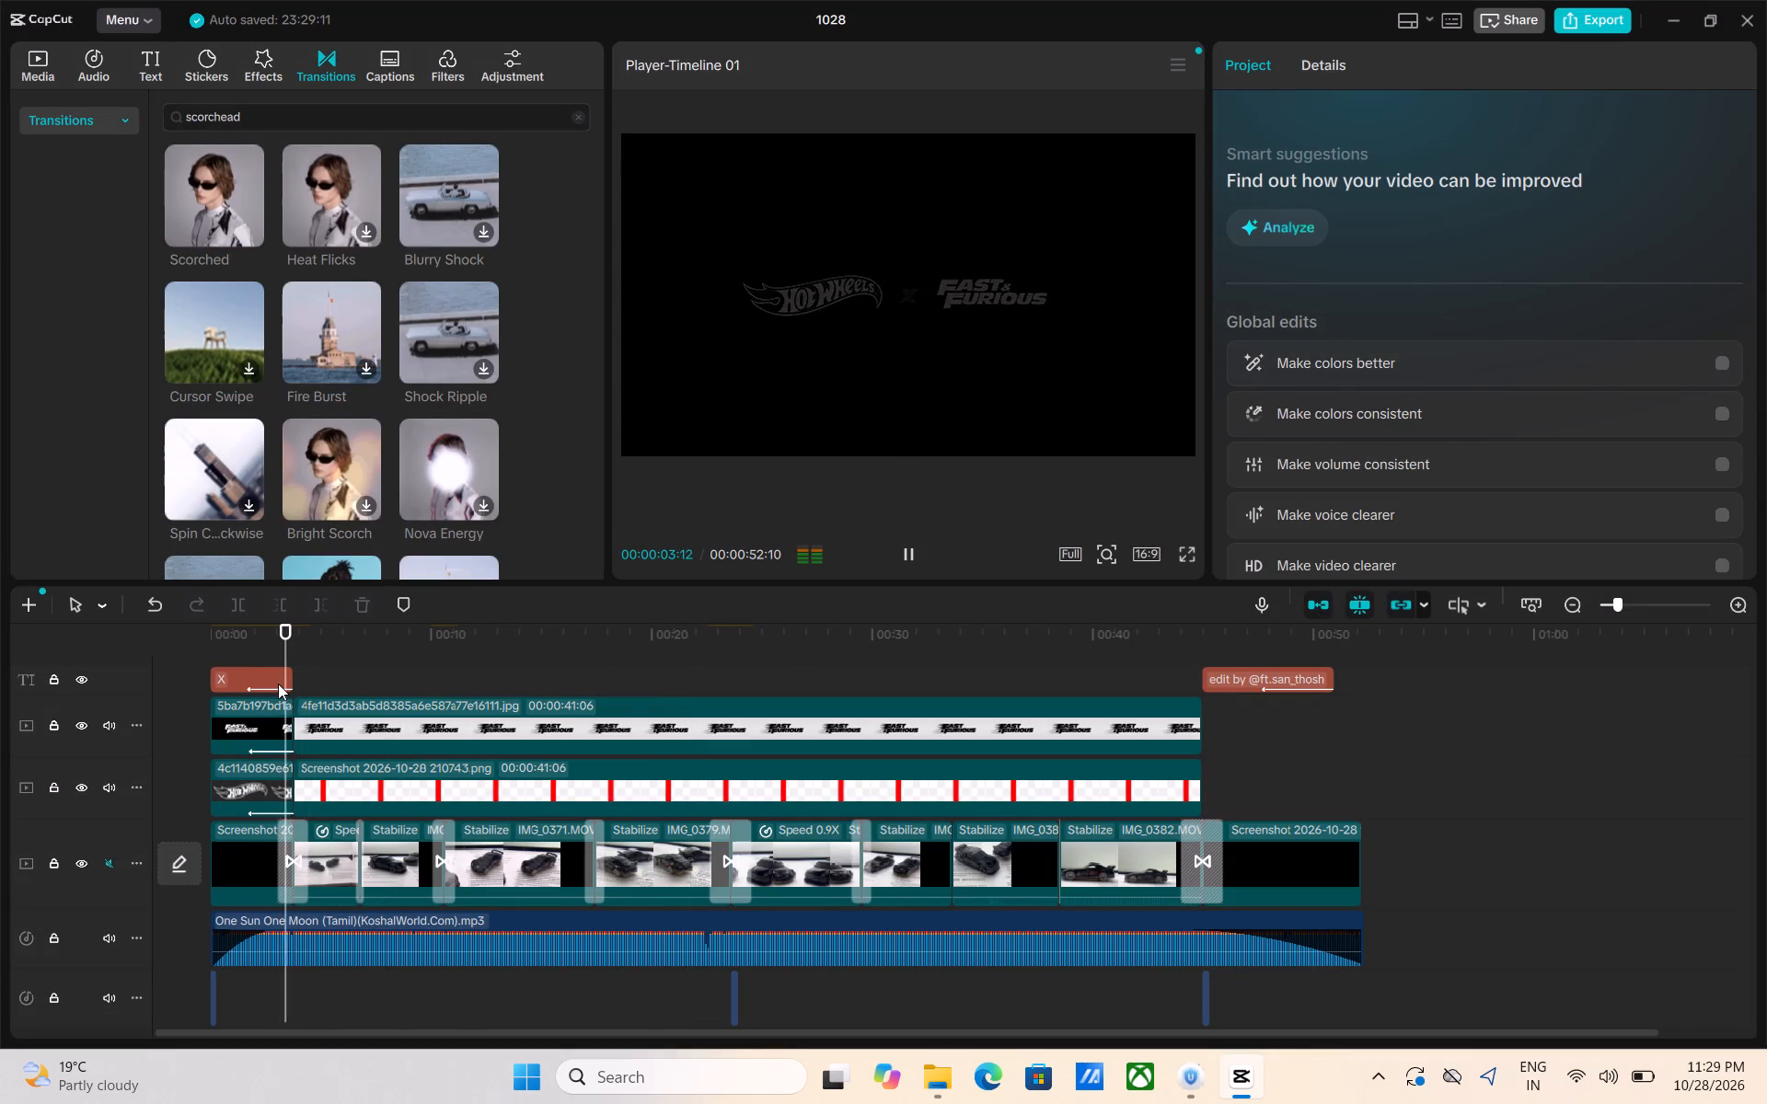
key(space)
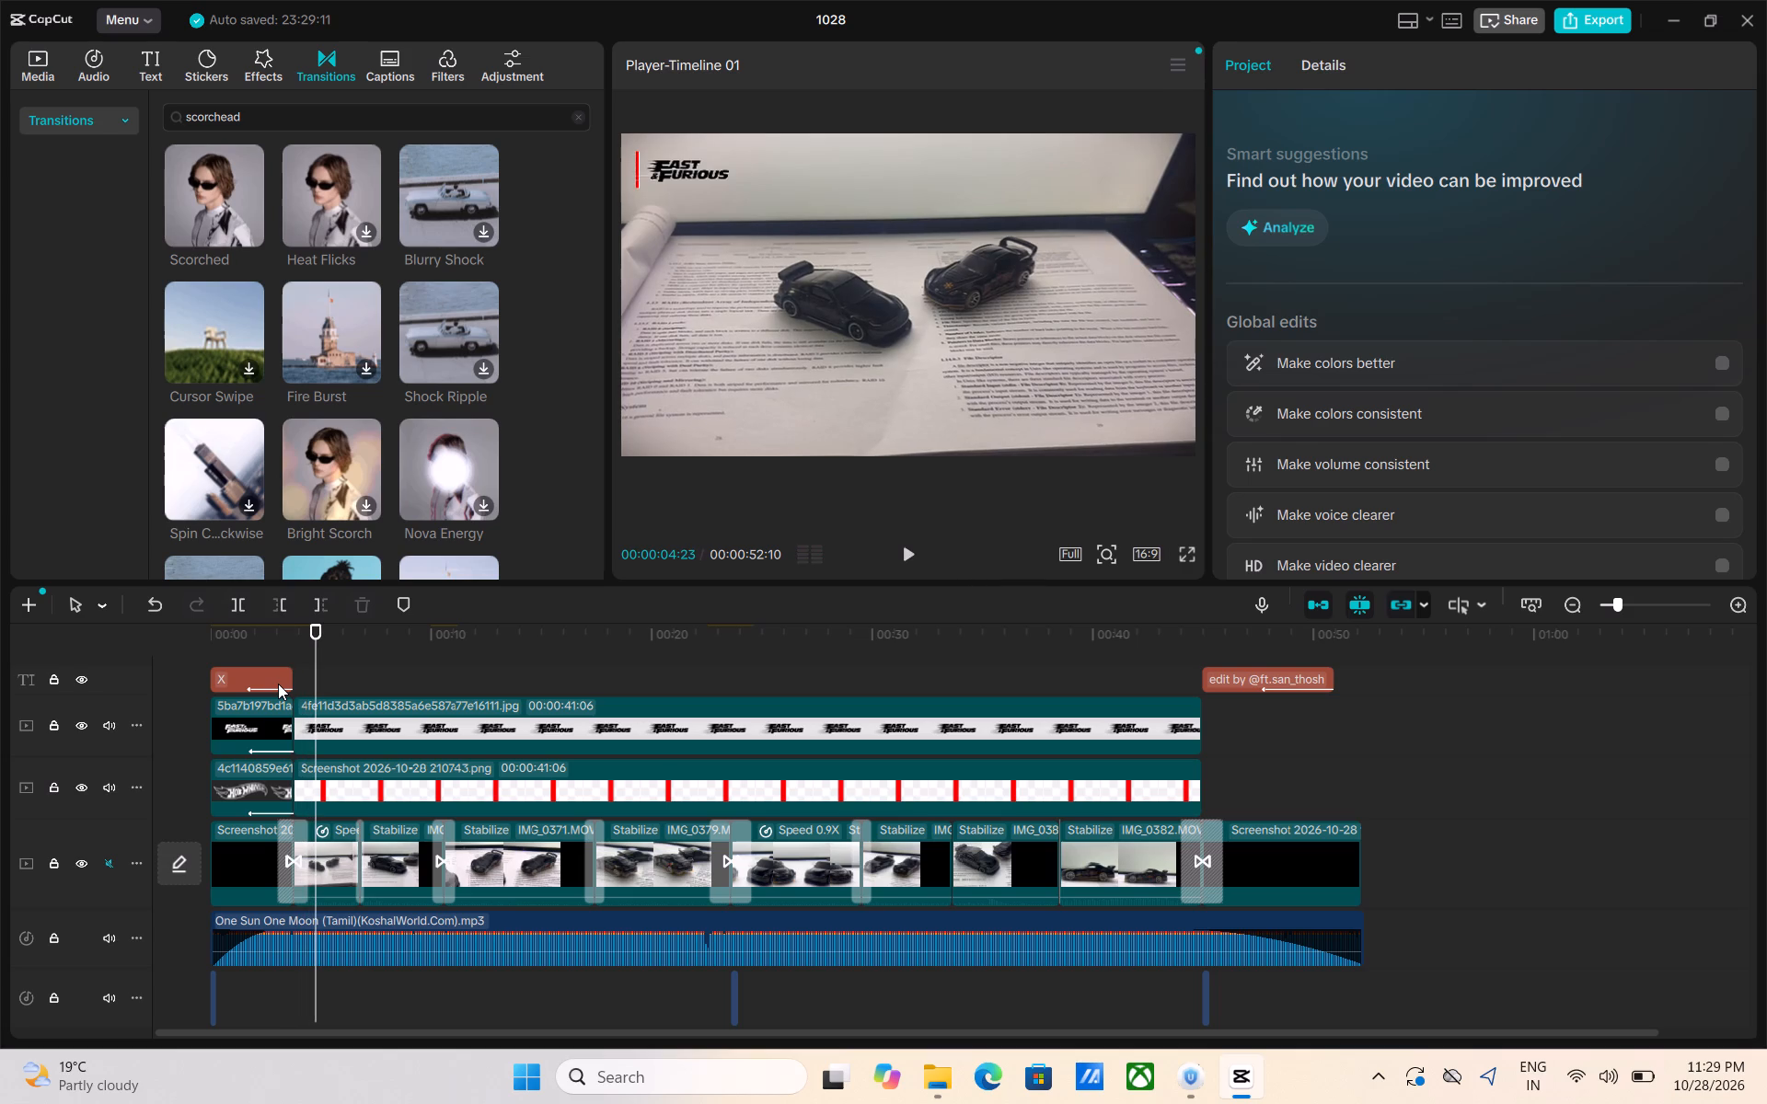
Download the Heat Flicks transition from the search results.
click(313, 206)
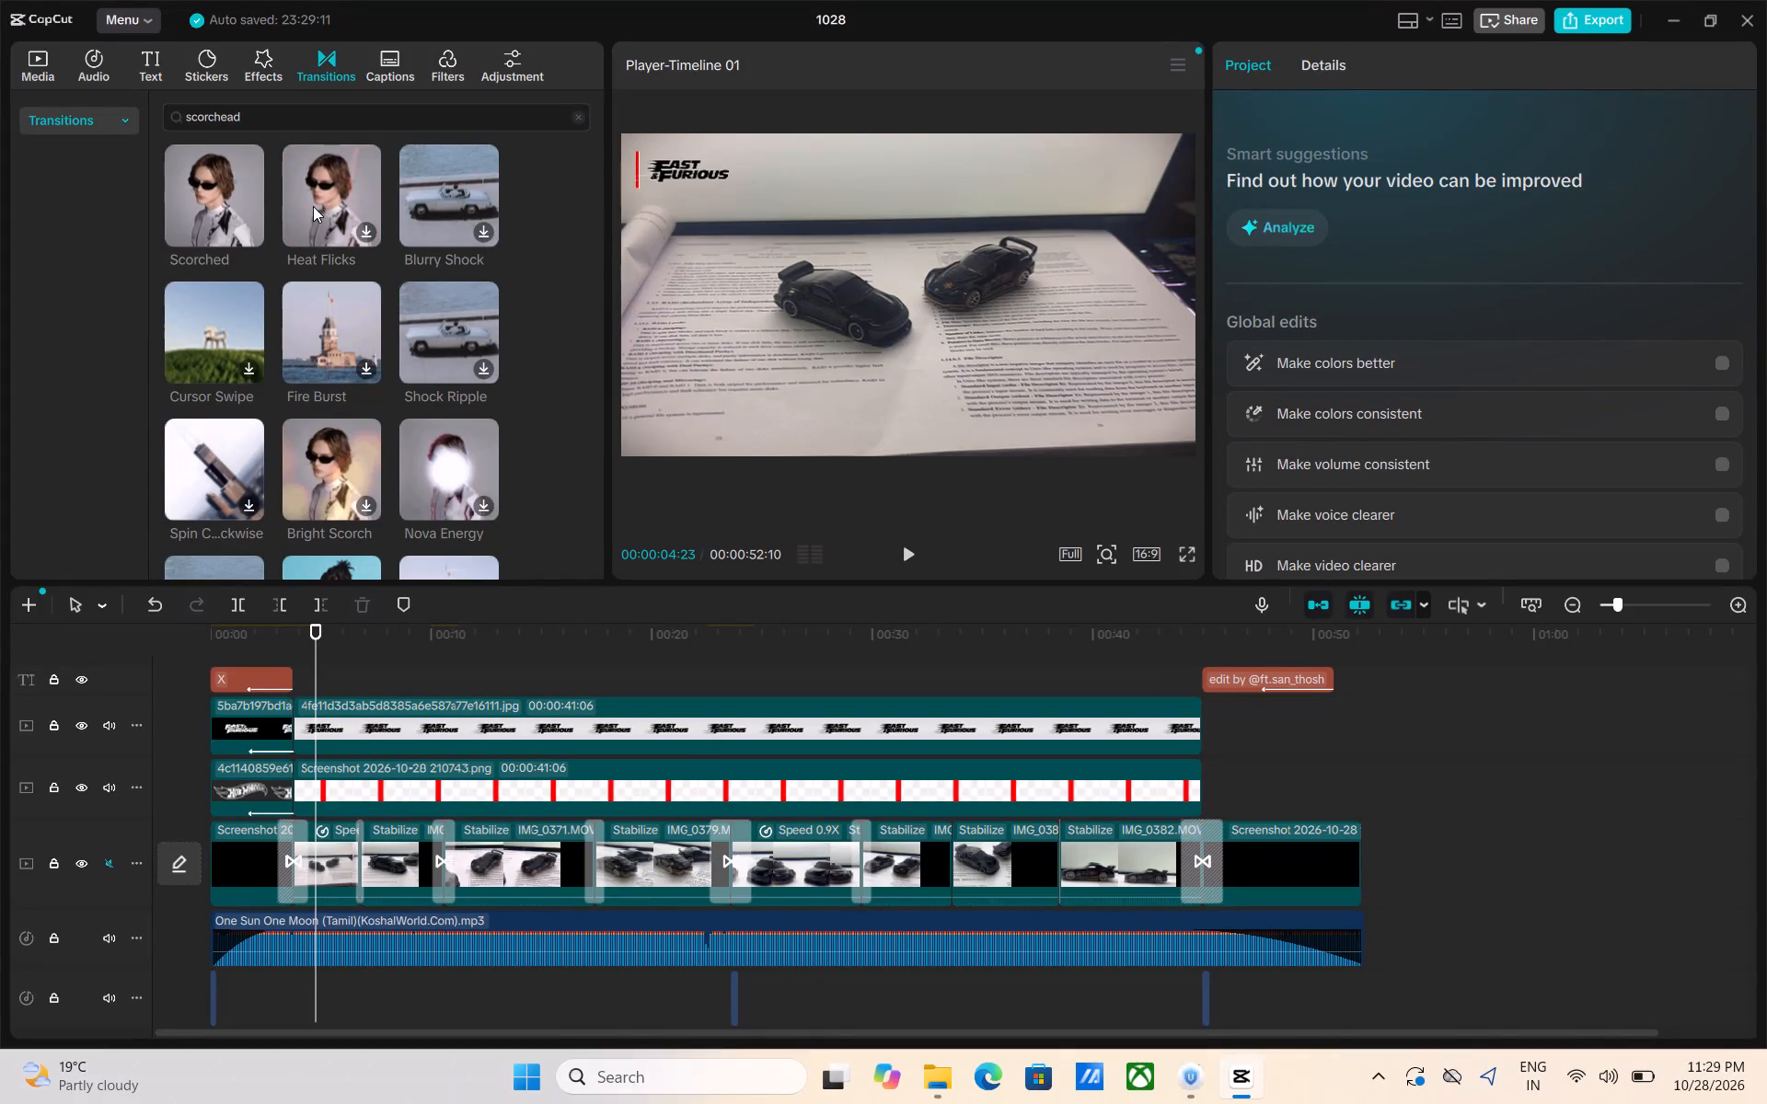
click(360, 224)
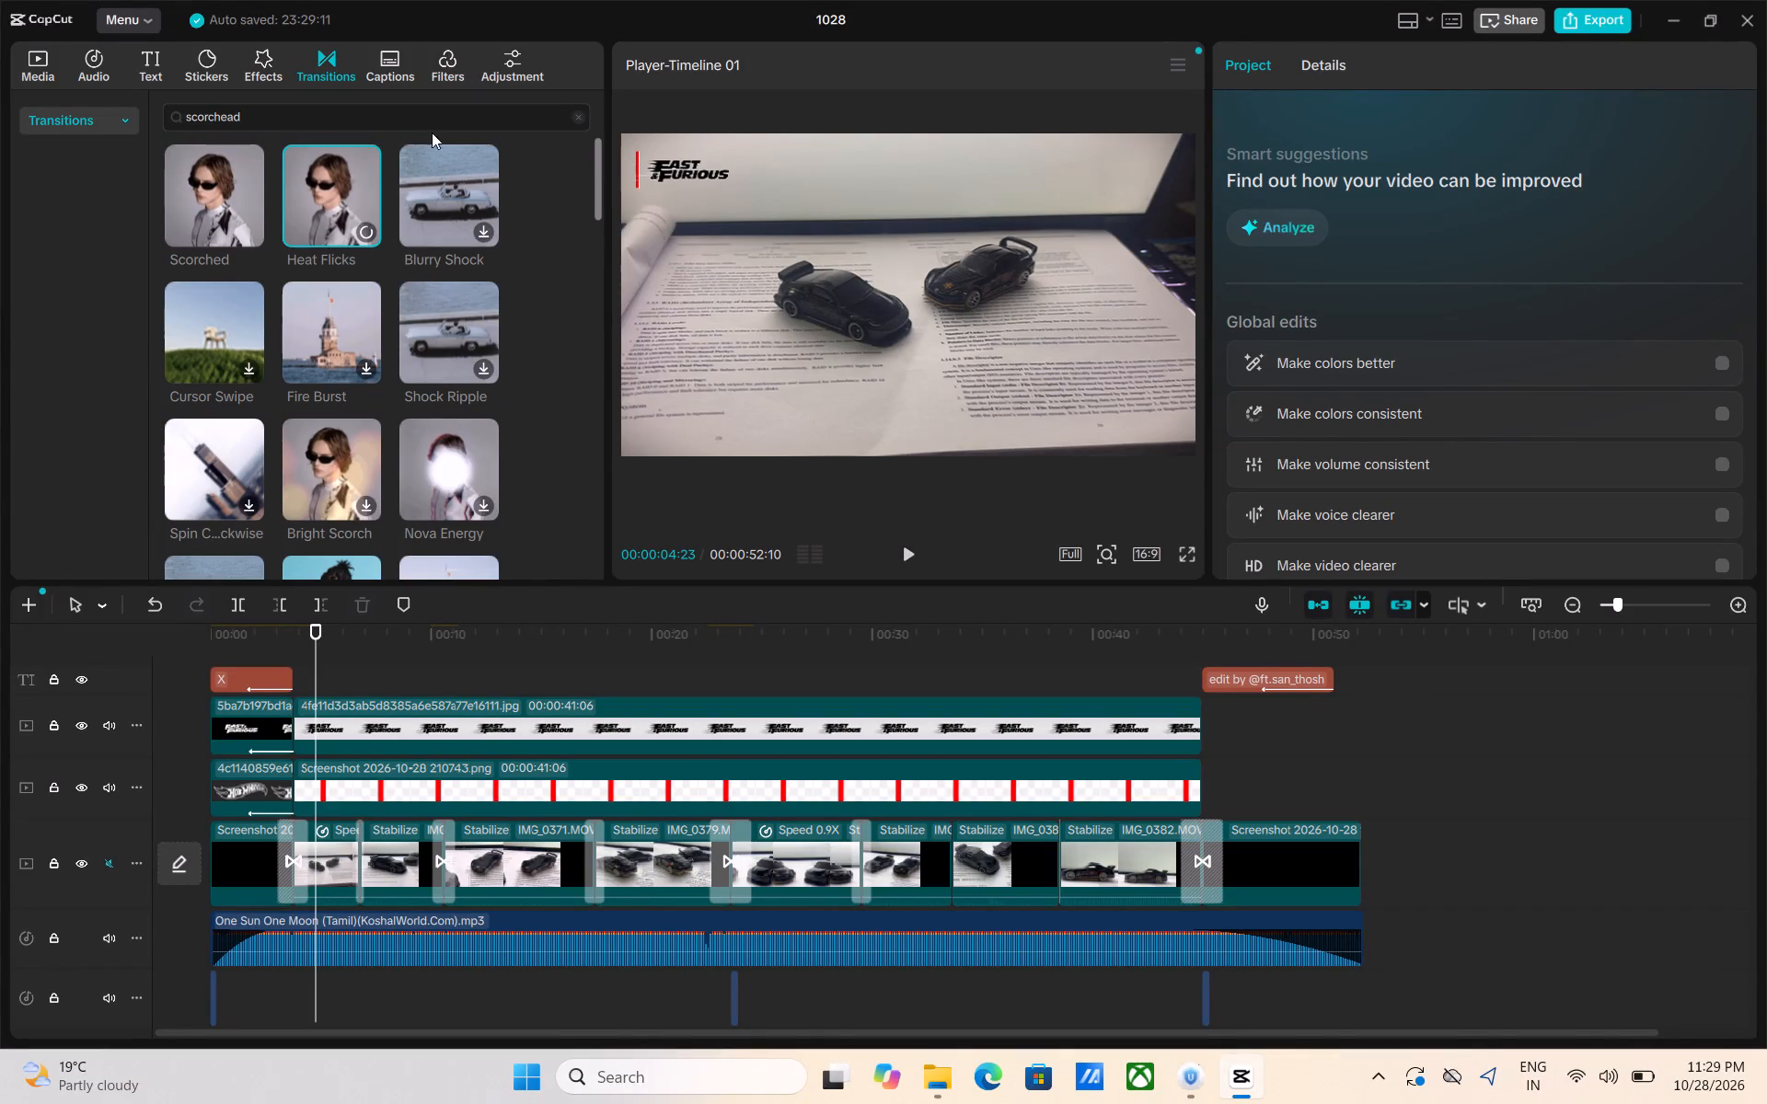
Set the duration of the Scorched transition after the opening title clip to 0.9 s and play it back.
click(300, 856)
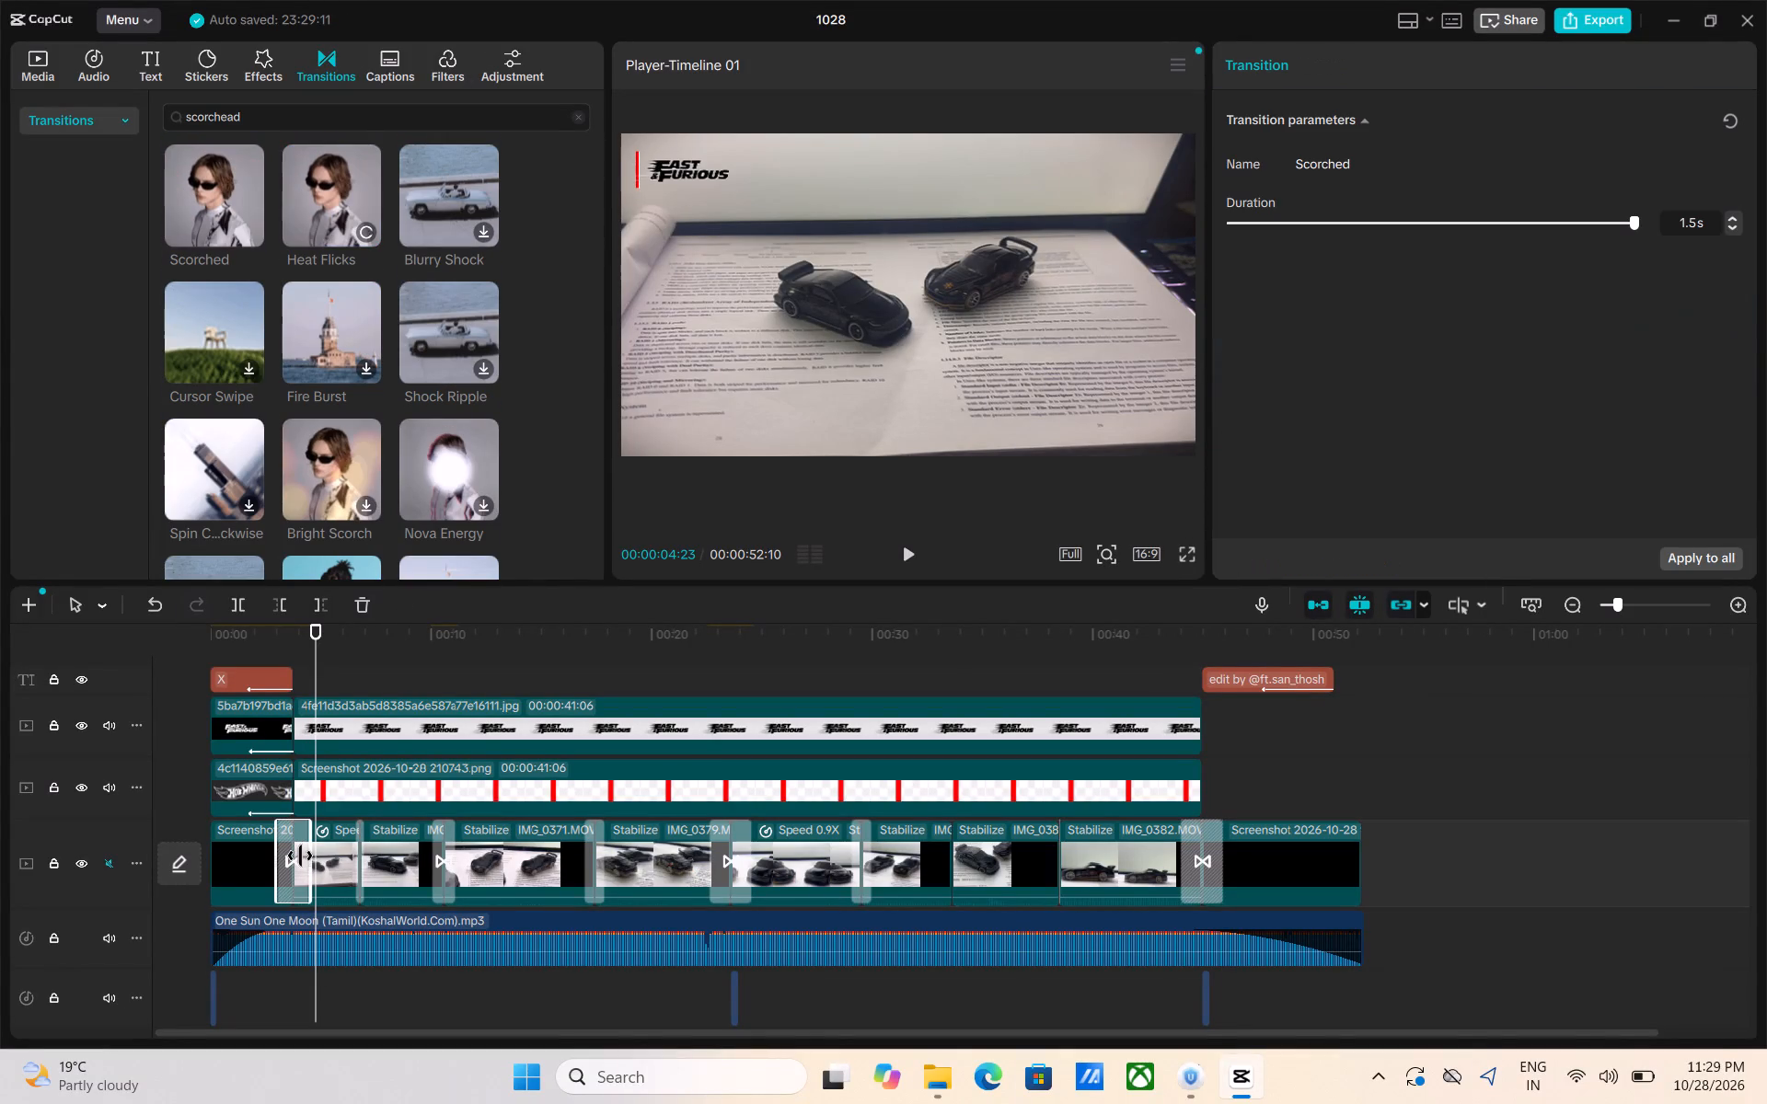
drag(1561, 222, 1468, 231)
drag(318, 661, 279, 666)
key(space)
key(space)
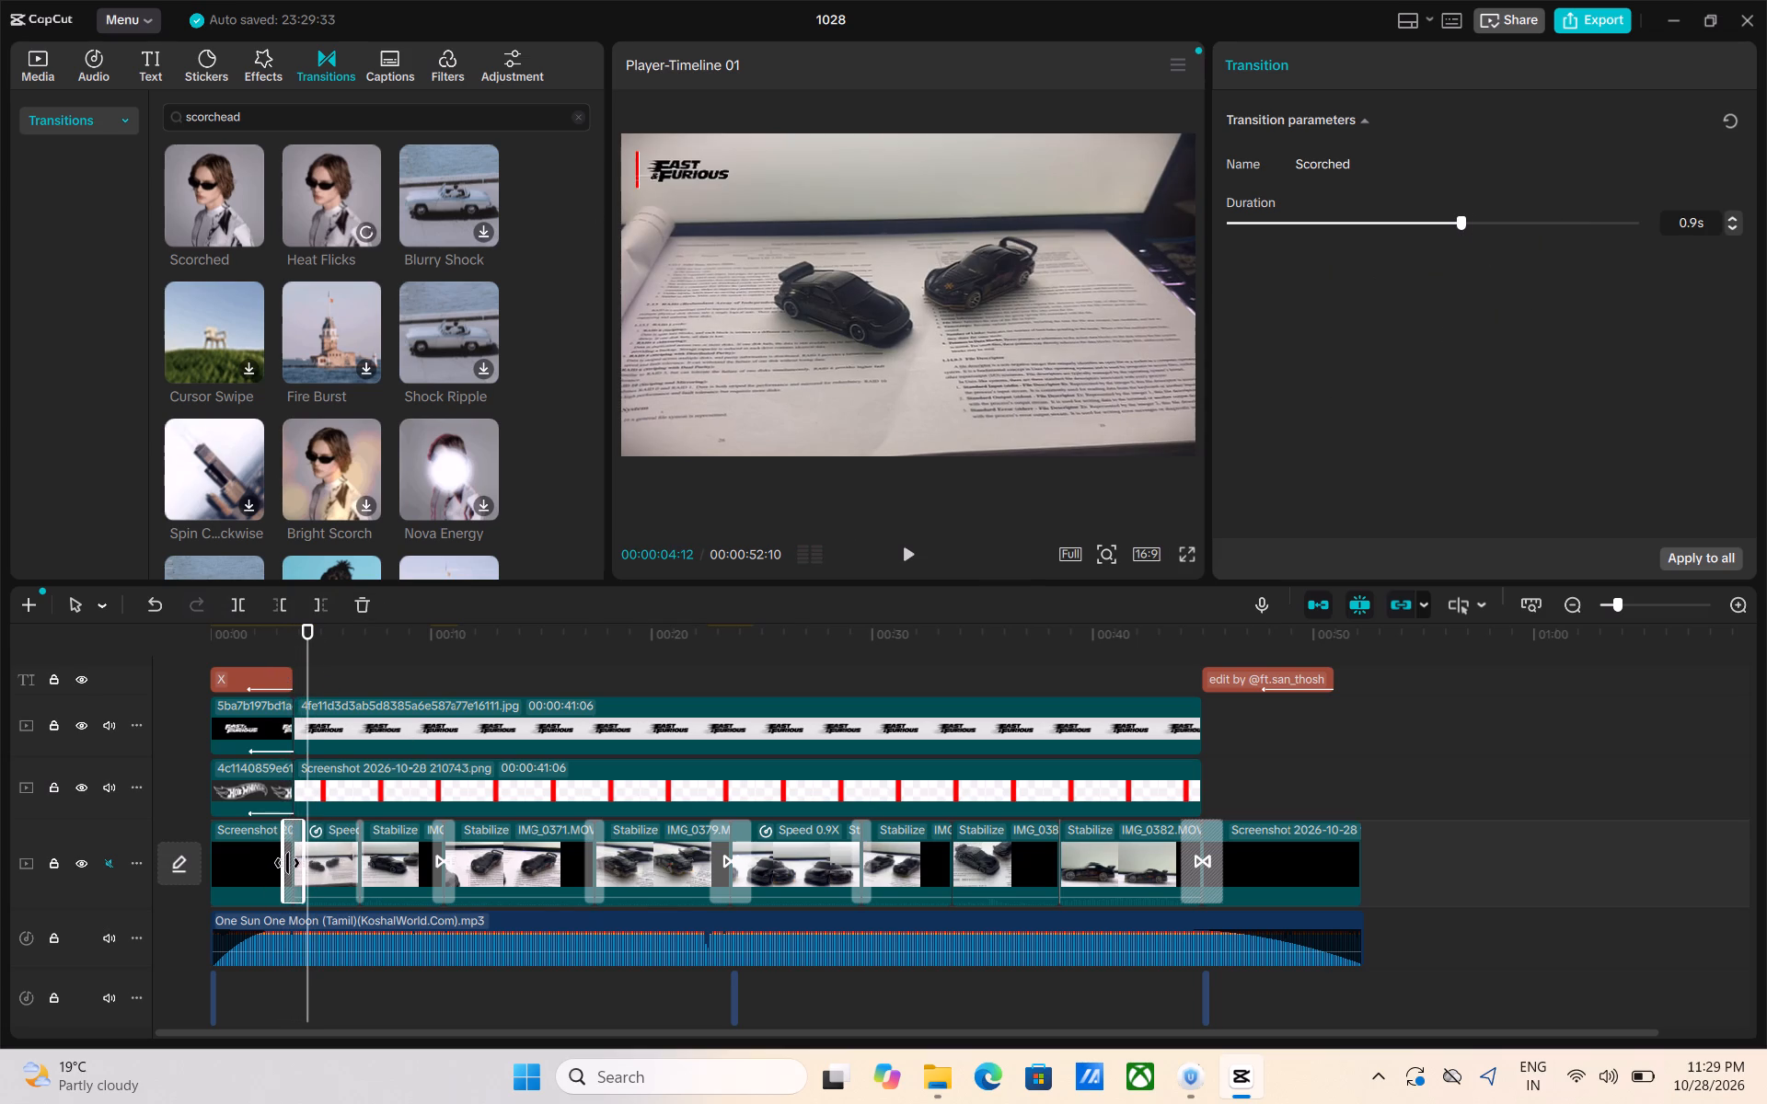
Delete the Scorched transition between the opening title clip and the first car clip.
key(BackSpace)
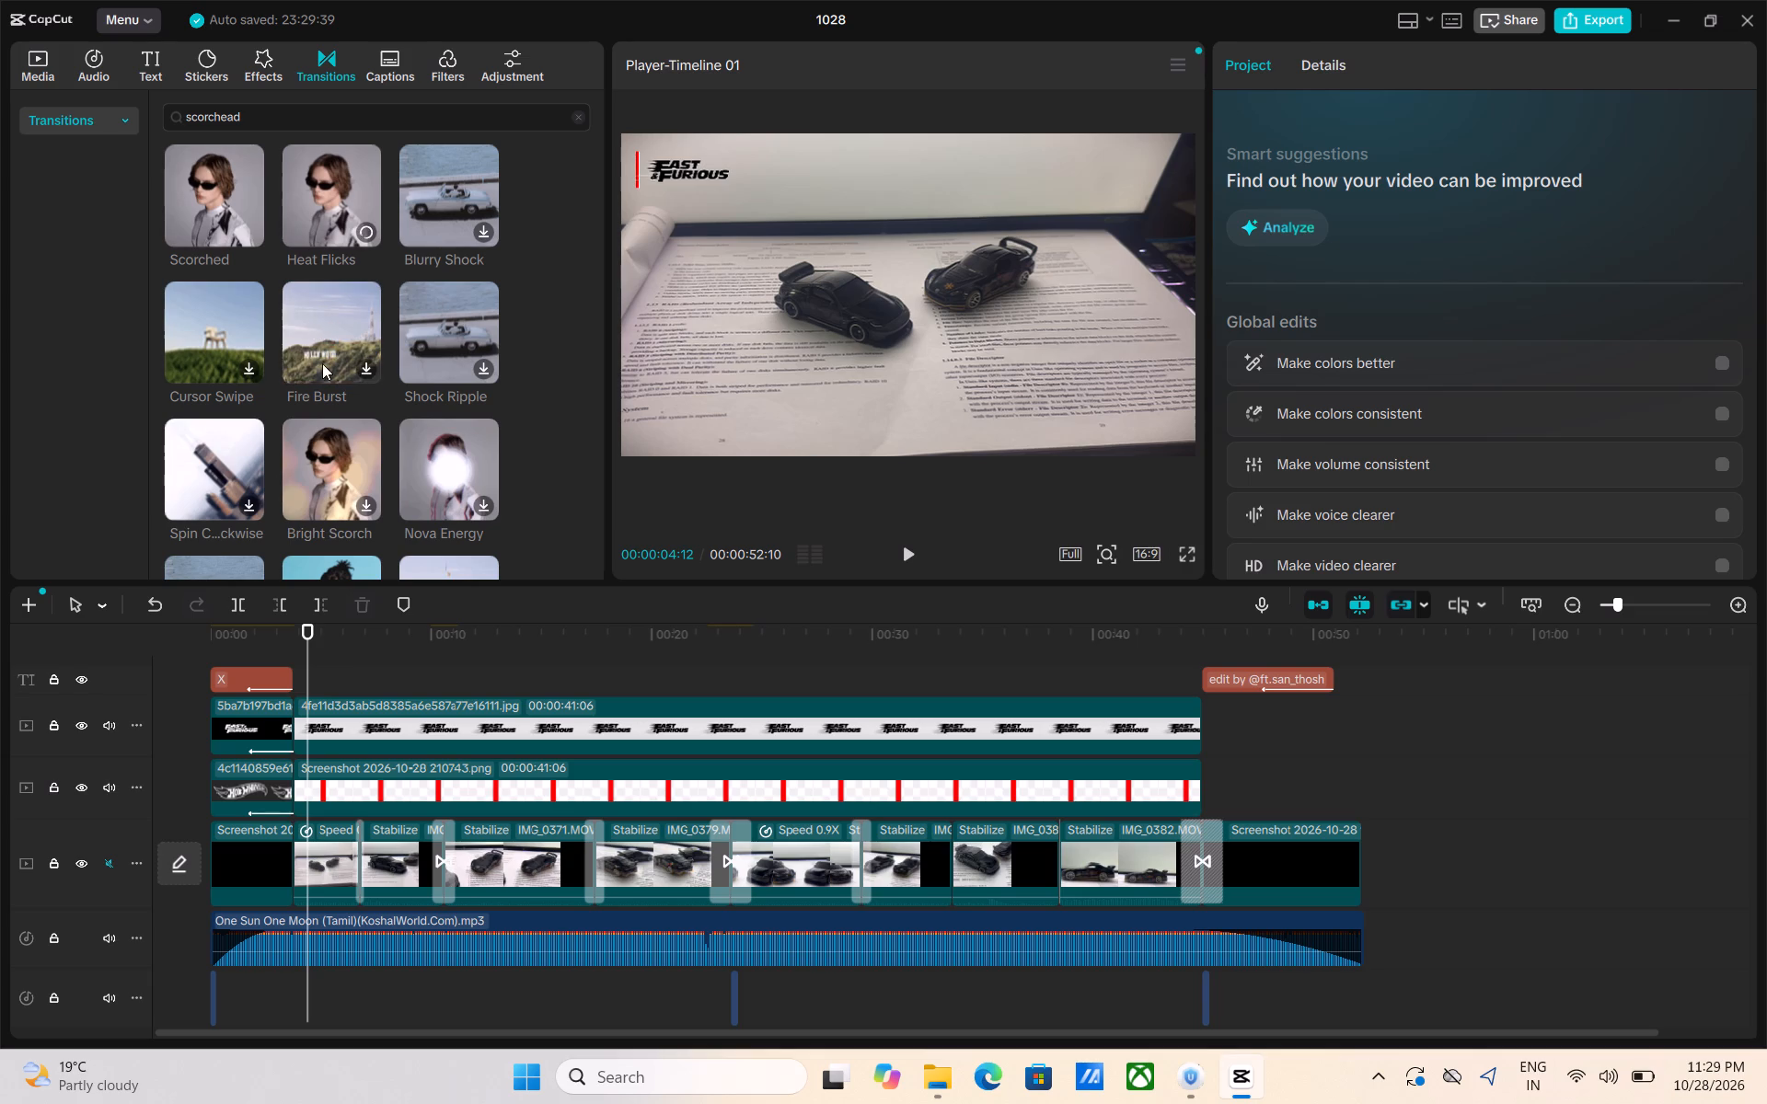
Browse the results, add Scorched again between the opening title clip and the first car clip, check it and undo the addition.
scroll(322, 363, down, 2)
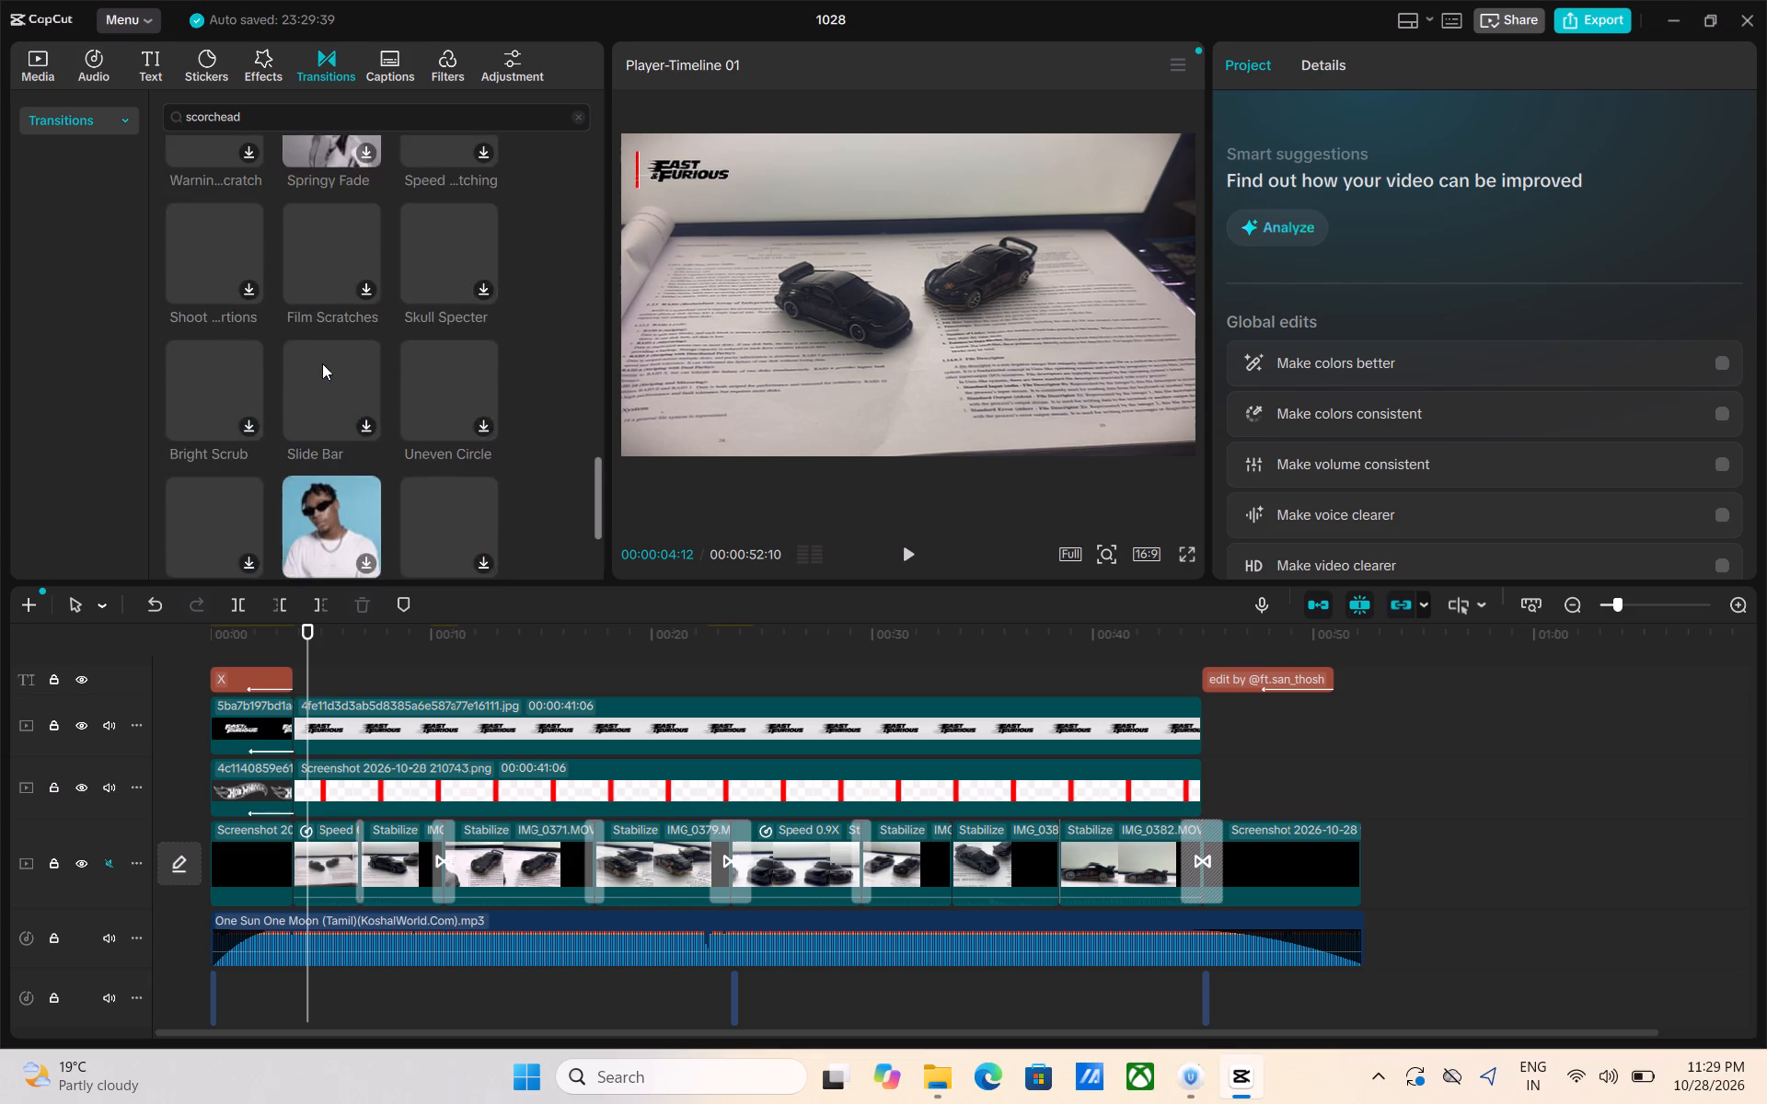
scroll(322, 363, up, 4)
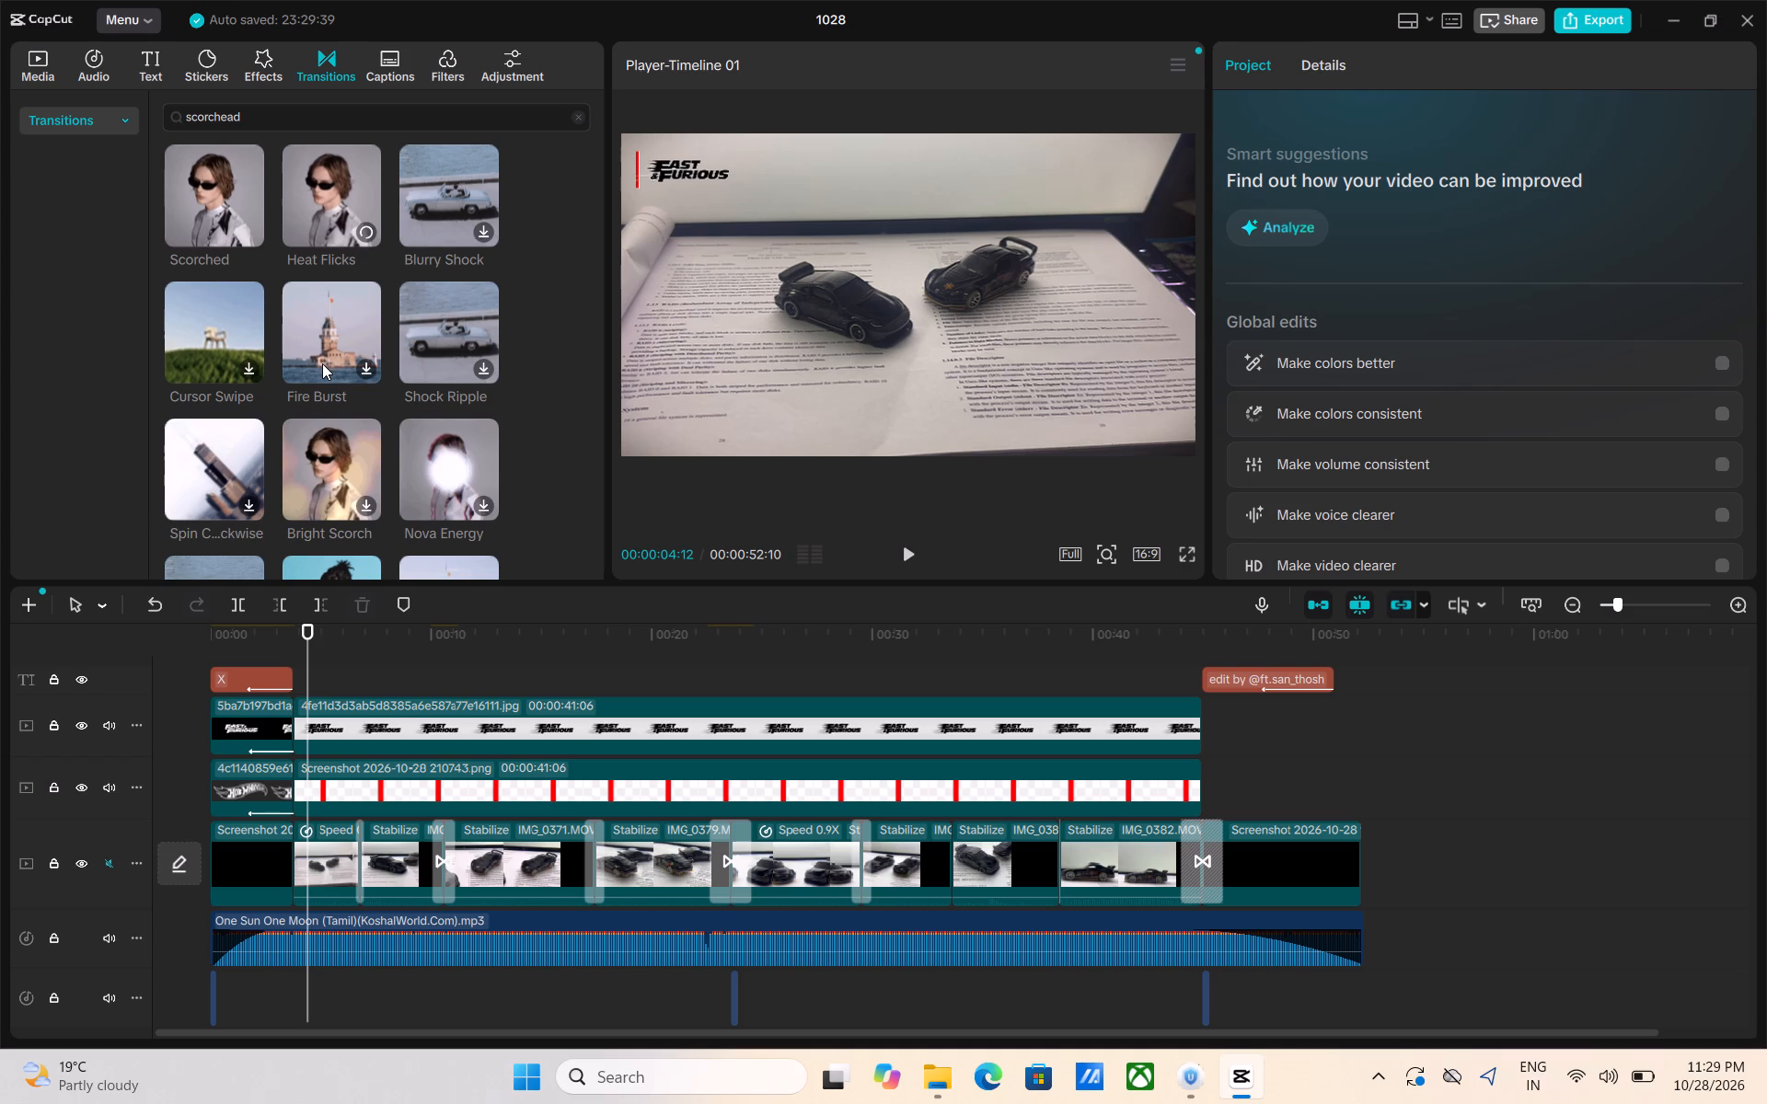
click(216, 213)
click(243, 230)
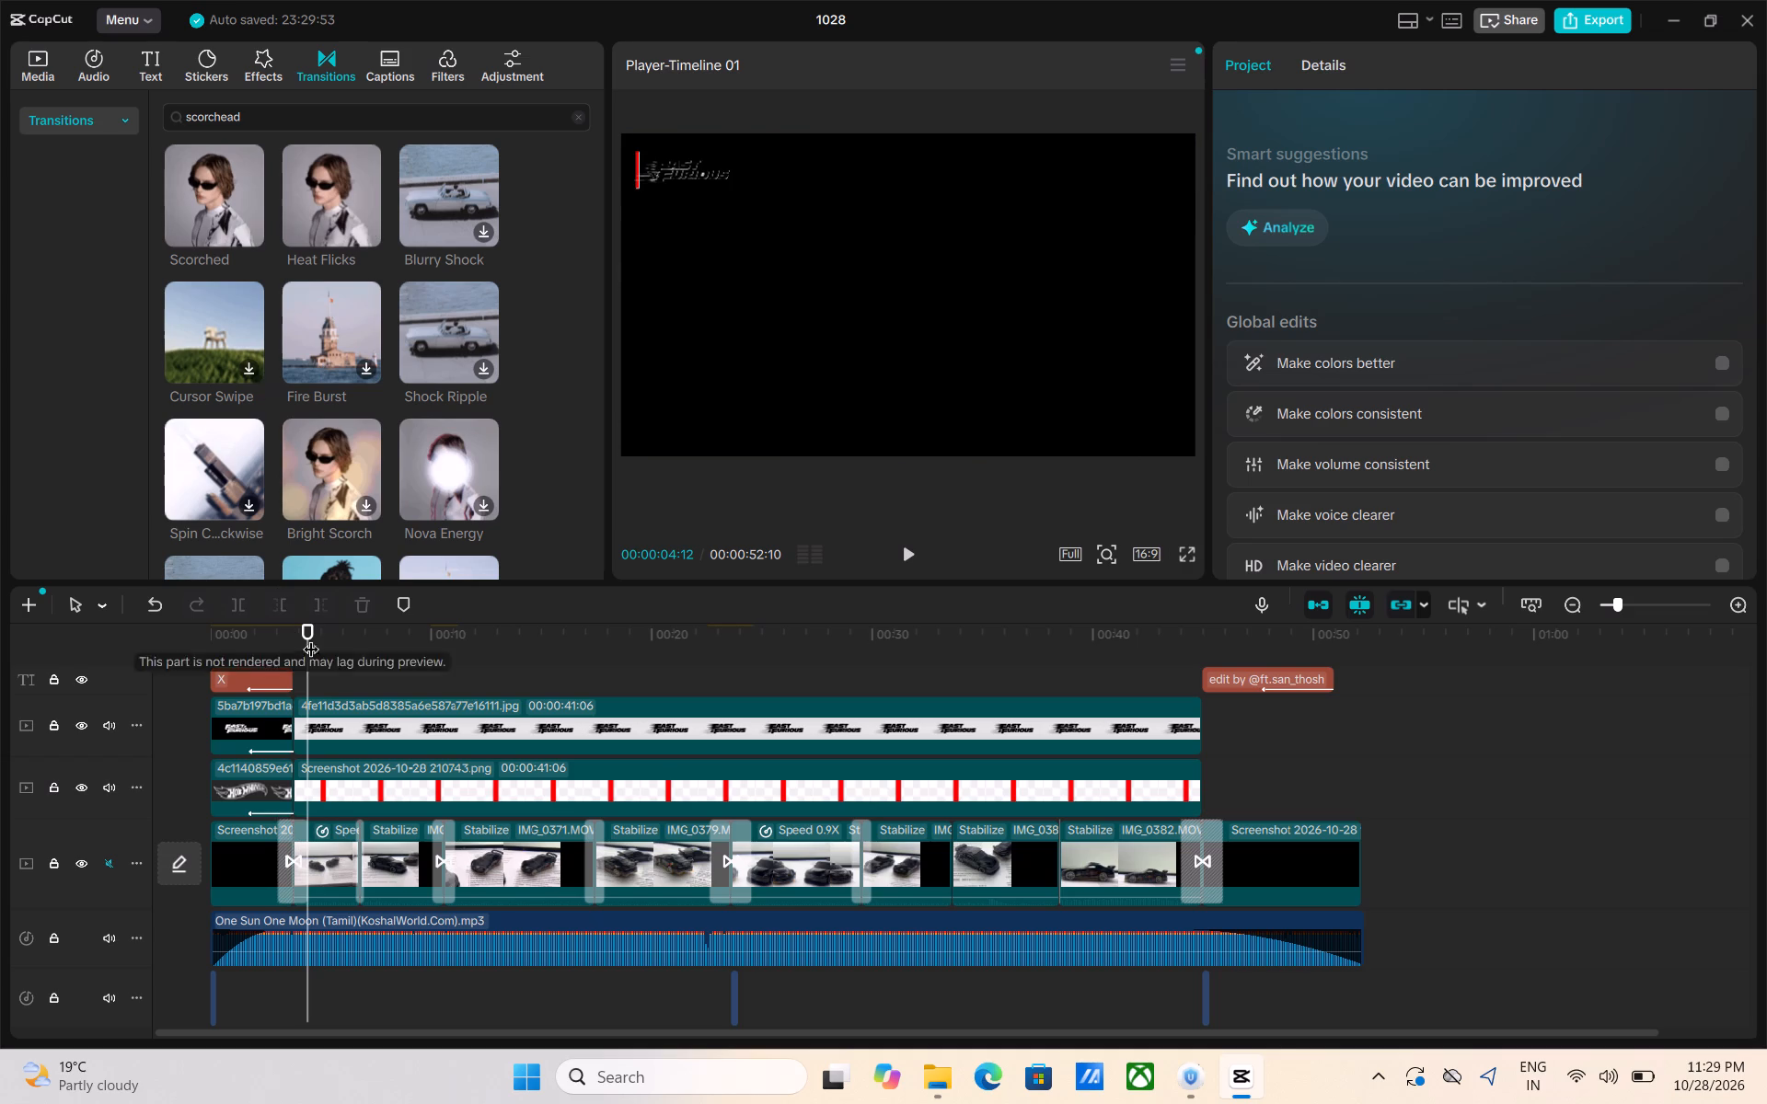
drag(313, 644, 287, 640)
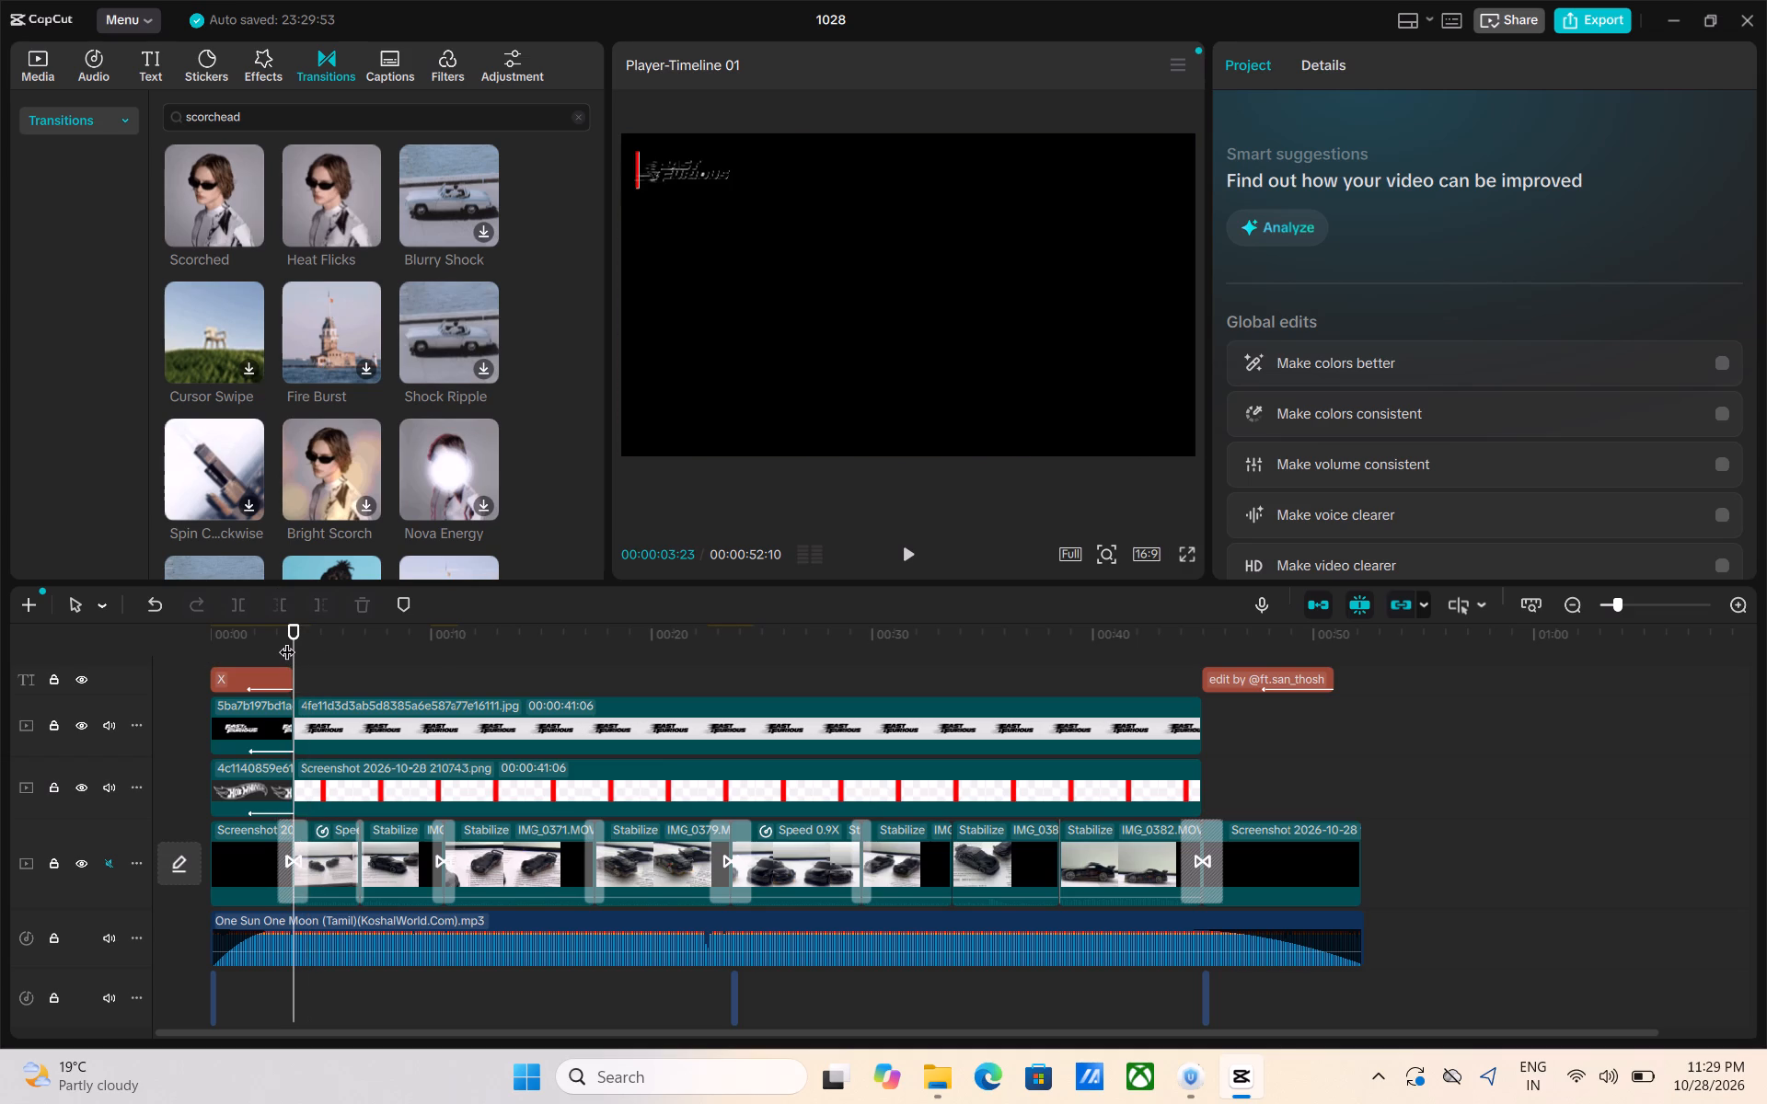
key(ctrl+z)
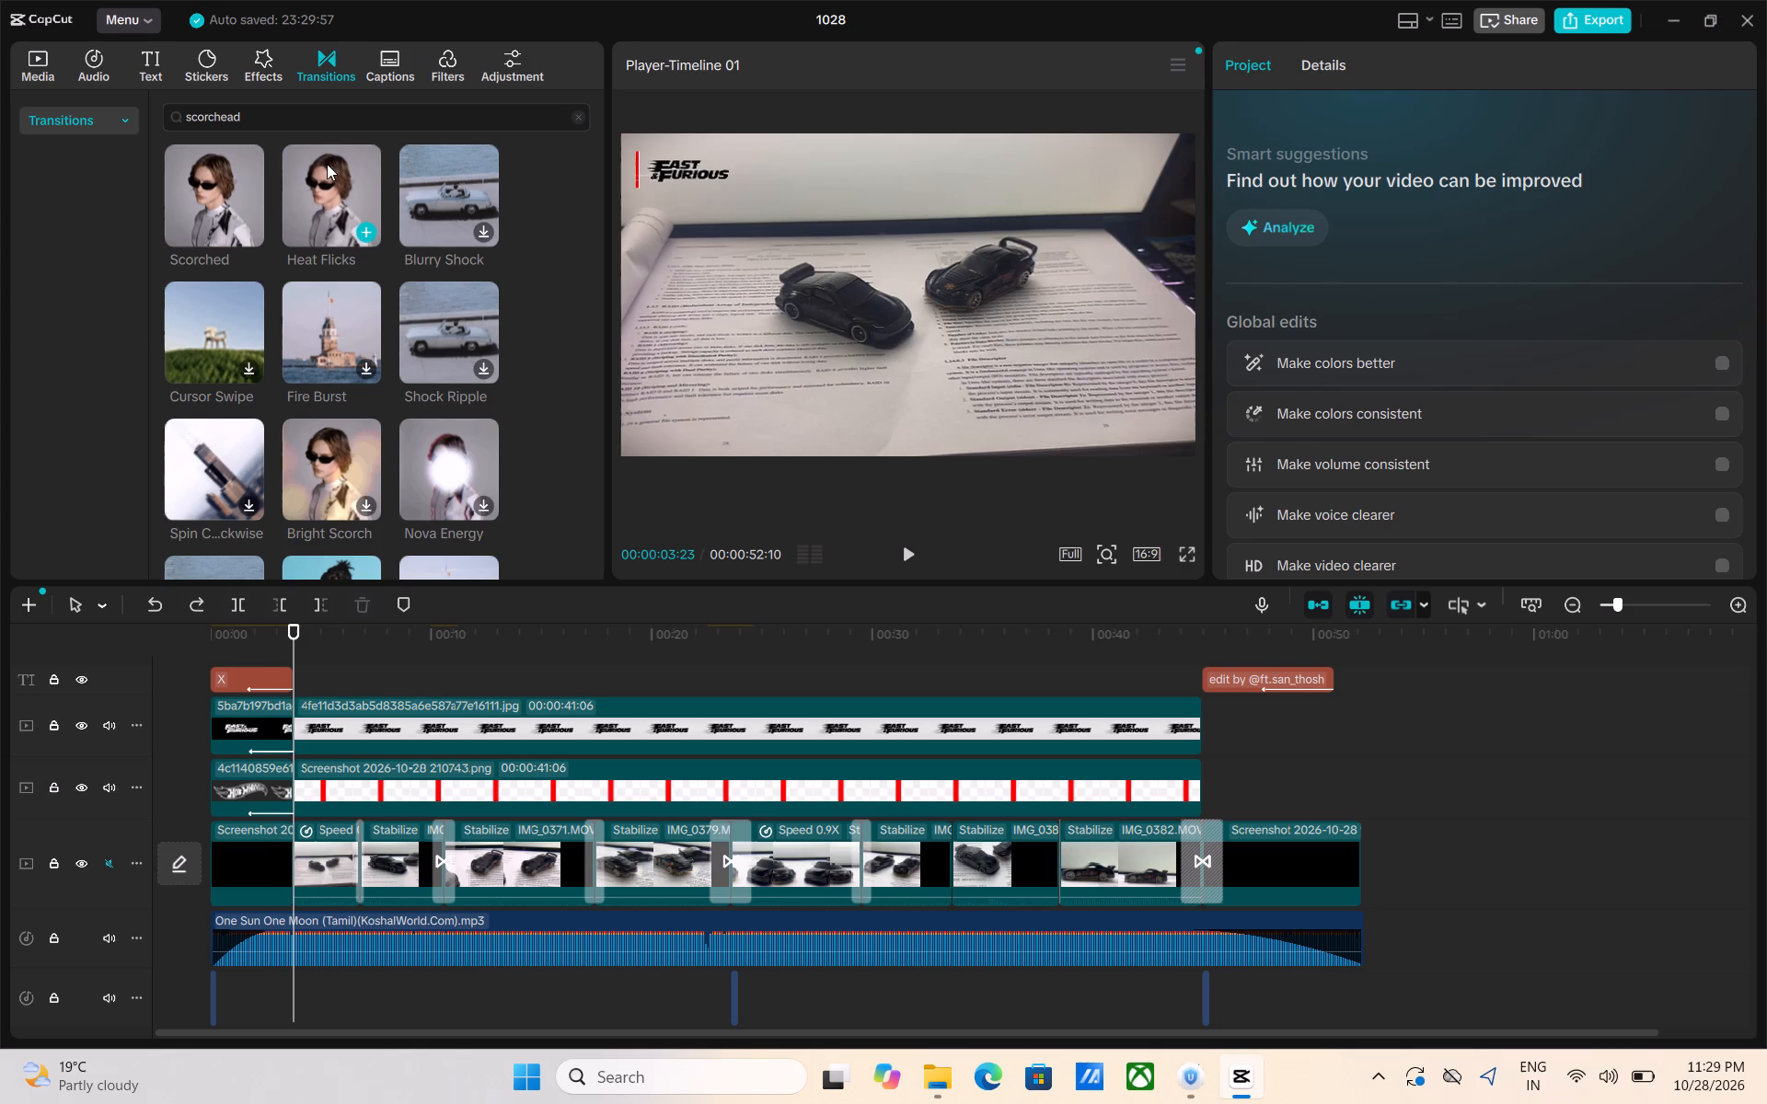
Add the Heat Flicks transition between the opening title clip and the first car clip and play it back.
click(327, 164)
drag(327, 164, 279, 844)
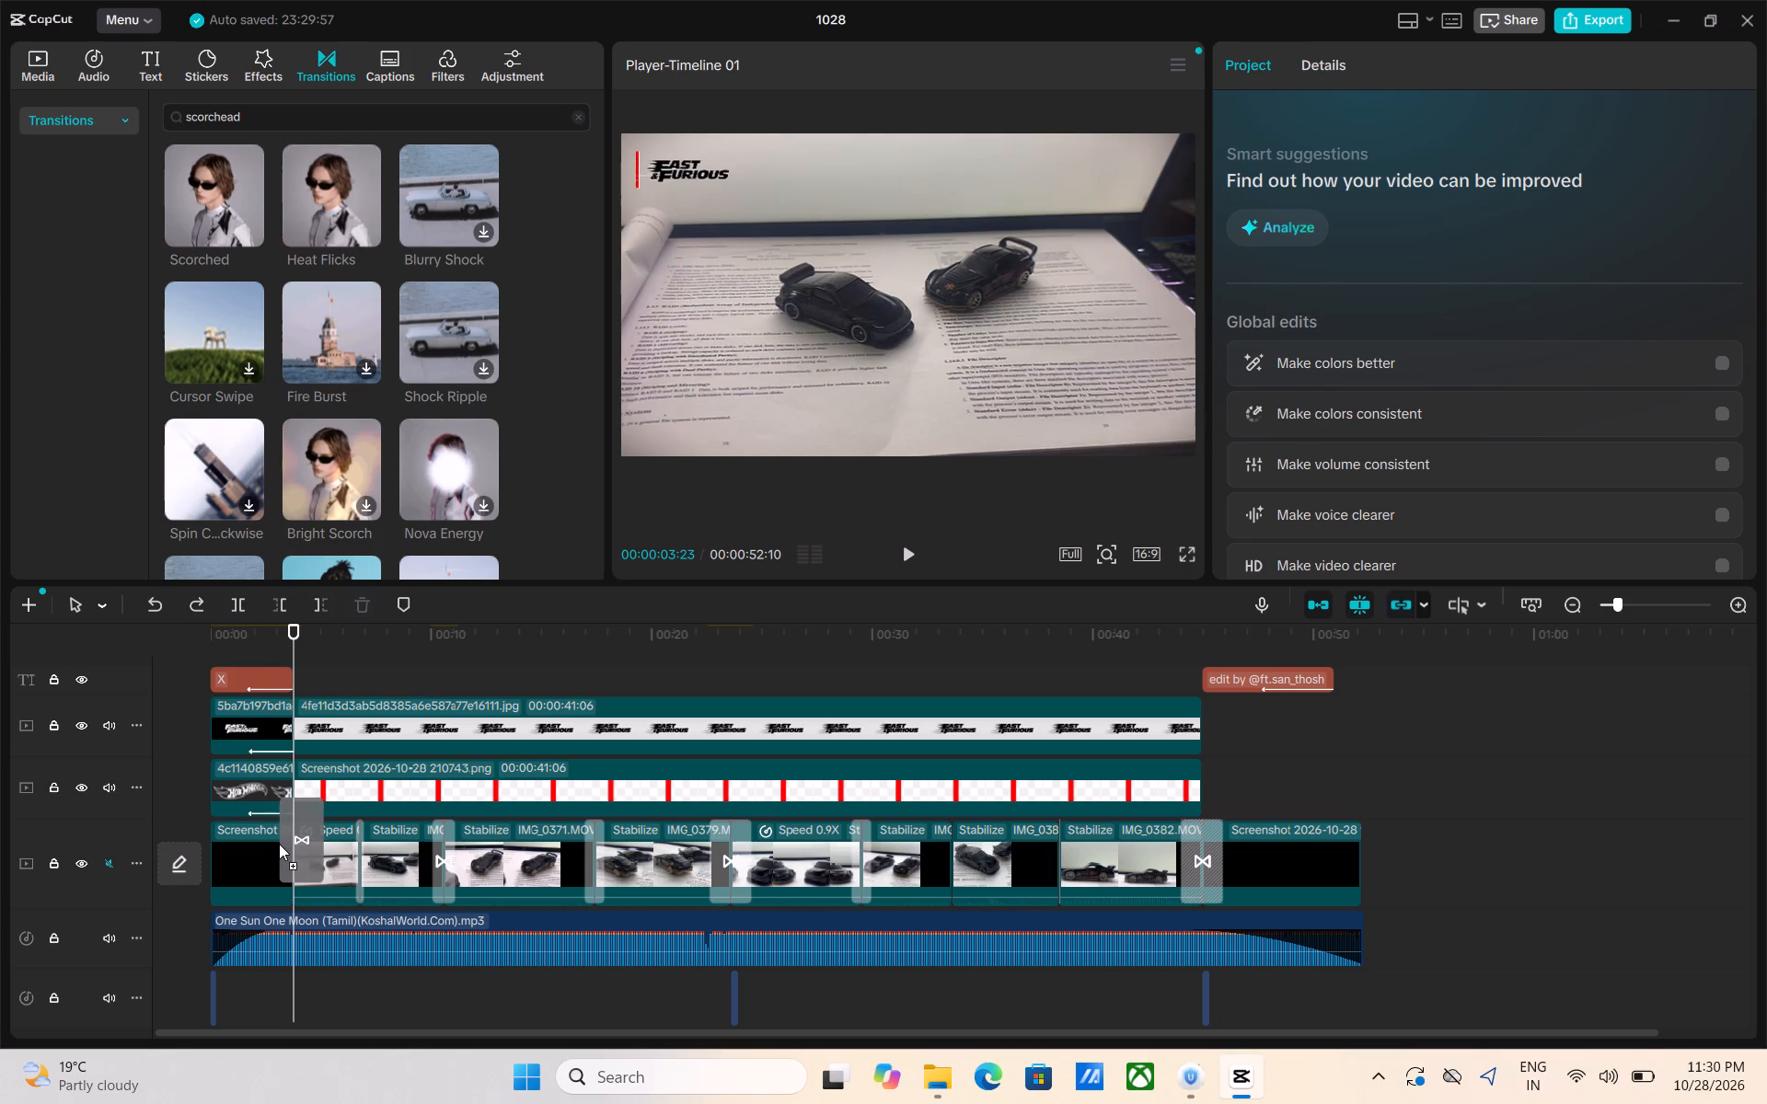
drag(279, 844, 278, 845)
drag(290, 637, 273, 638)
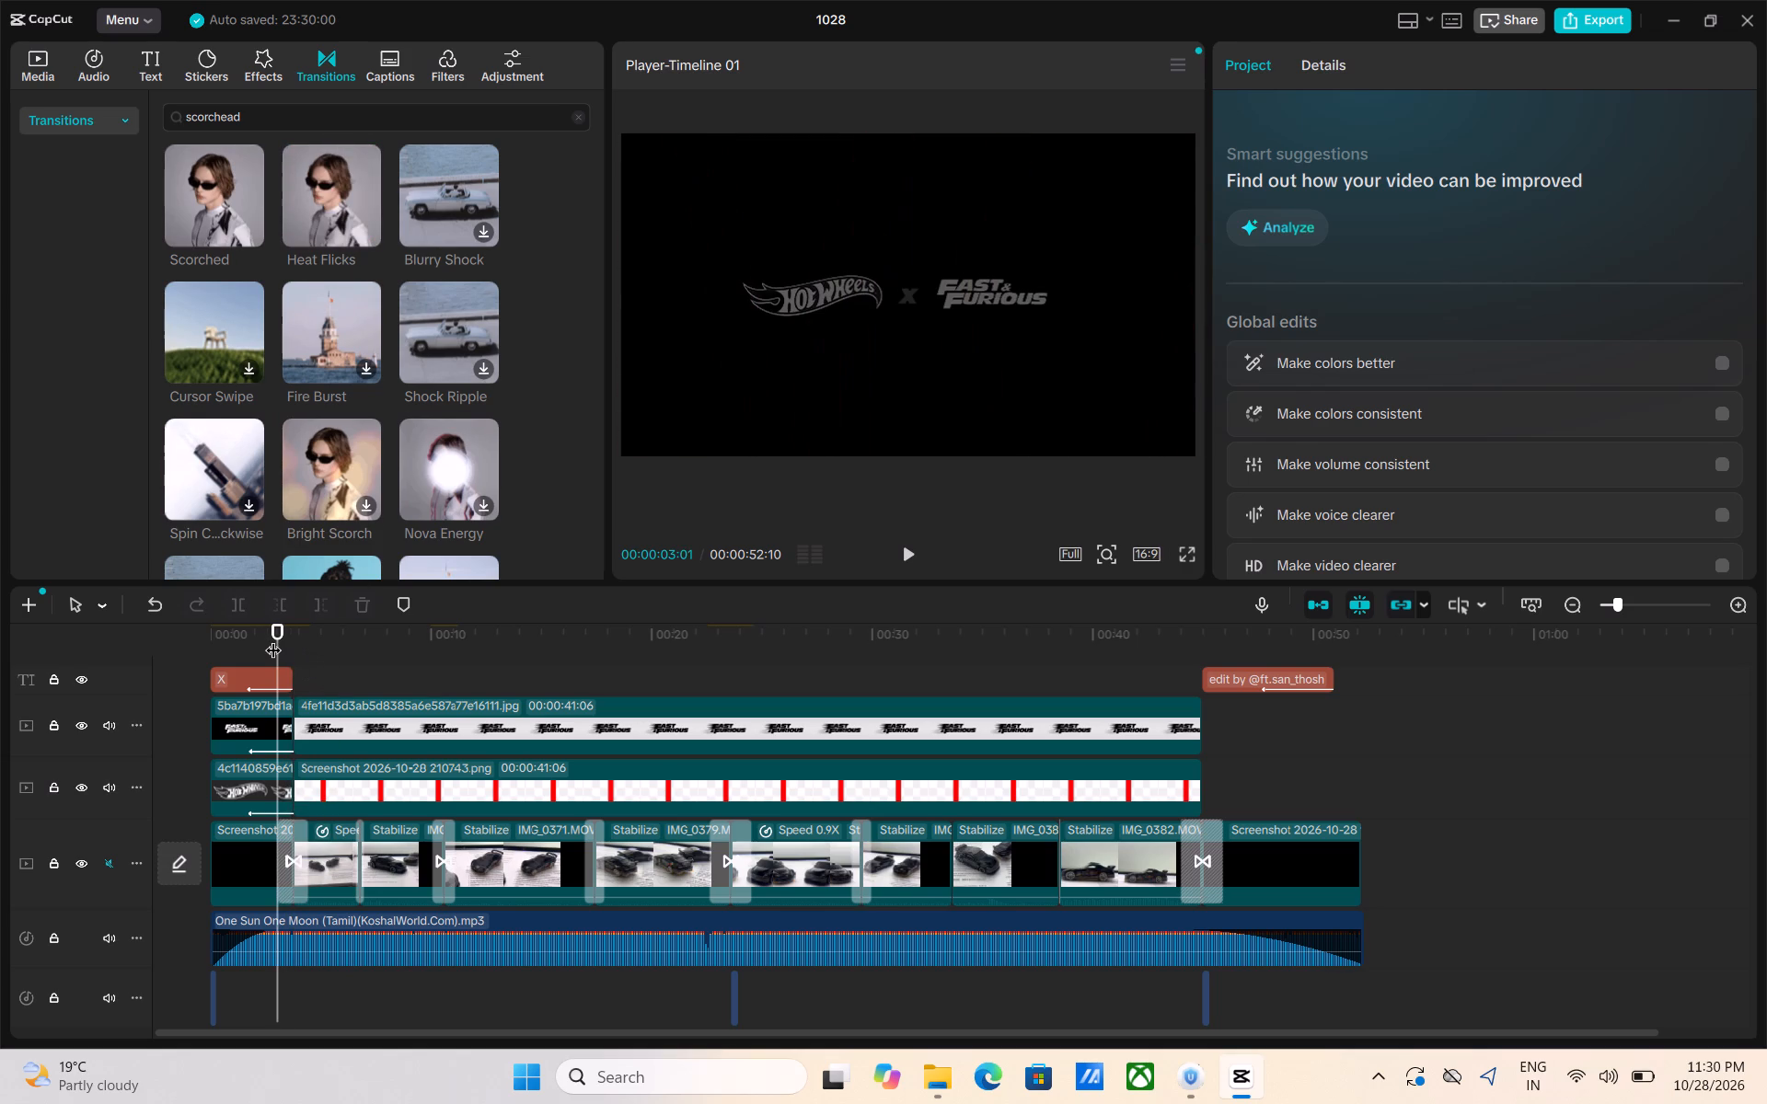
key(space)
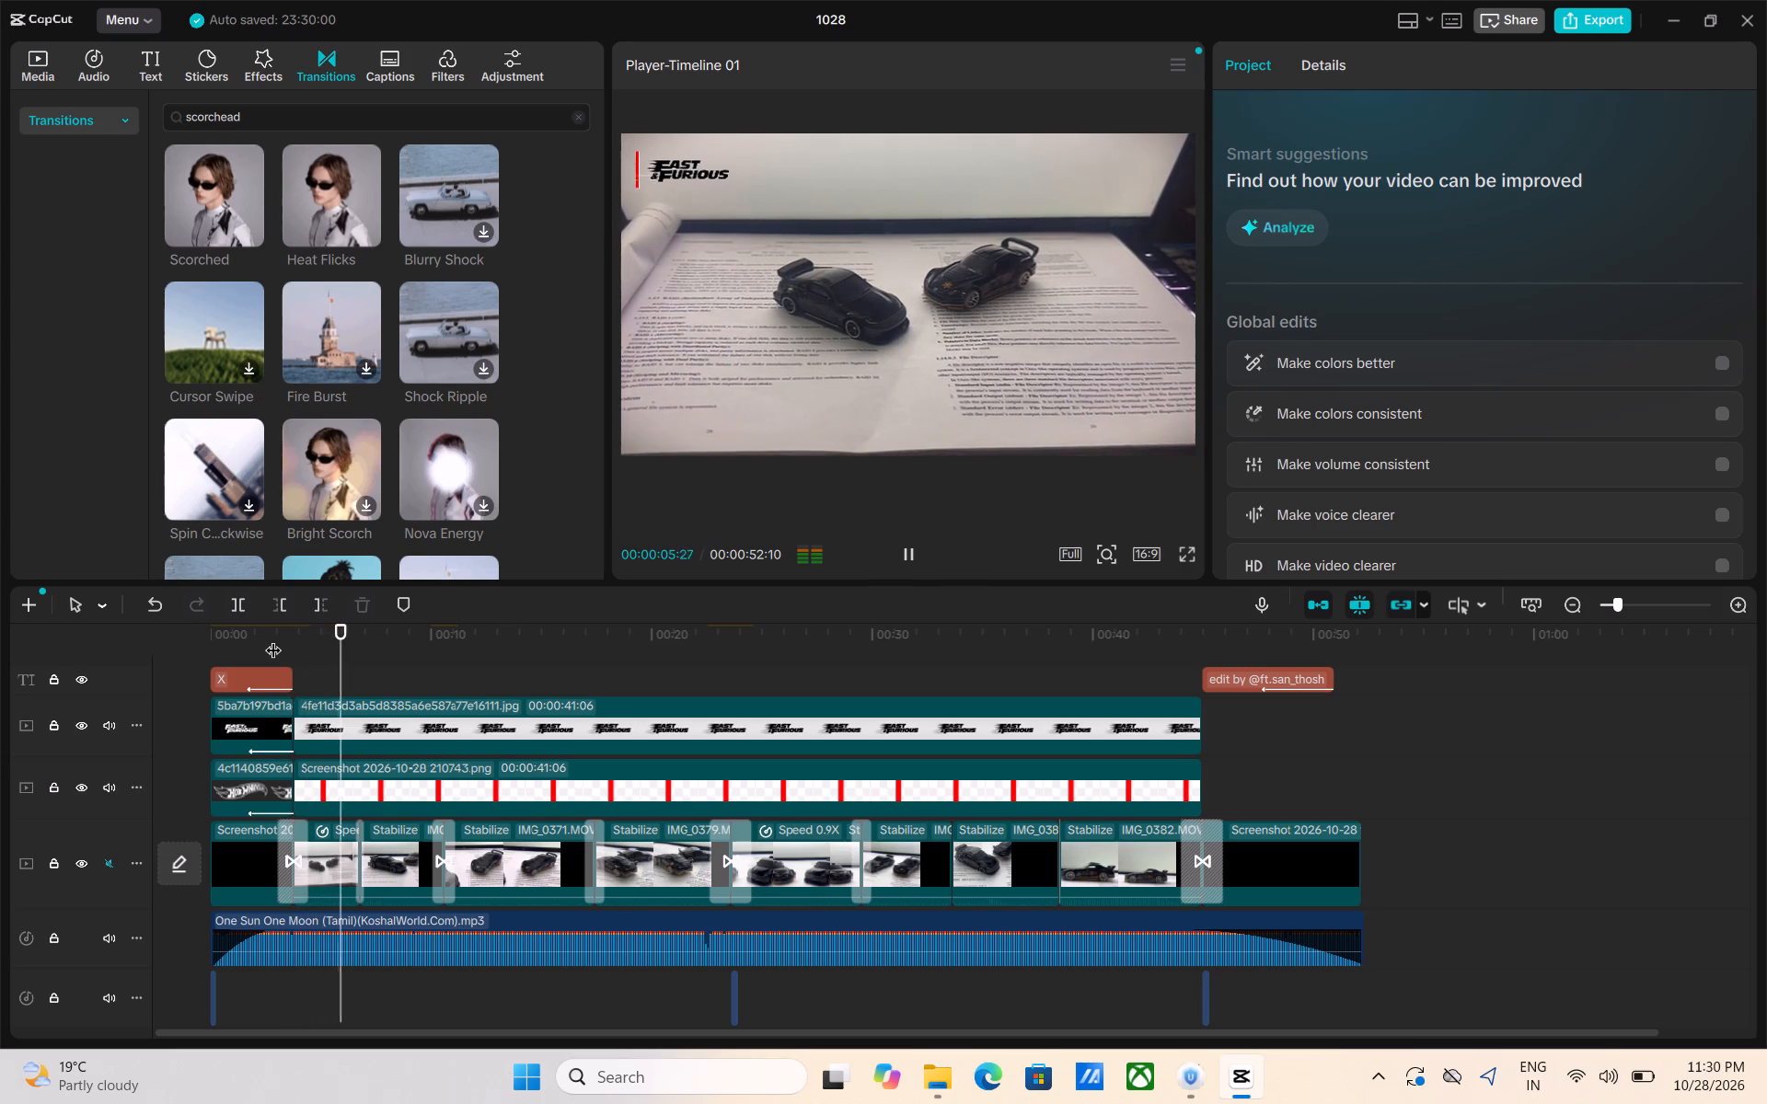
drag(367, 656, 281, 670)
key(space)
key(space)
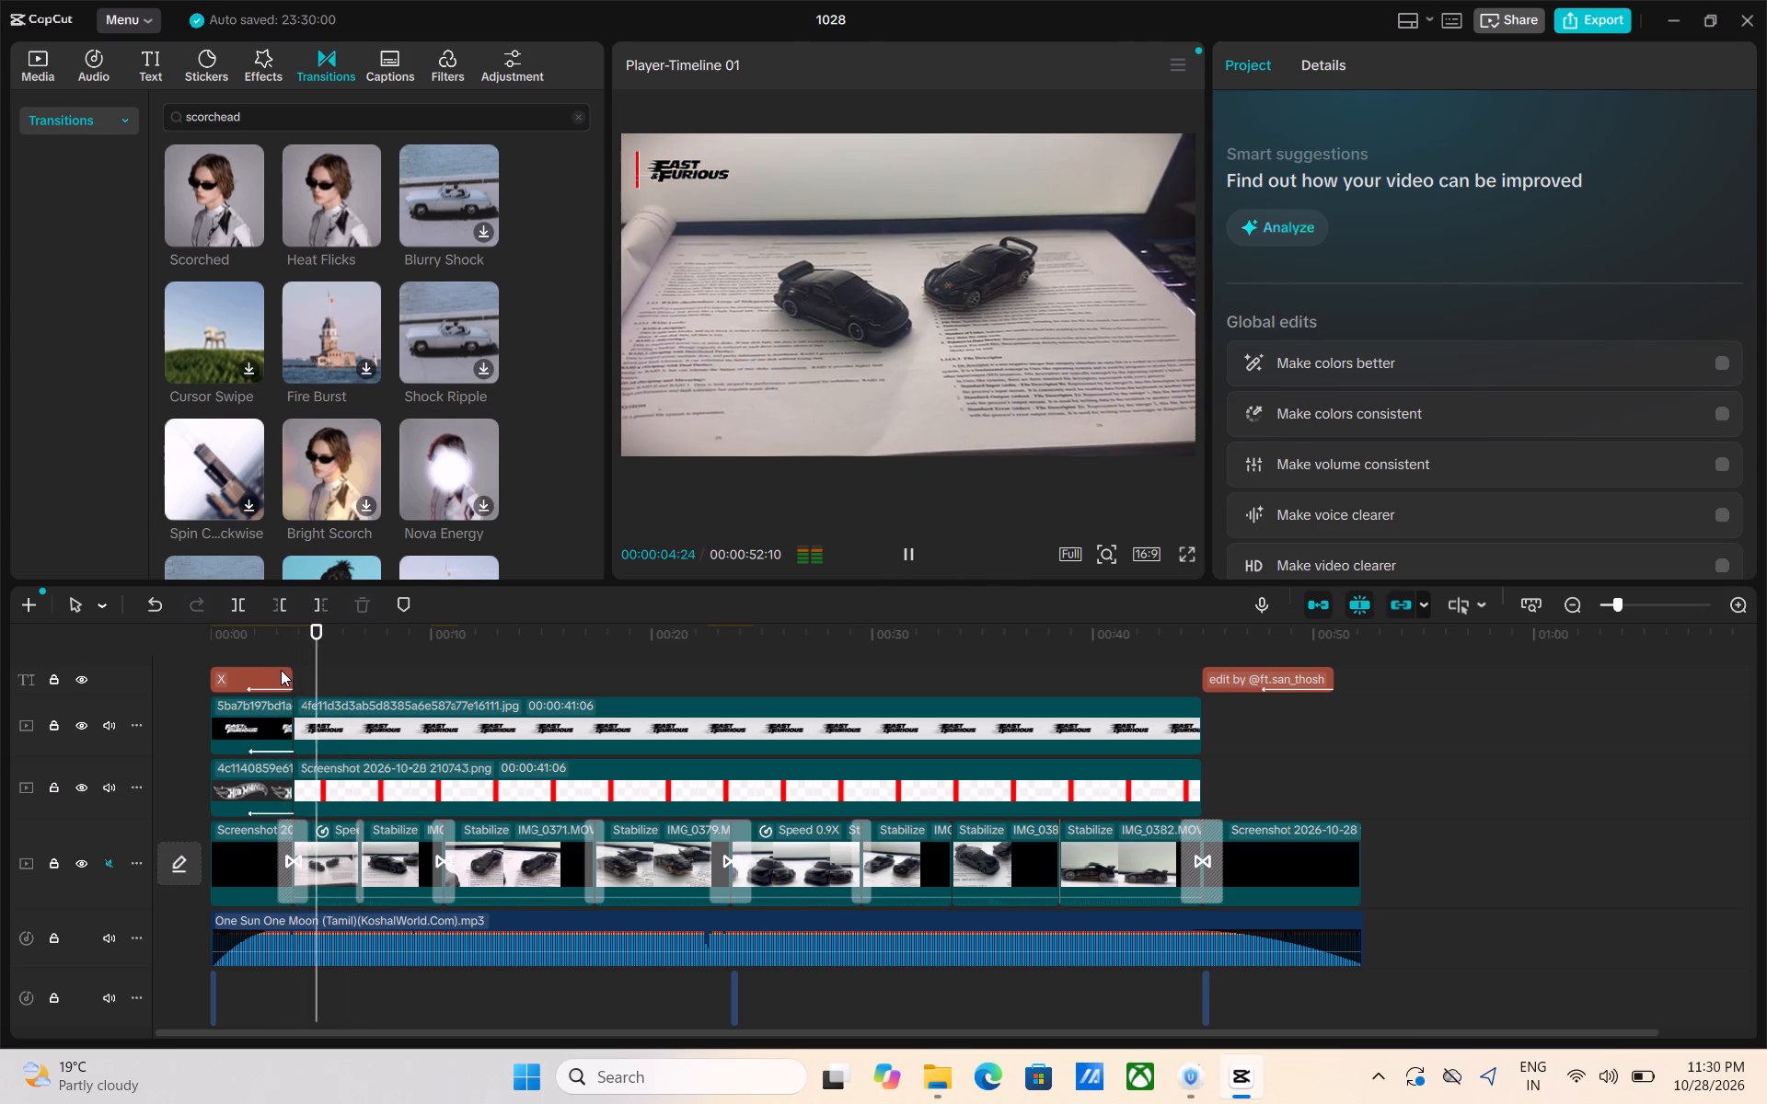
key(space)
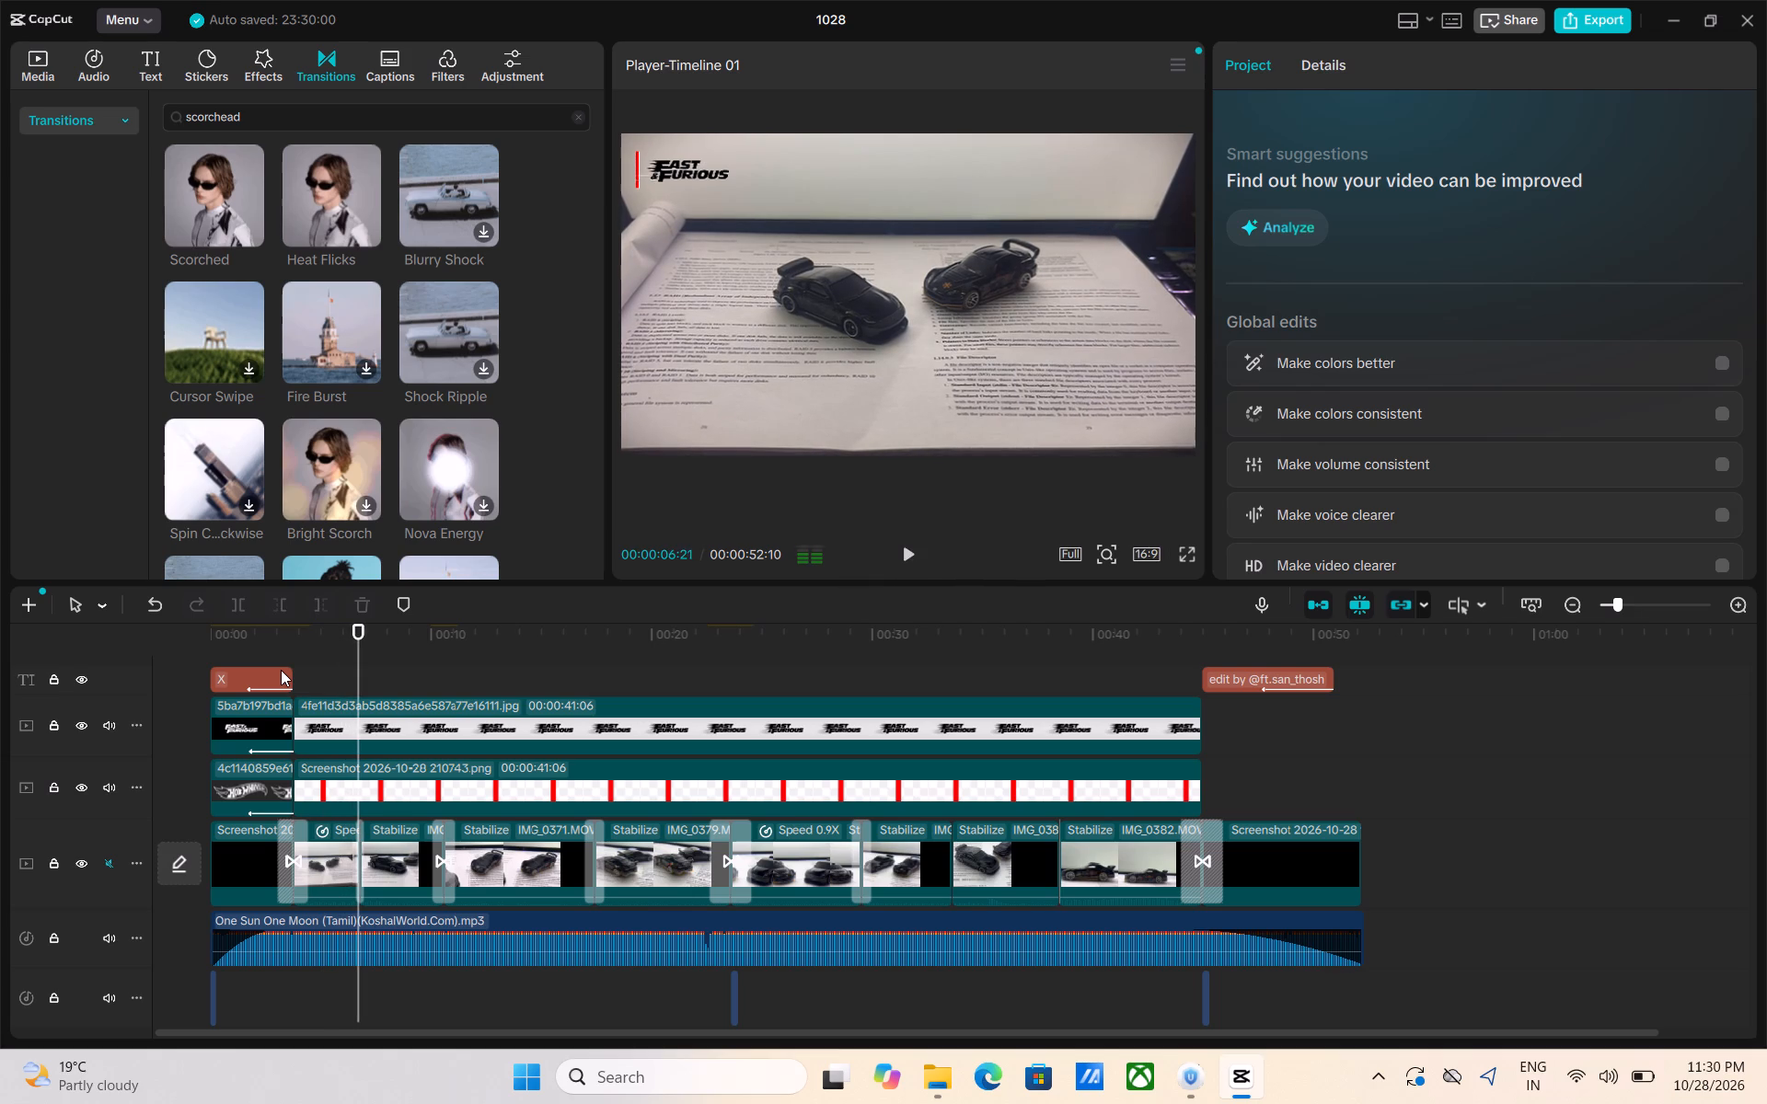
Shorten the Heat Flicks transition after the opening title clip to 0.9 s and play it back.
double_click(291, 856)
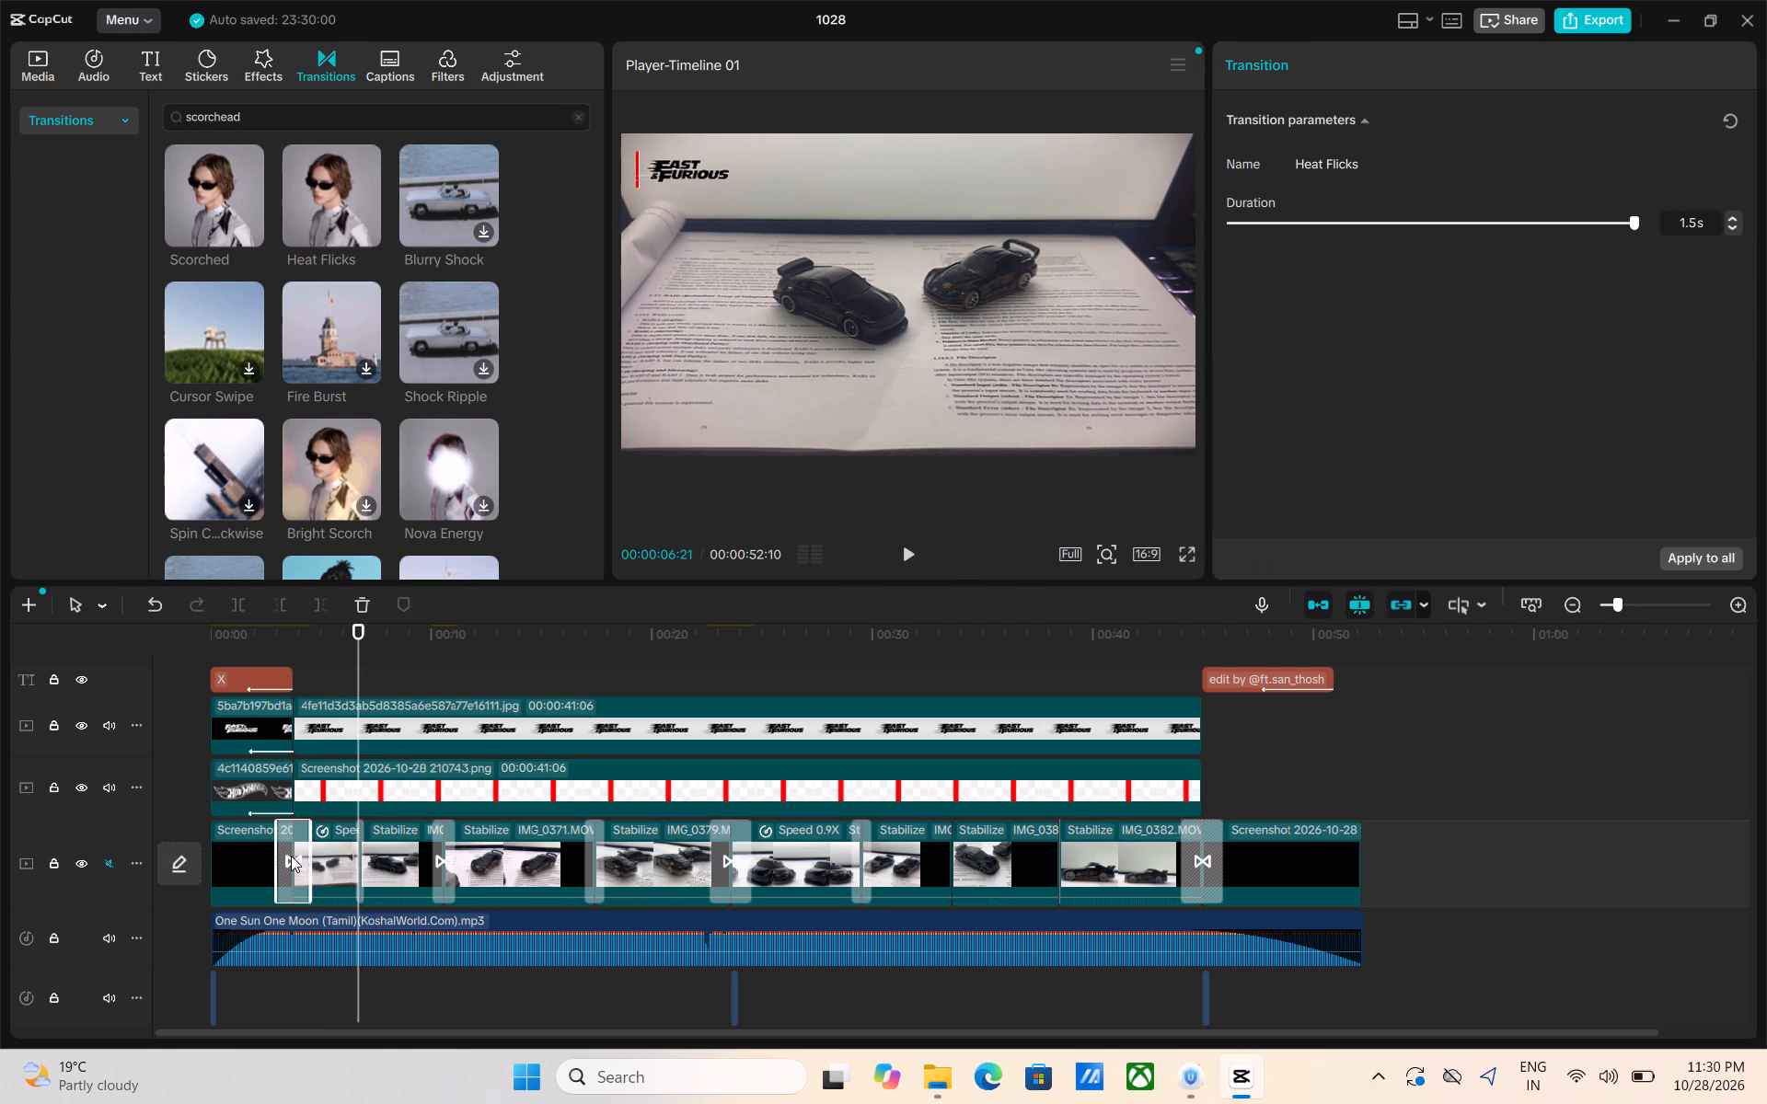
click(307, 860)
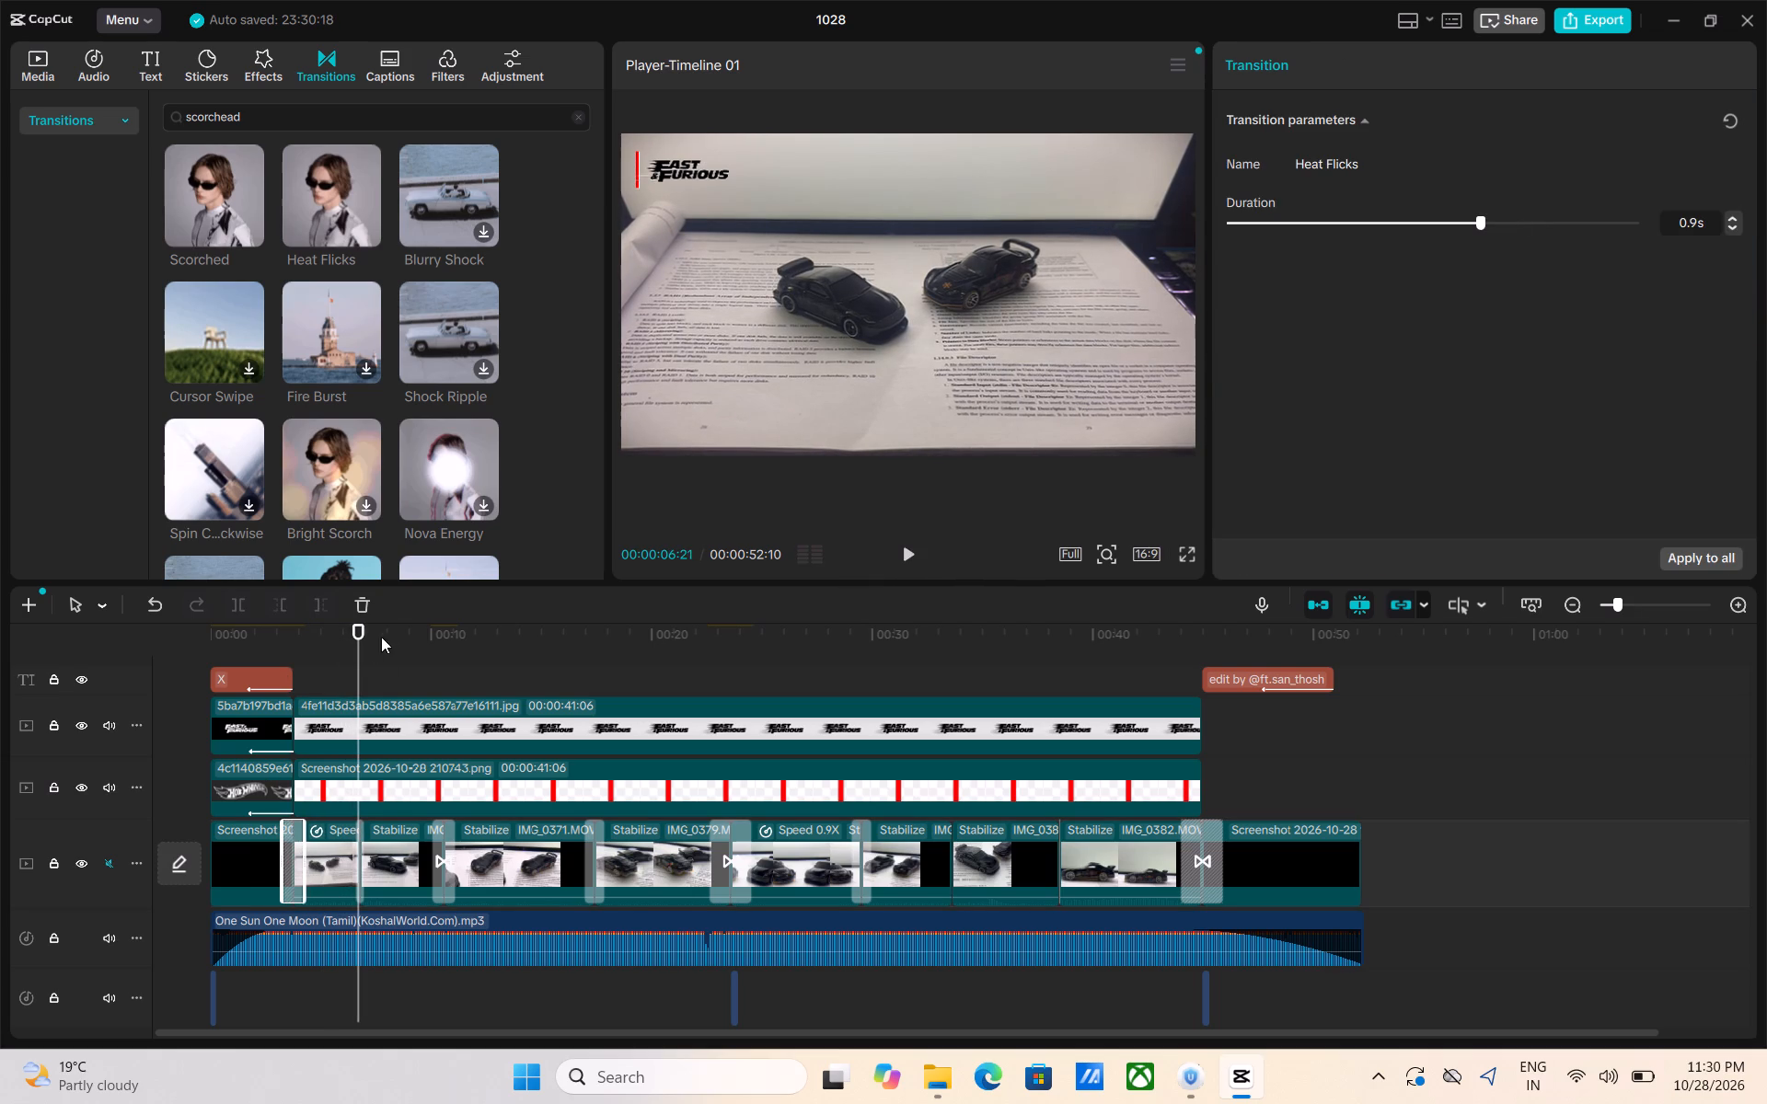
drag(355, 648, 281, 660)
key(space)
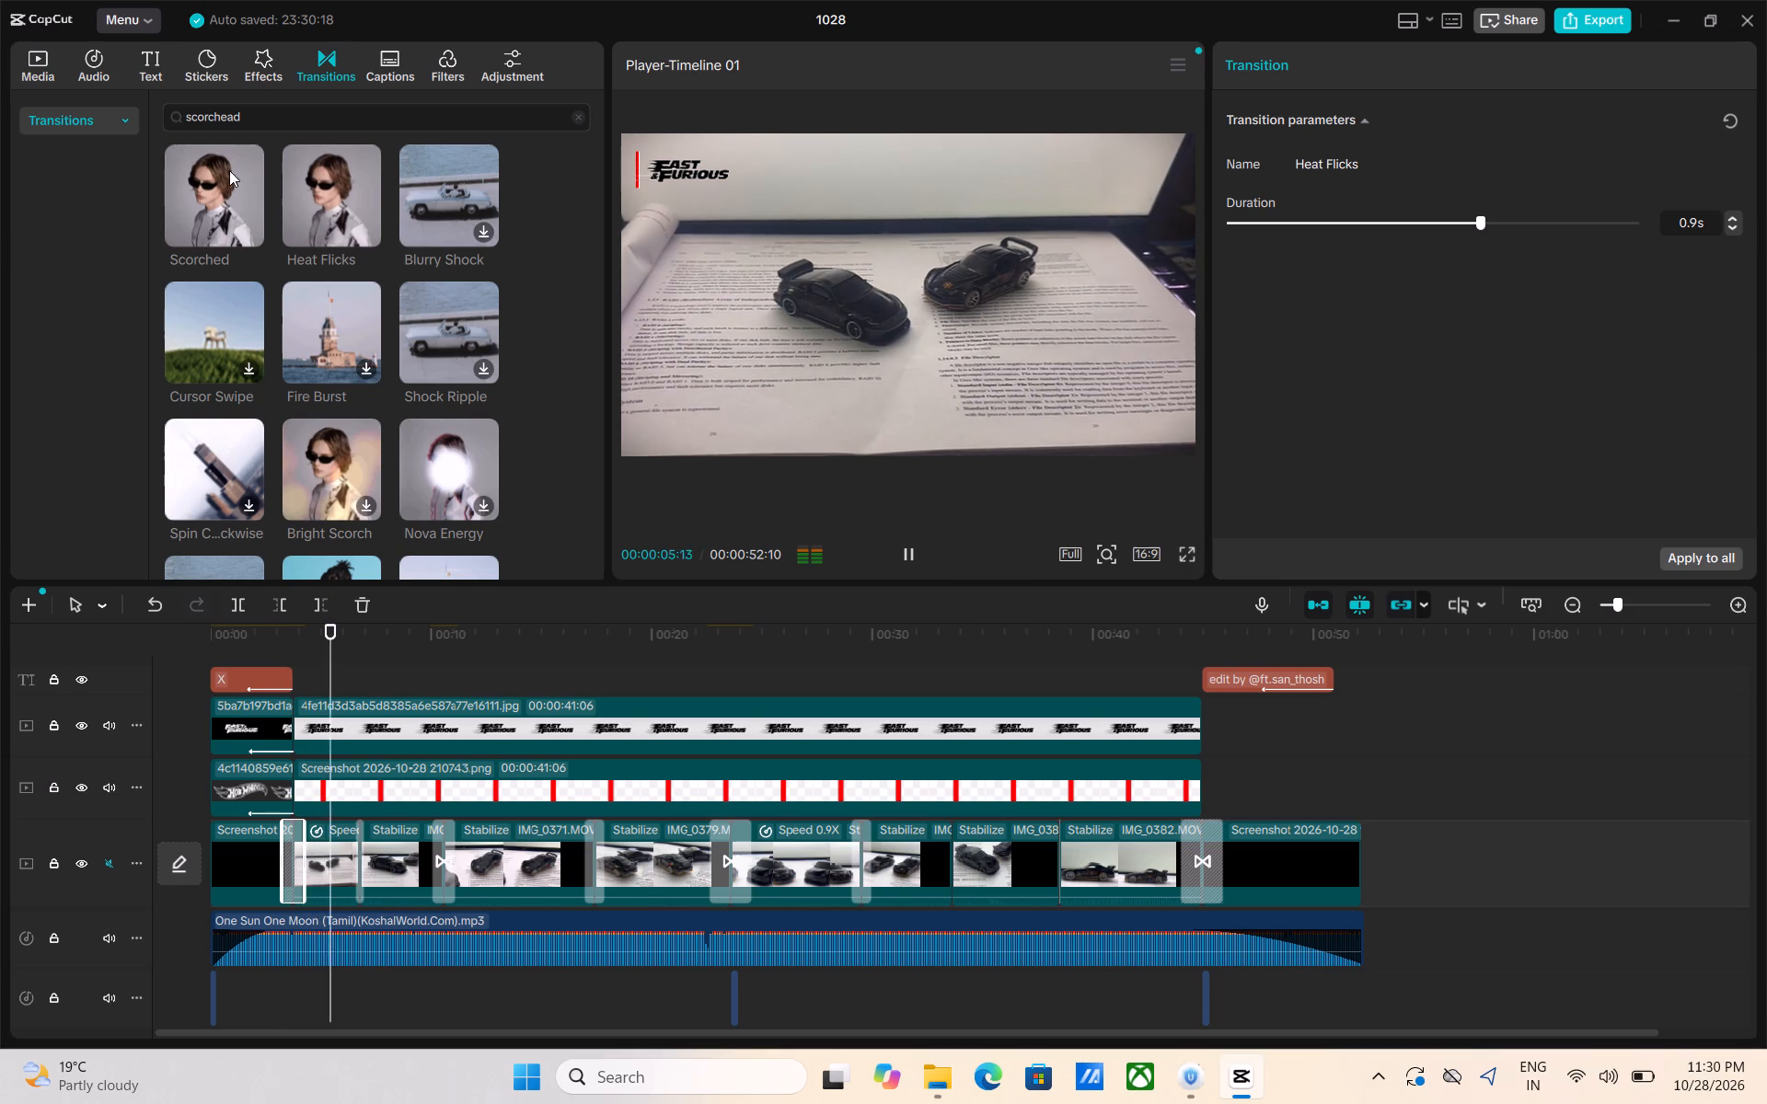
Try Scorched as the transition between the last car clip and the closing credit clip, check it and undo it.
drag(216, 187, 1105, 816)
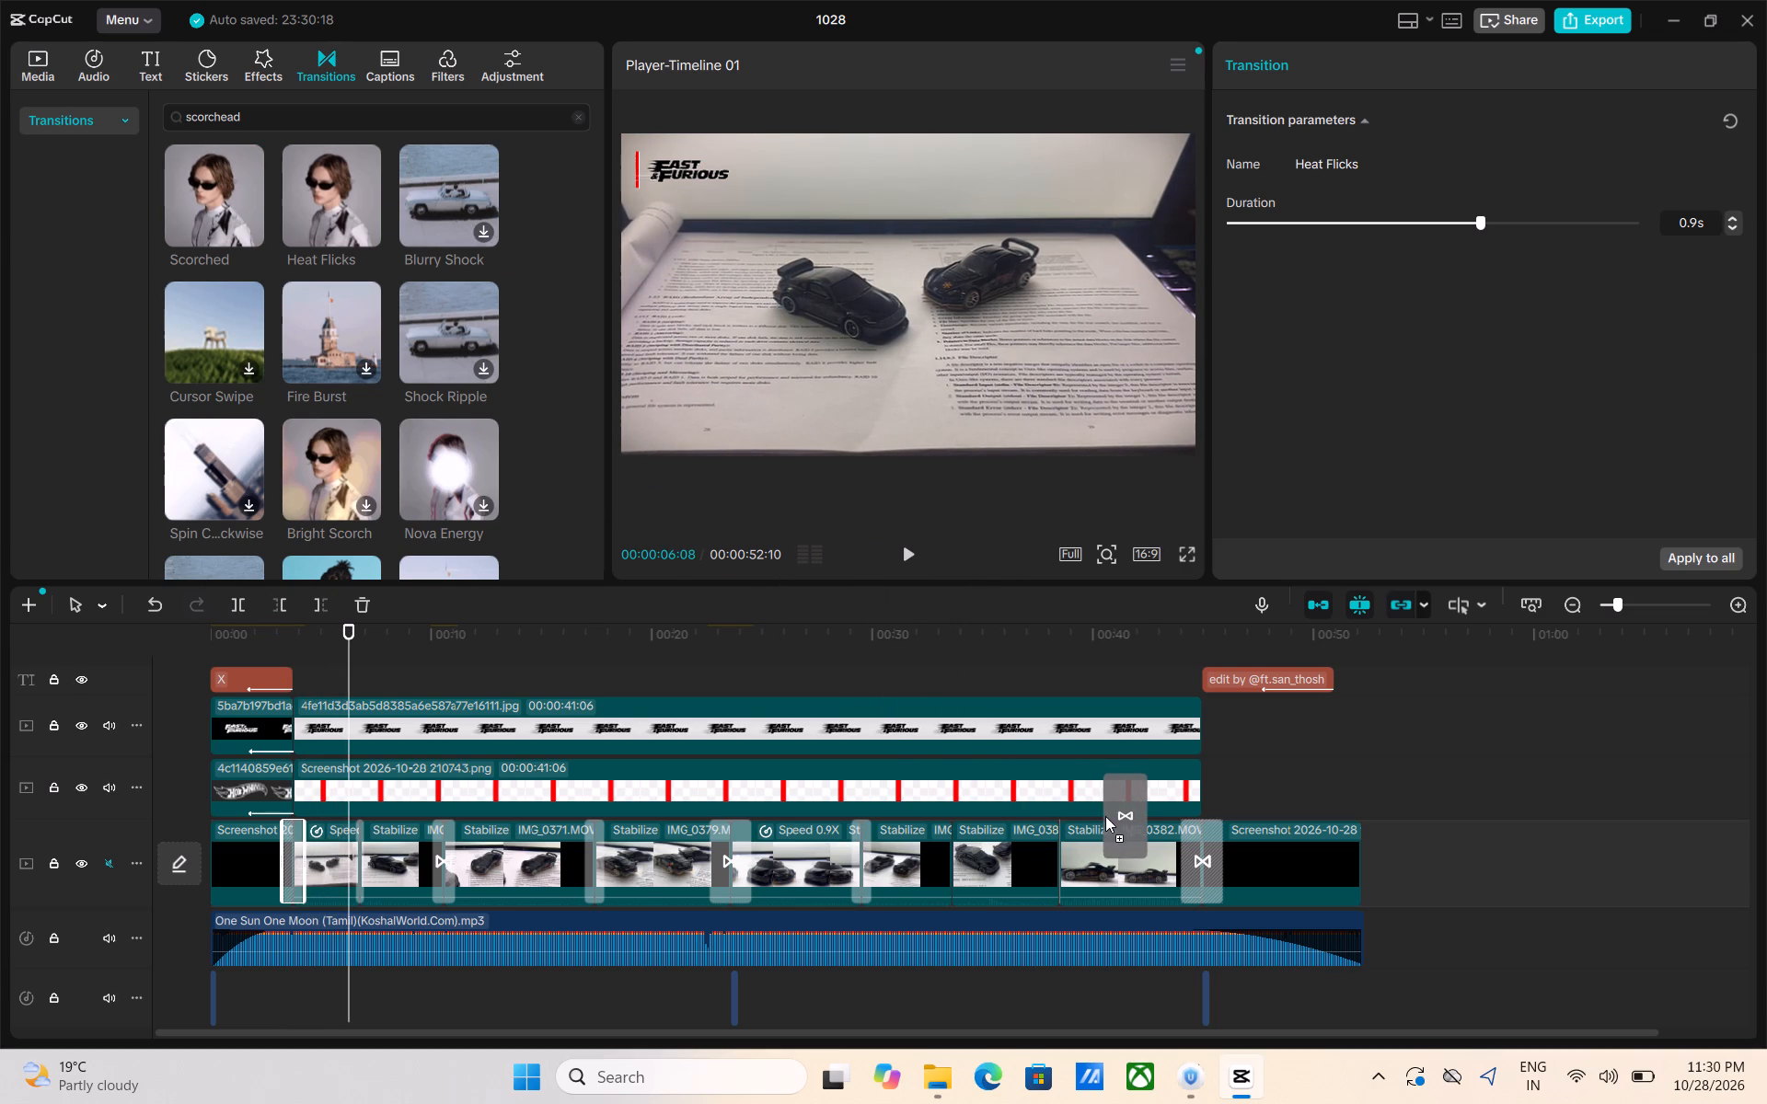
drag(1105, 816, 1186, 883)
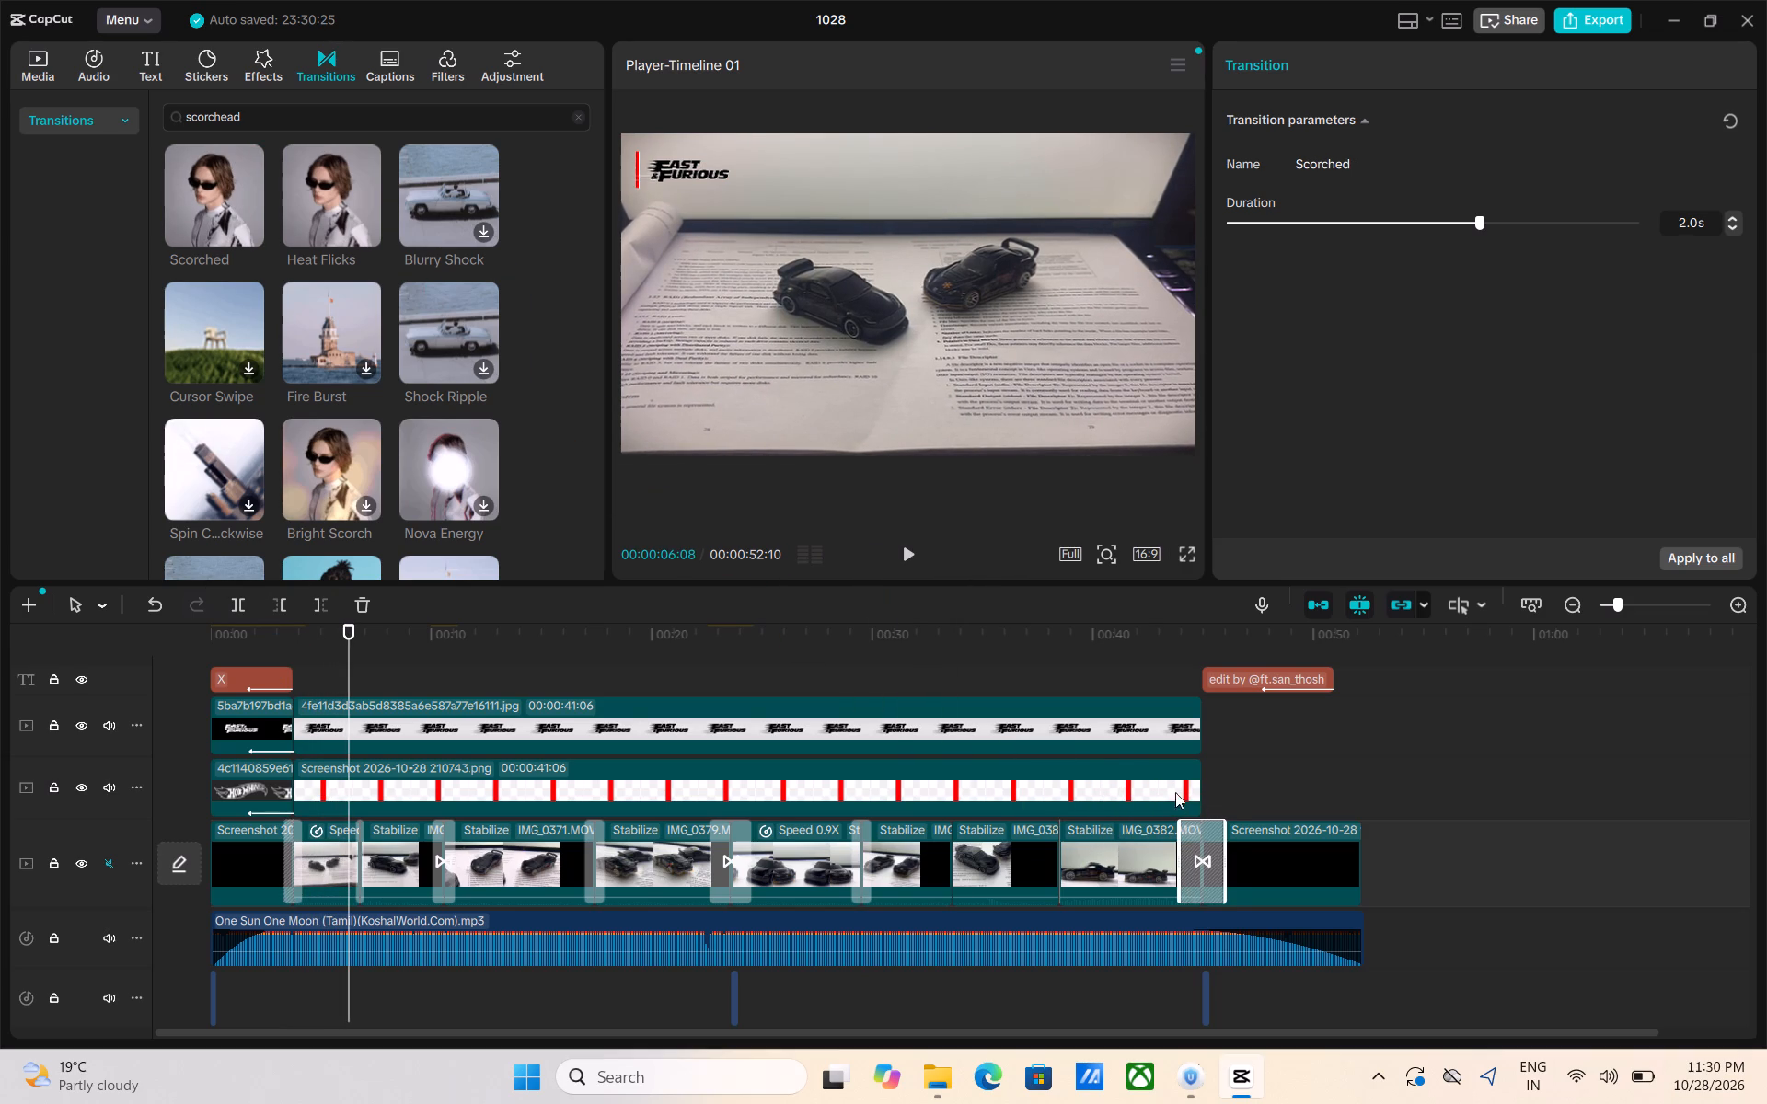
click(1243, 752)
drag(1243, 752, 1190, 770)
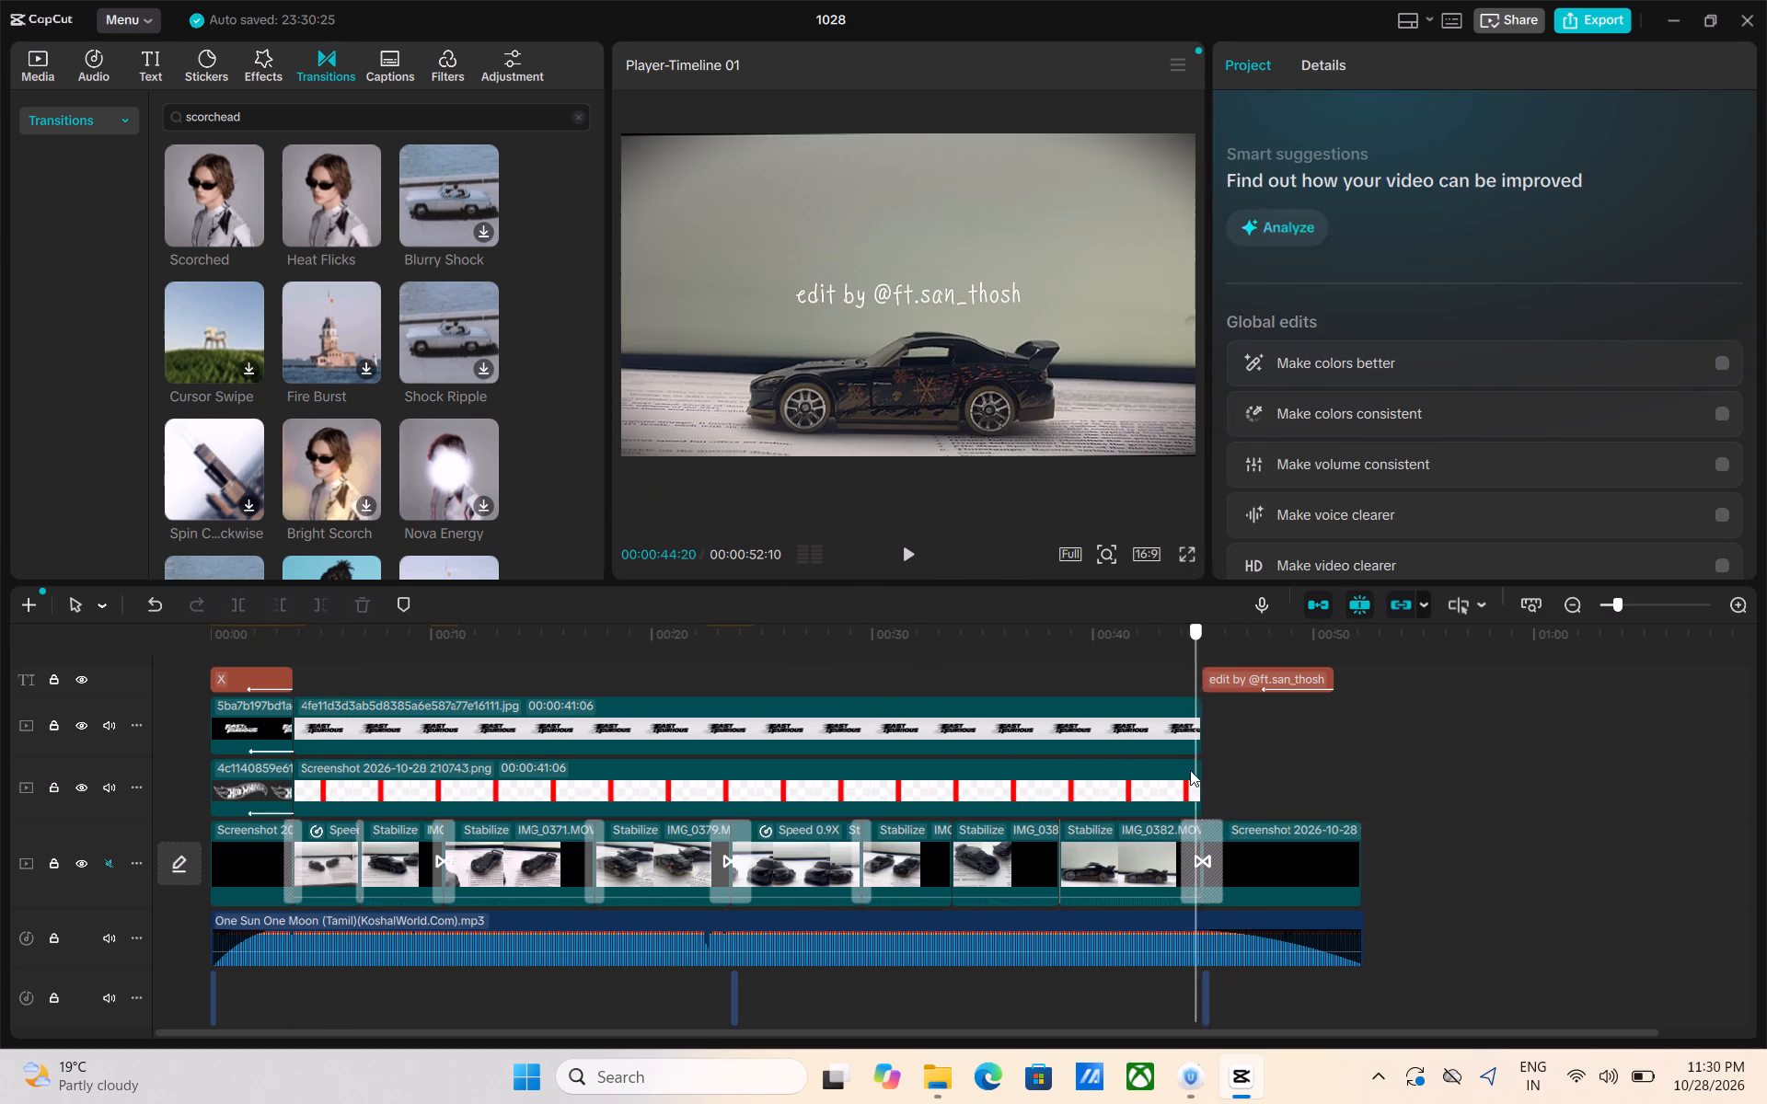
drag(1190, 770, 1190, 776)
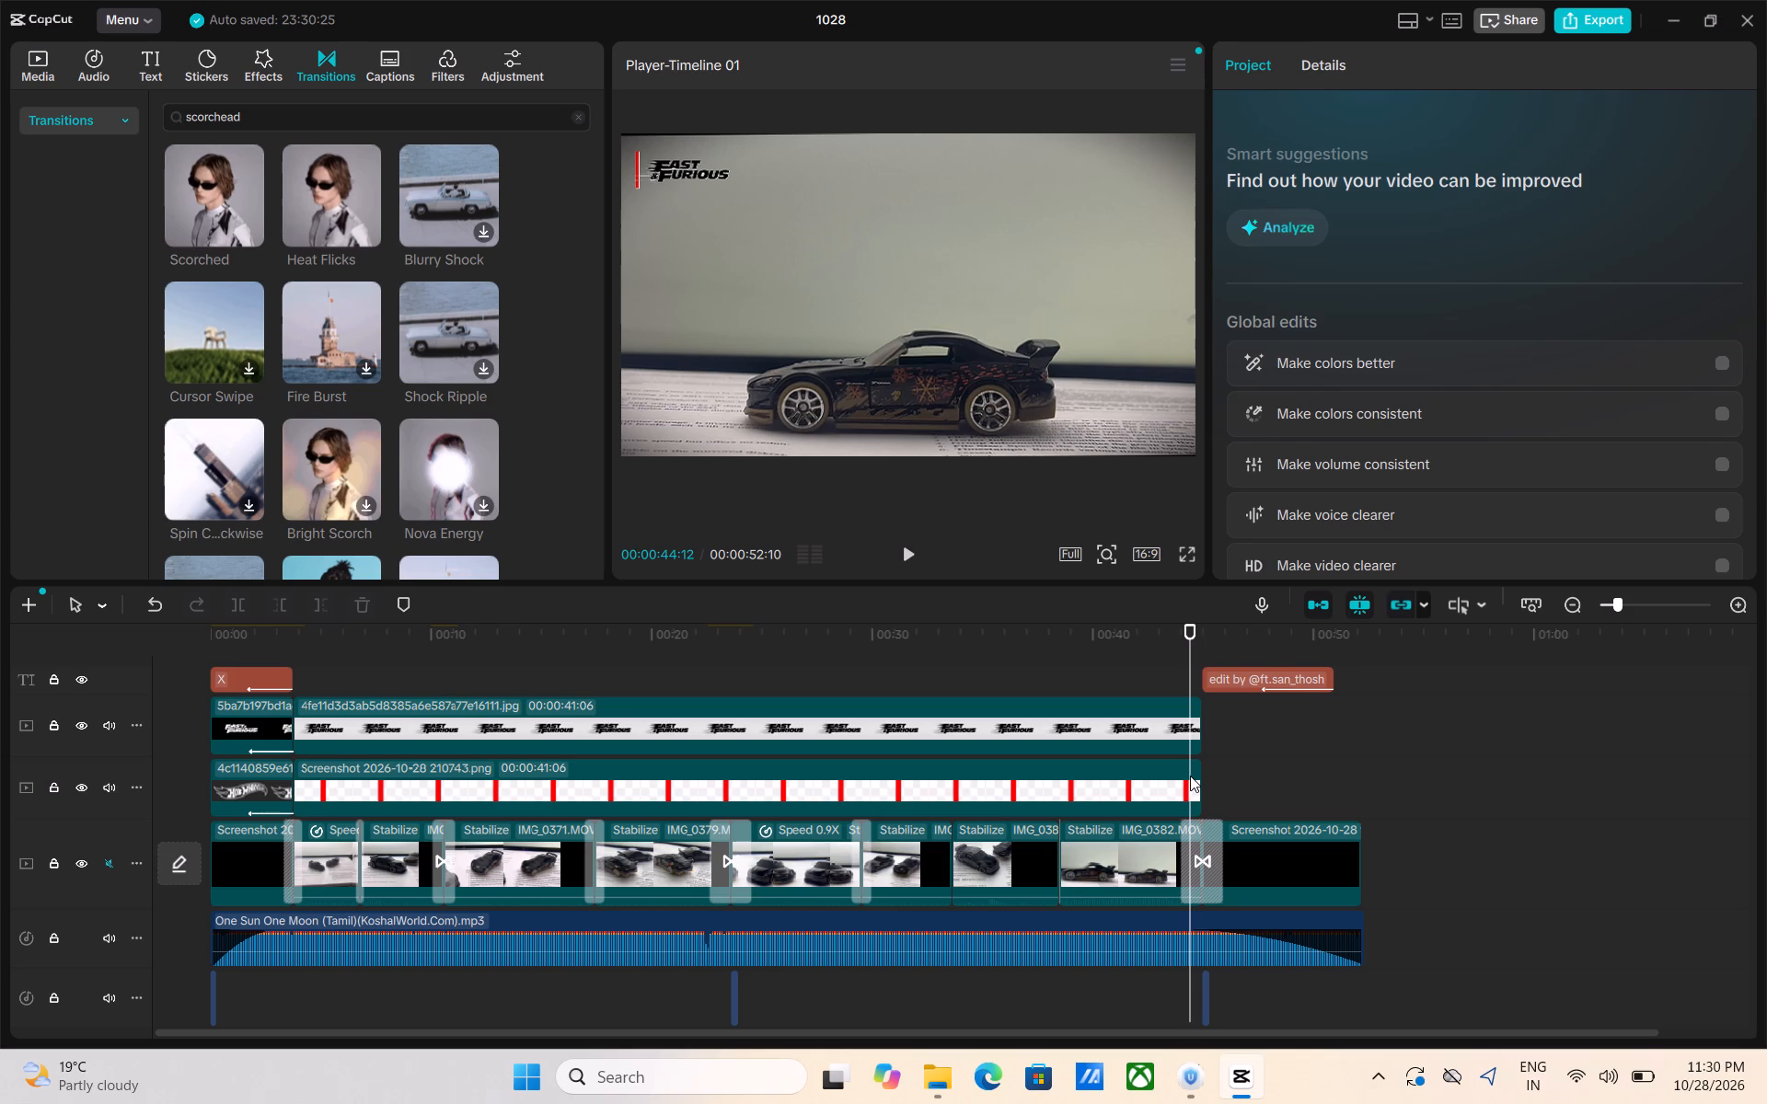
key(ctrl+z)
Replace the transition between the last car clip and the closing credit clip with Heat Flicks and play it back.
drag(337, 213, 1181, 852)
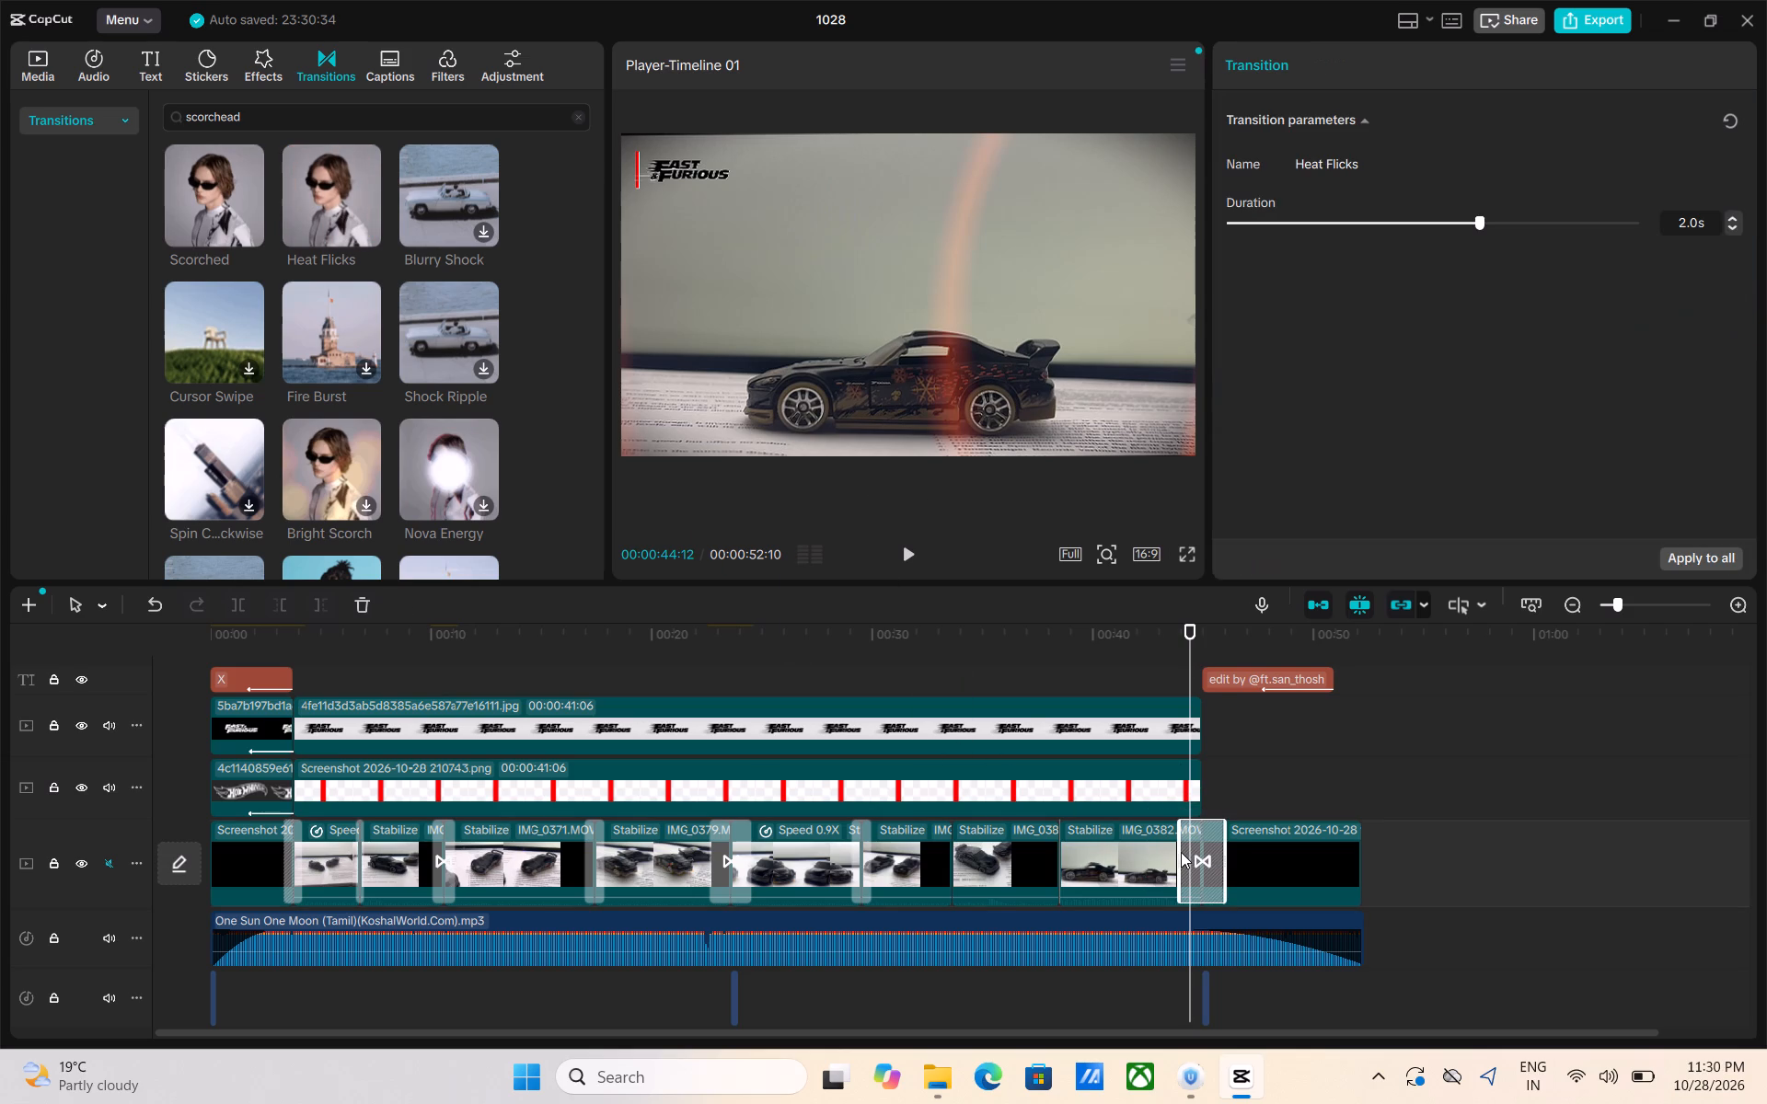
drag(1186, 668, 1178, 668)
key(space)
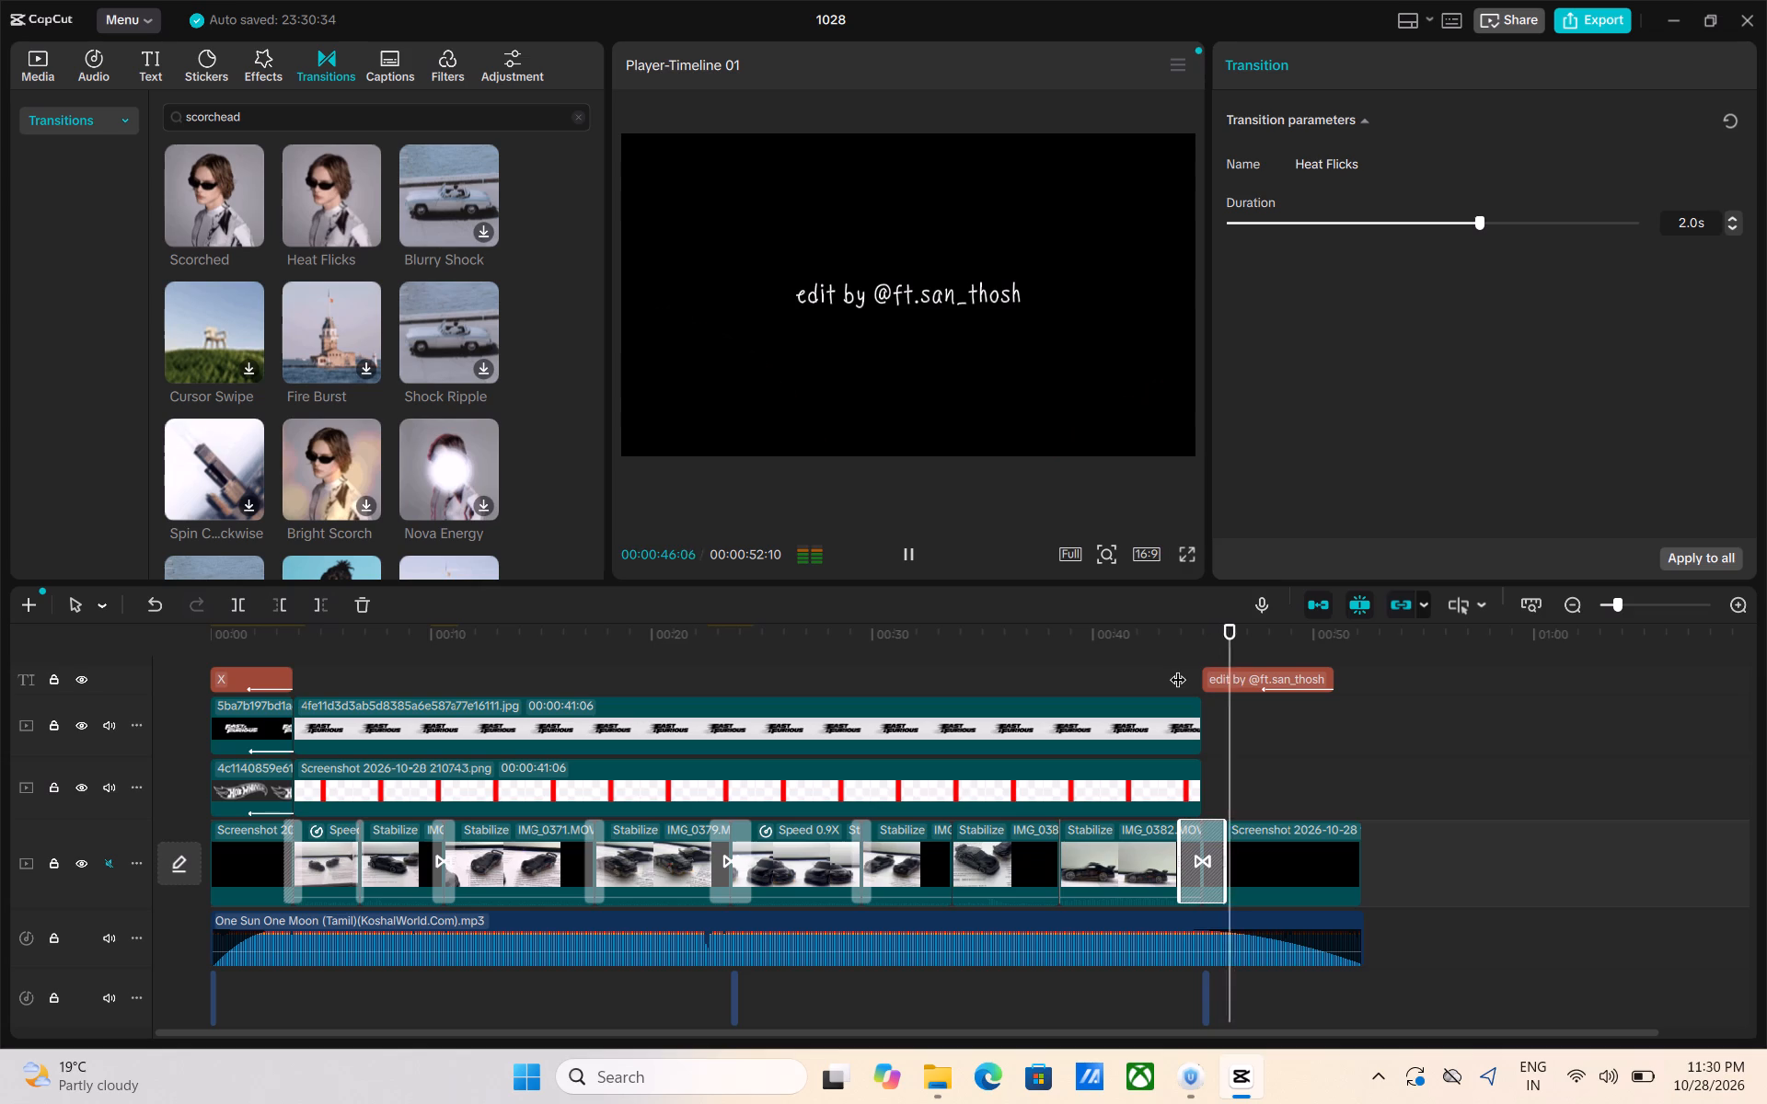
Shorten the Heat Flicks transition before the closing credit clip to 1.4 s and play it back.
click(1219, 844)
click(1219, 844)
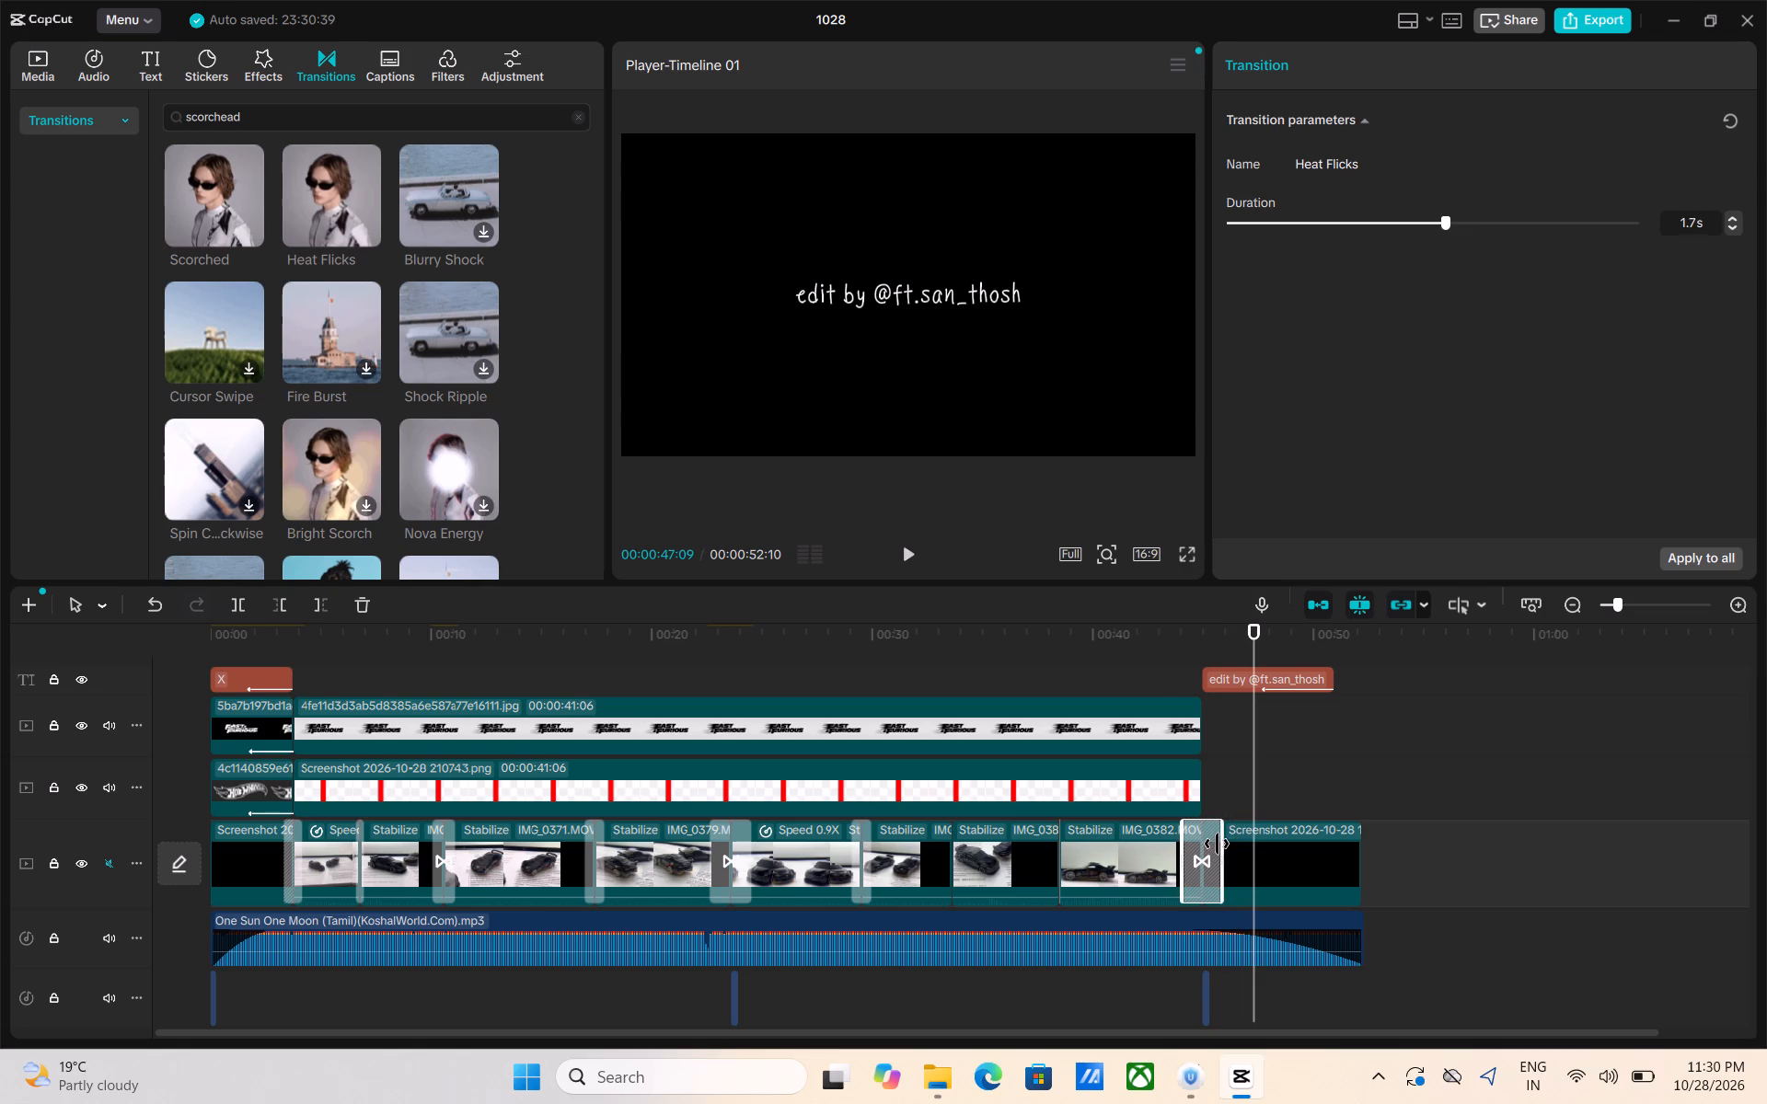
drag(1253, 734, 1188, 749)
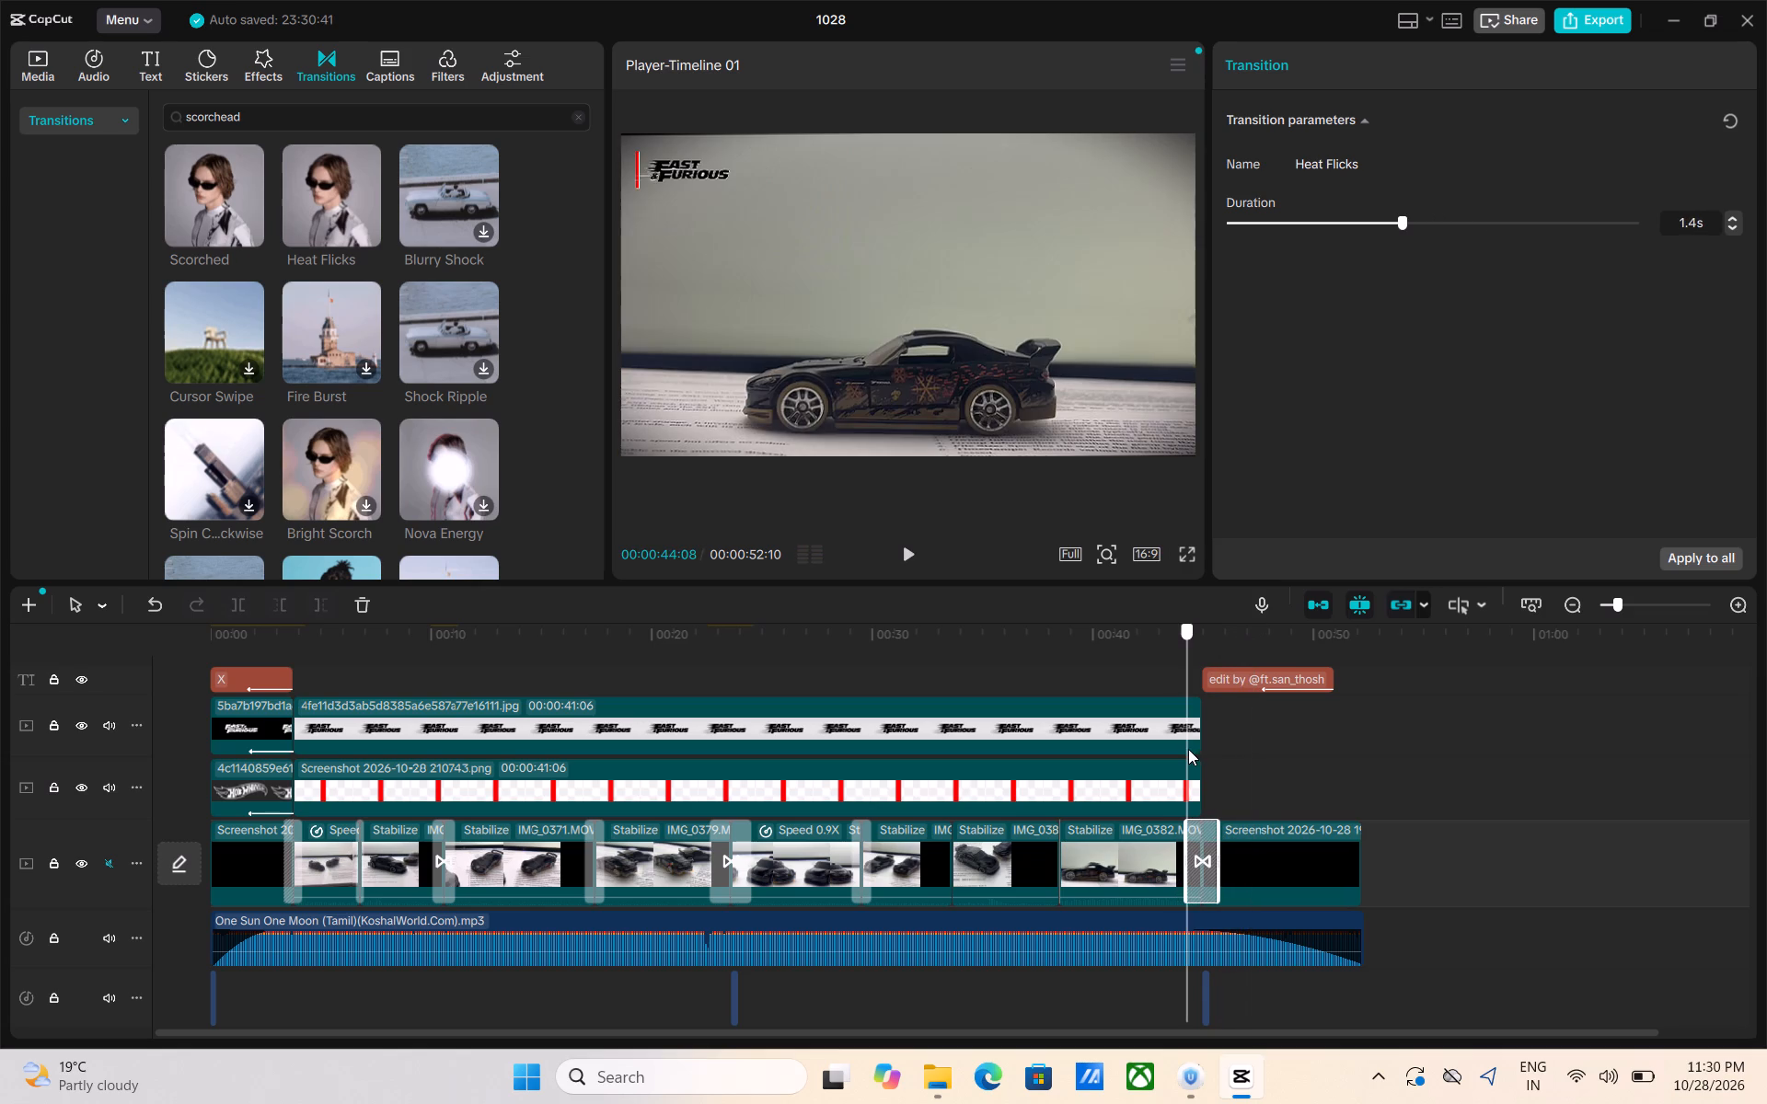
key(space)
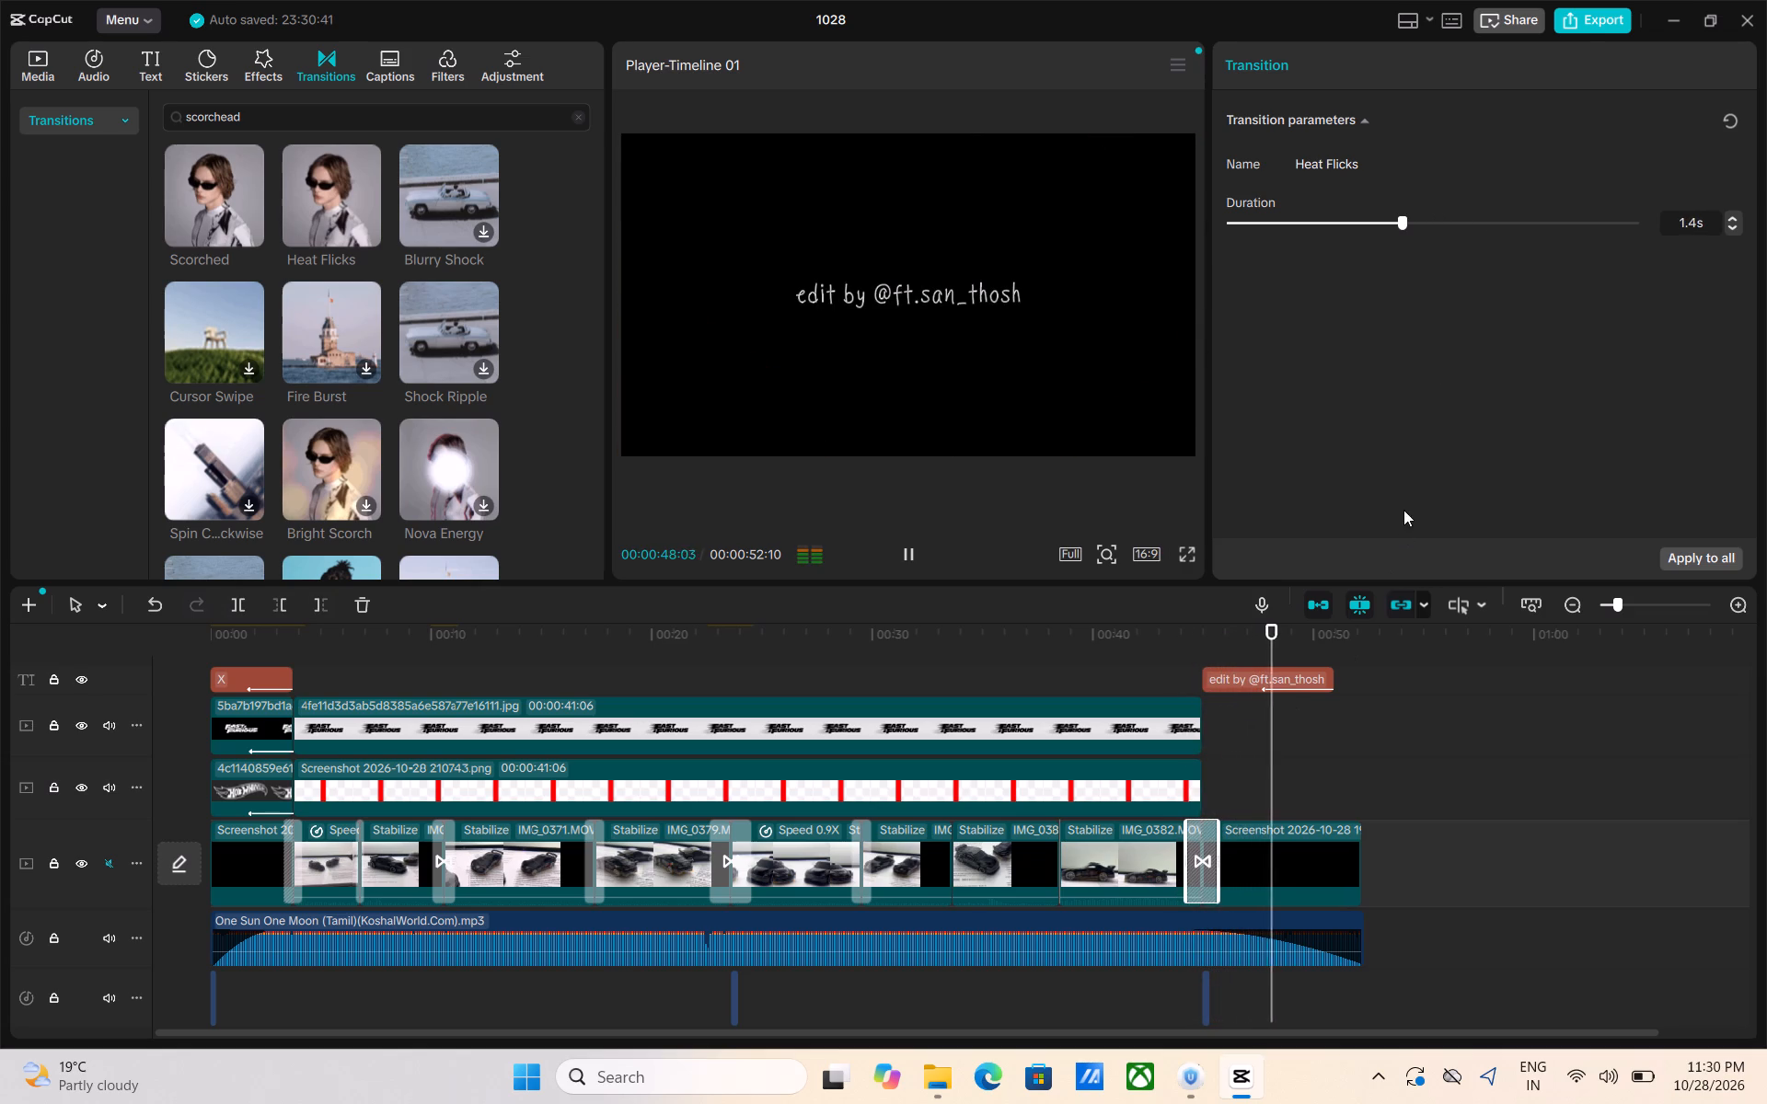
Export the video as 1028(3) at 1080P, 16000 Kbps VBR, H.264, mp4 and 30fps.
click(1582, 32)
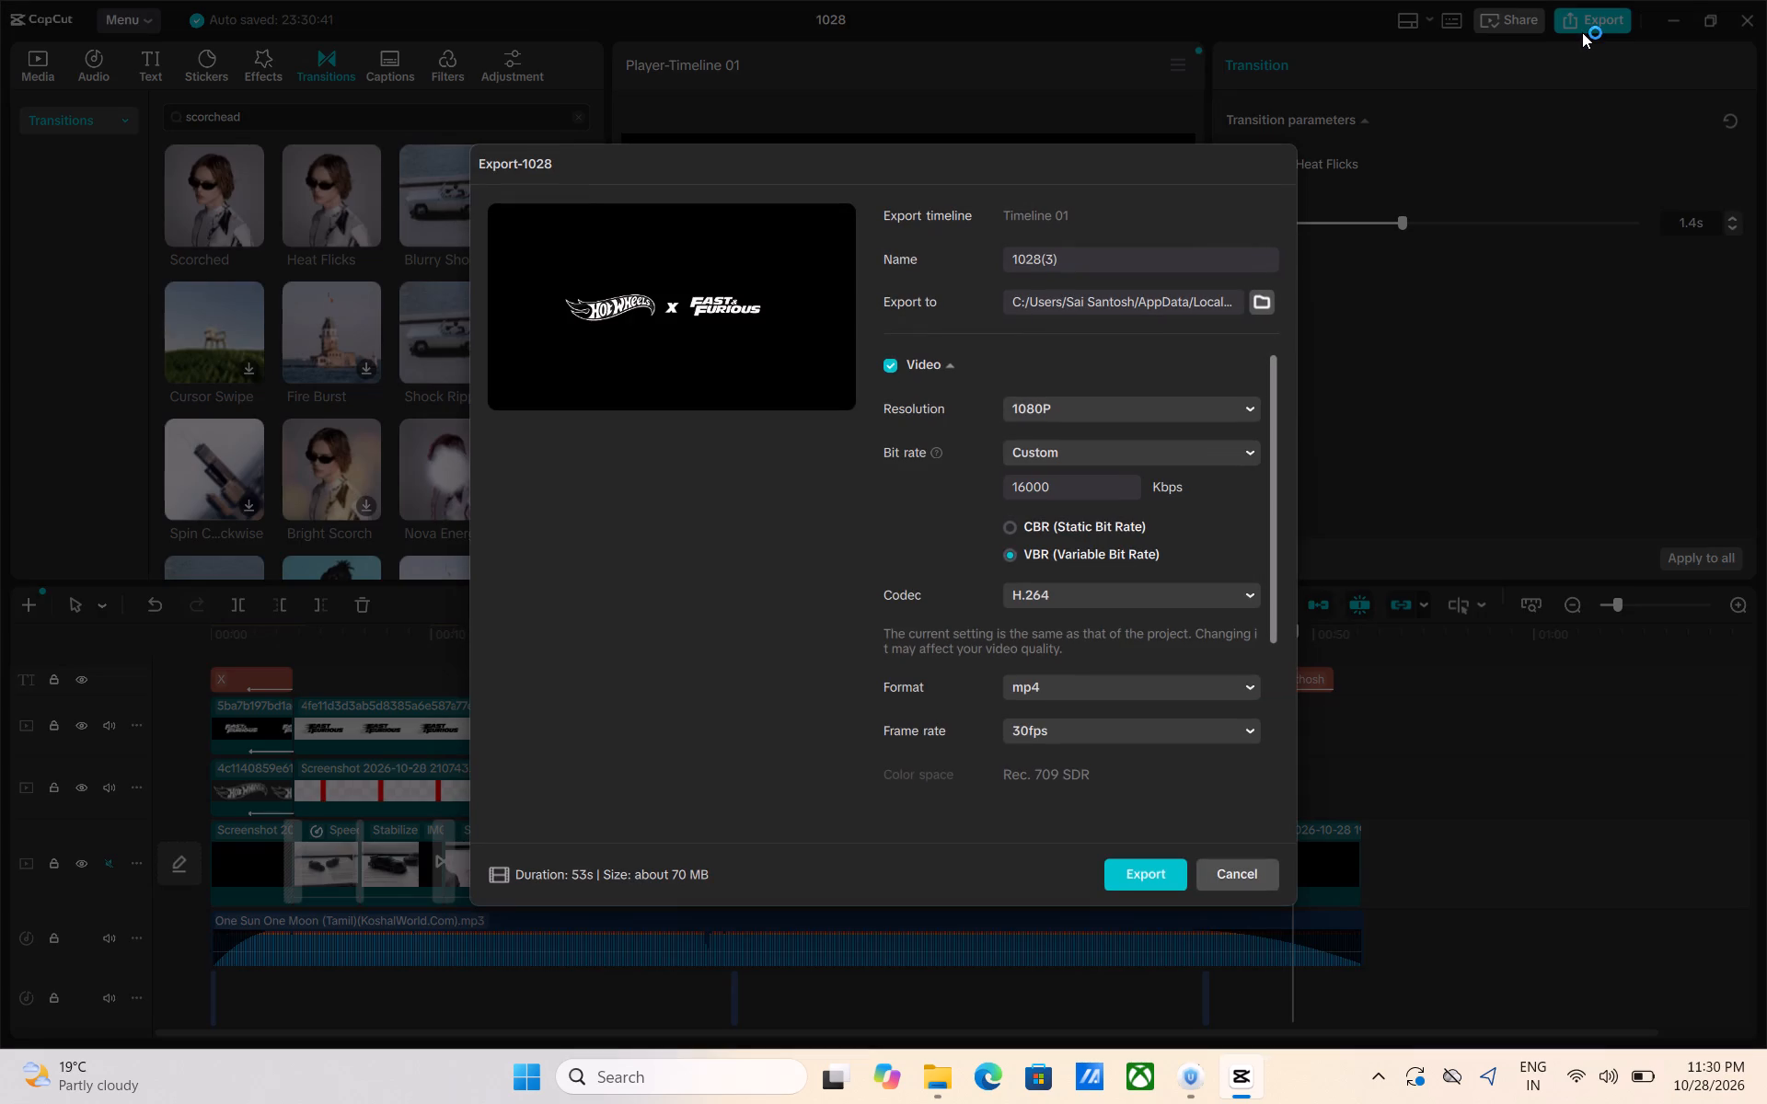
click(1108, 865)
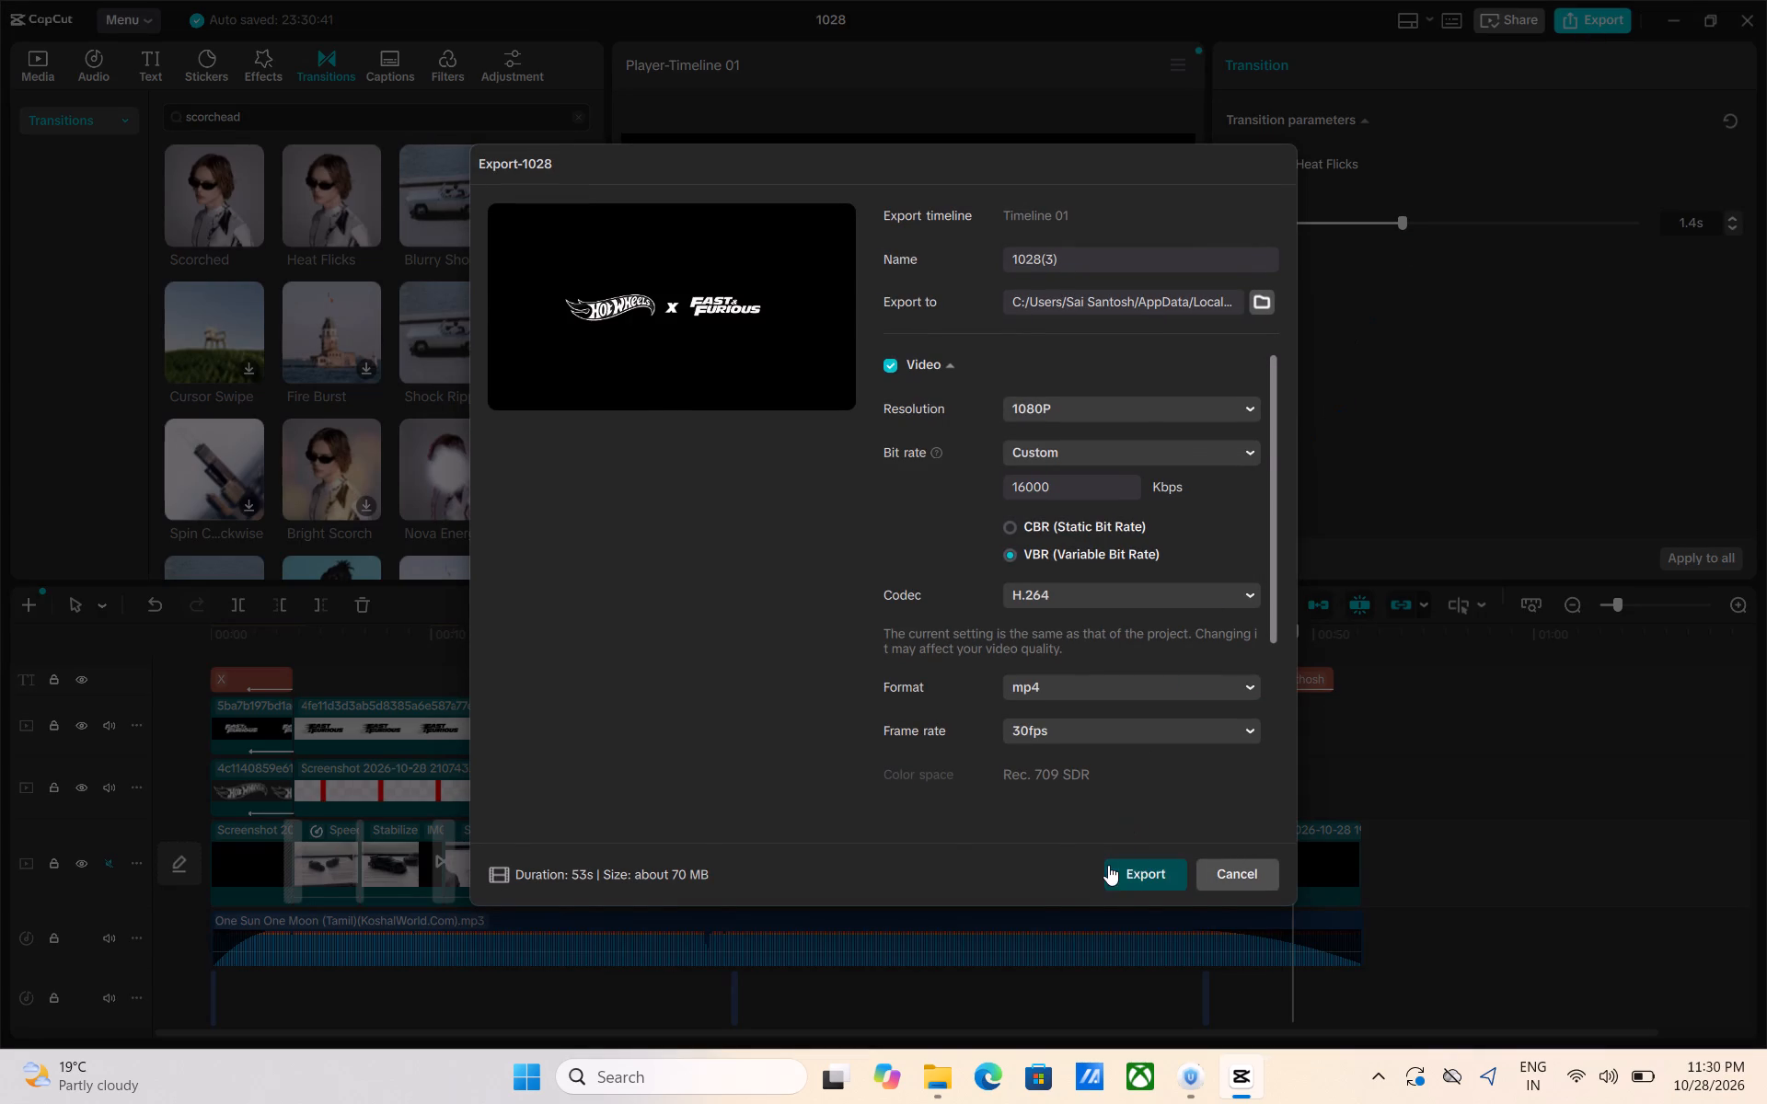
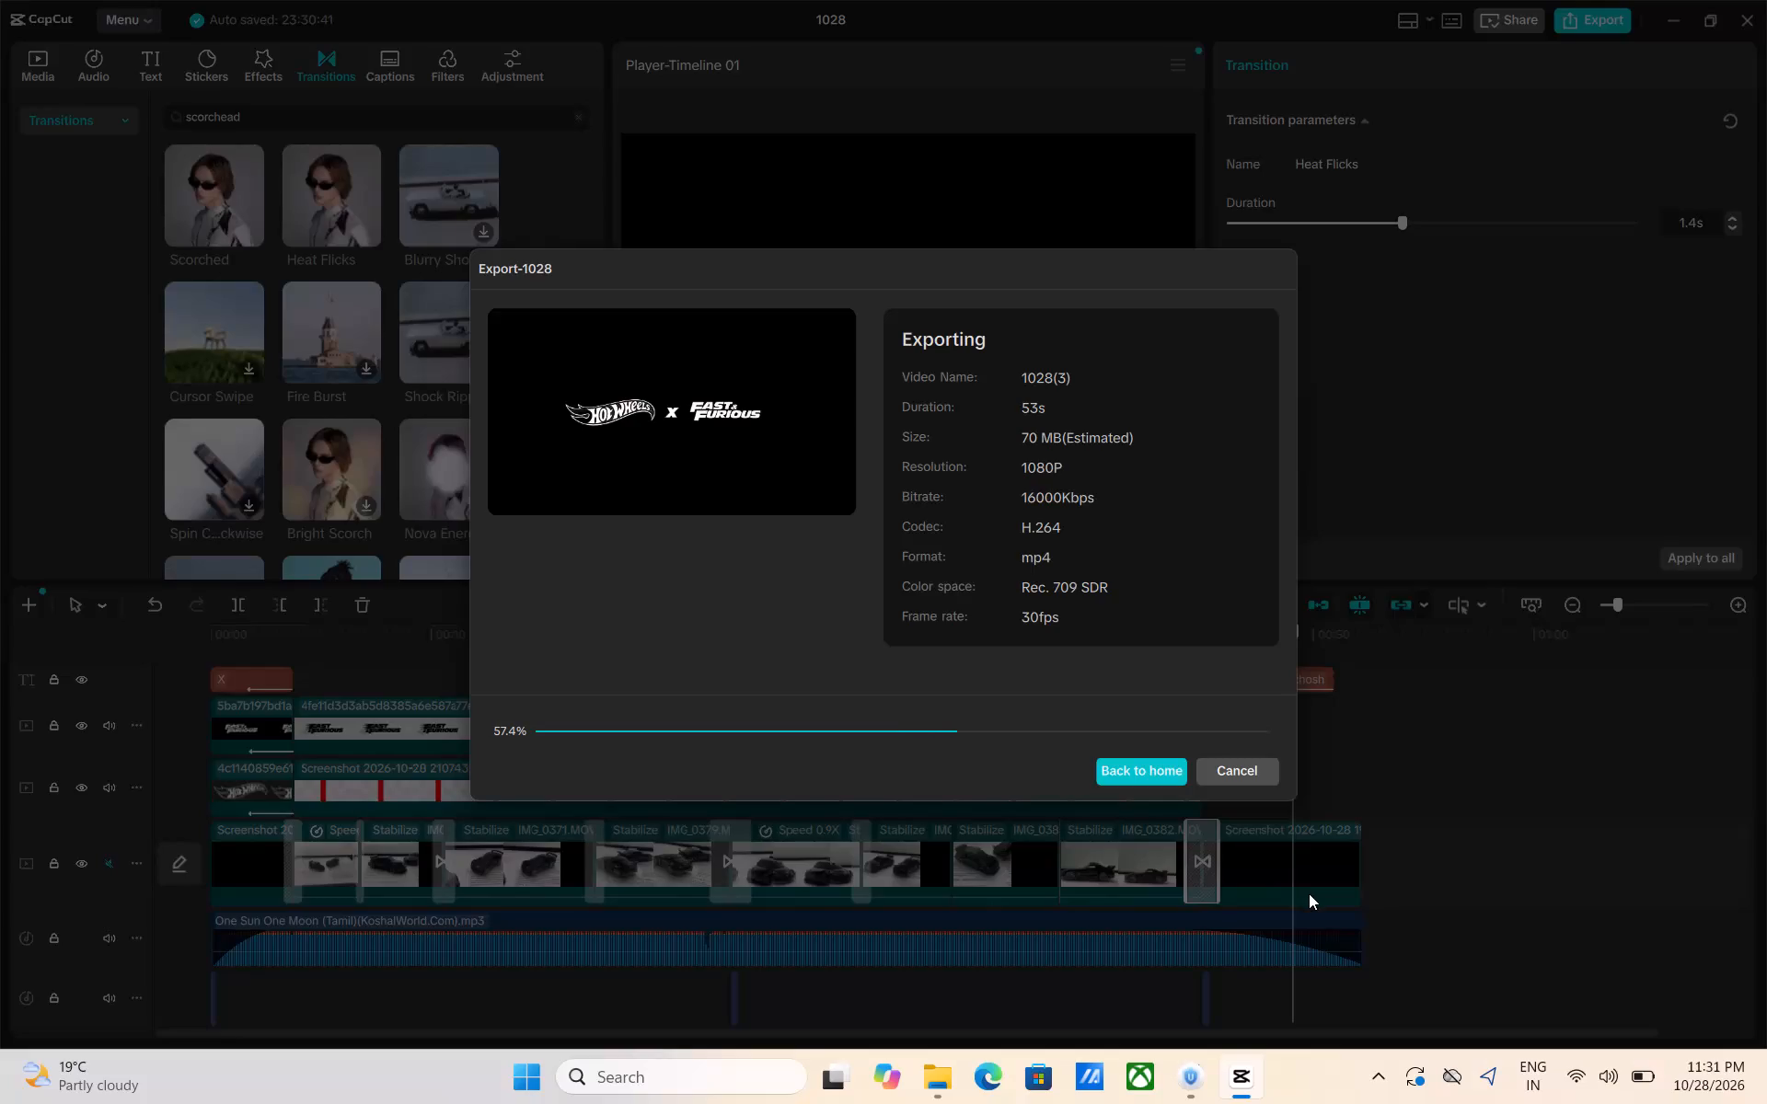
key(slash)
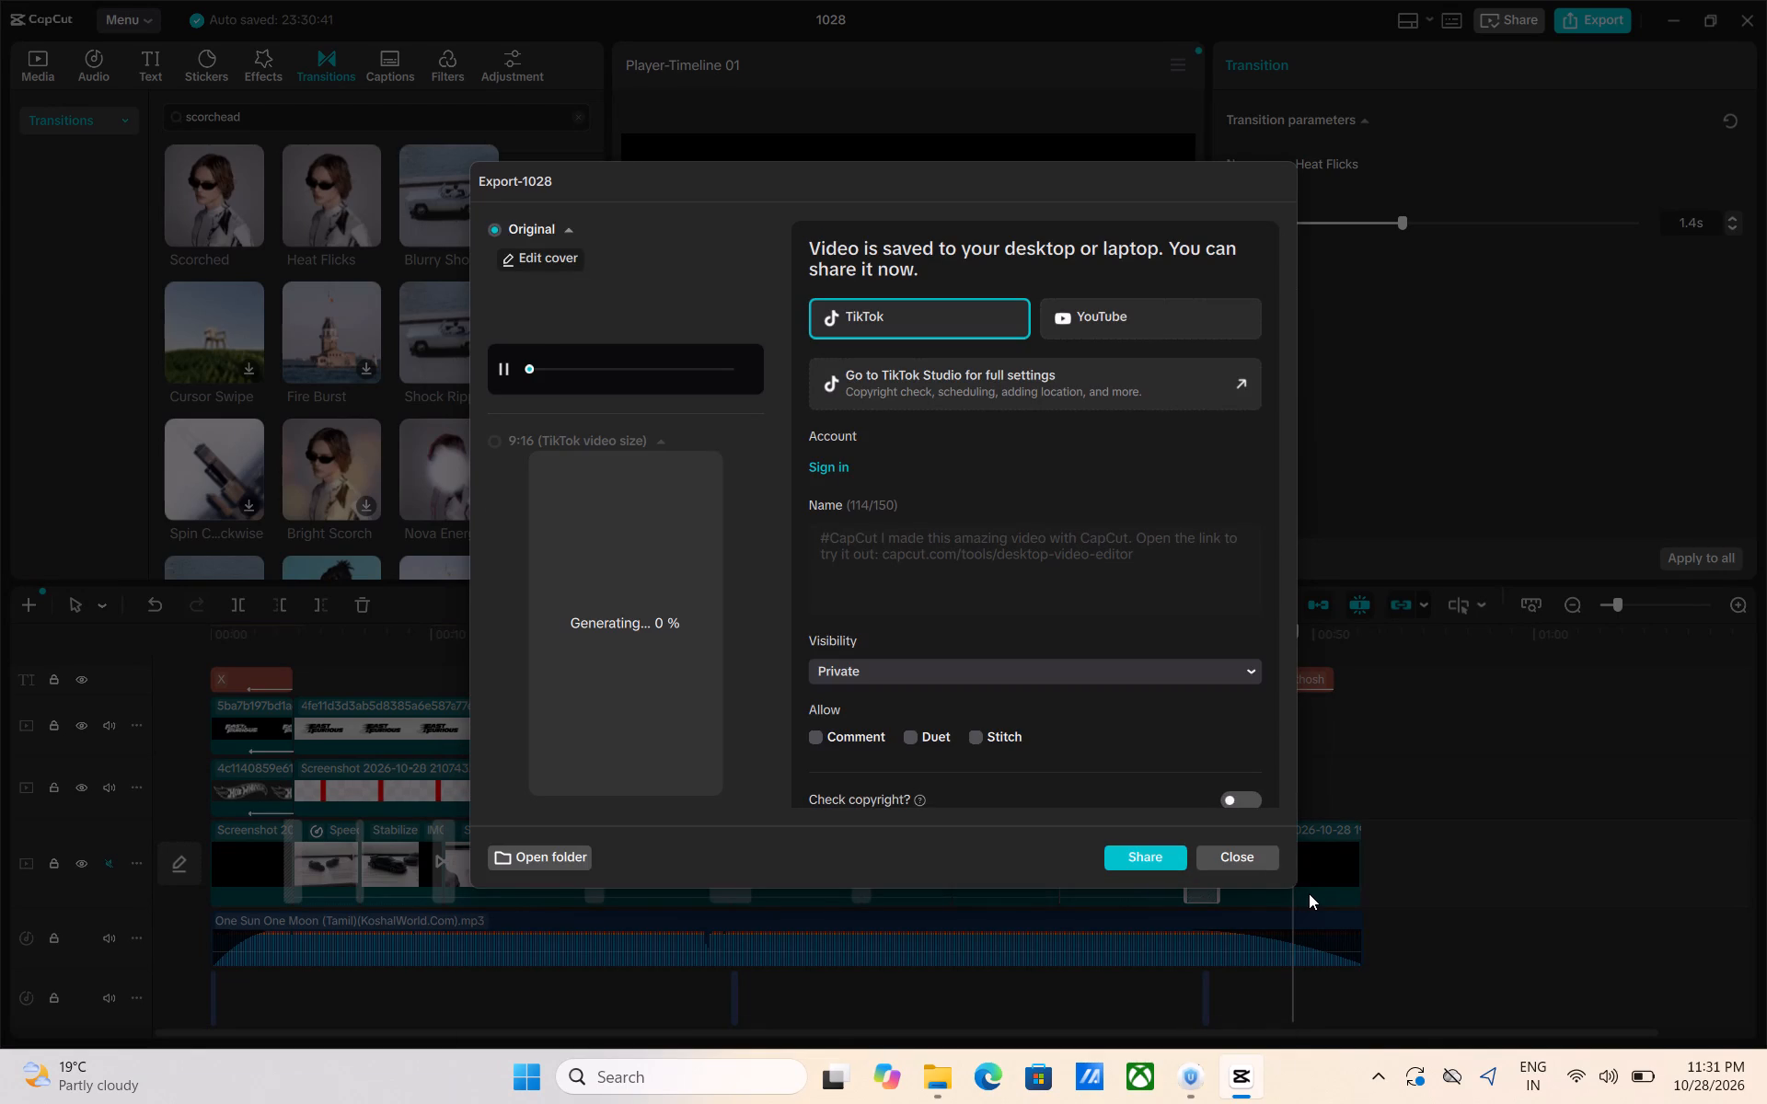
Open the folder containing the exported 1028(3) video and reposition its window.
click(560, 859)
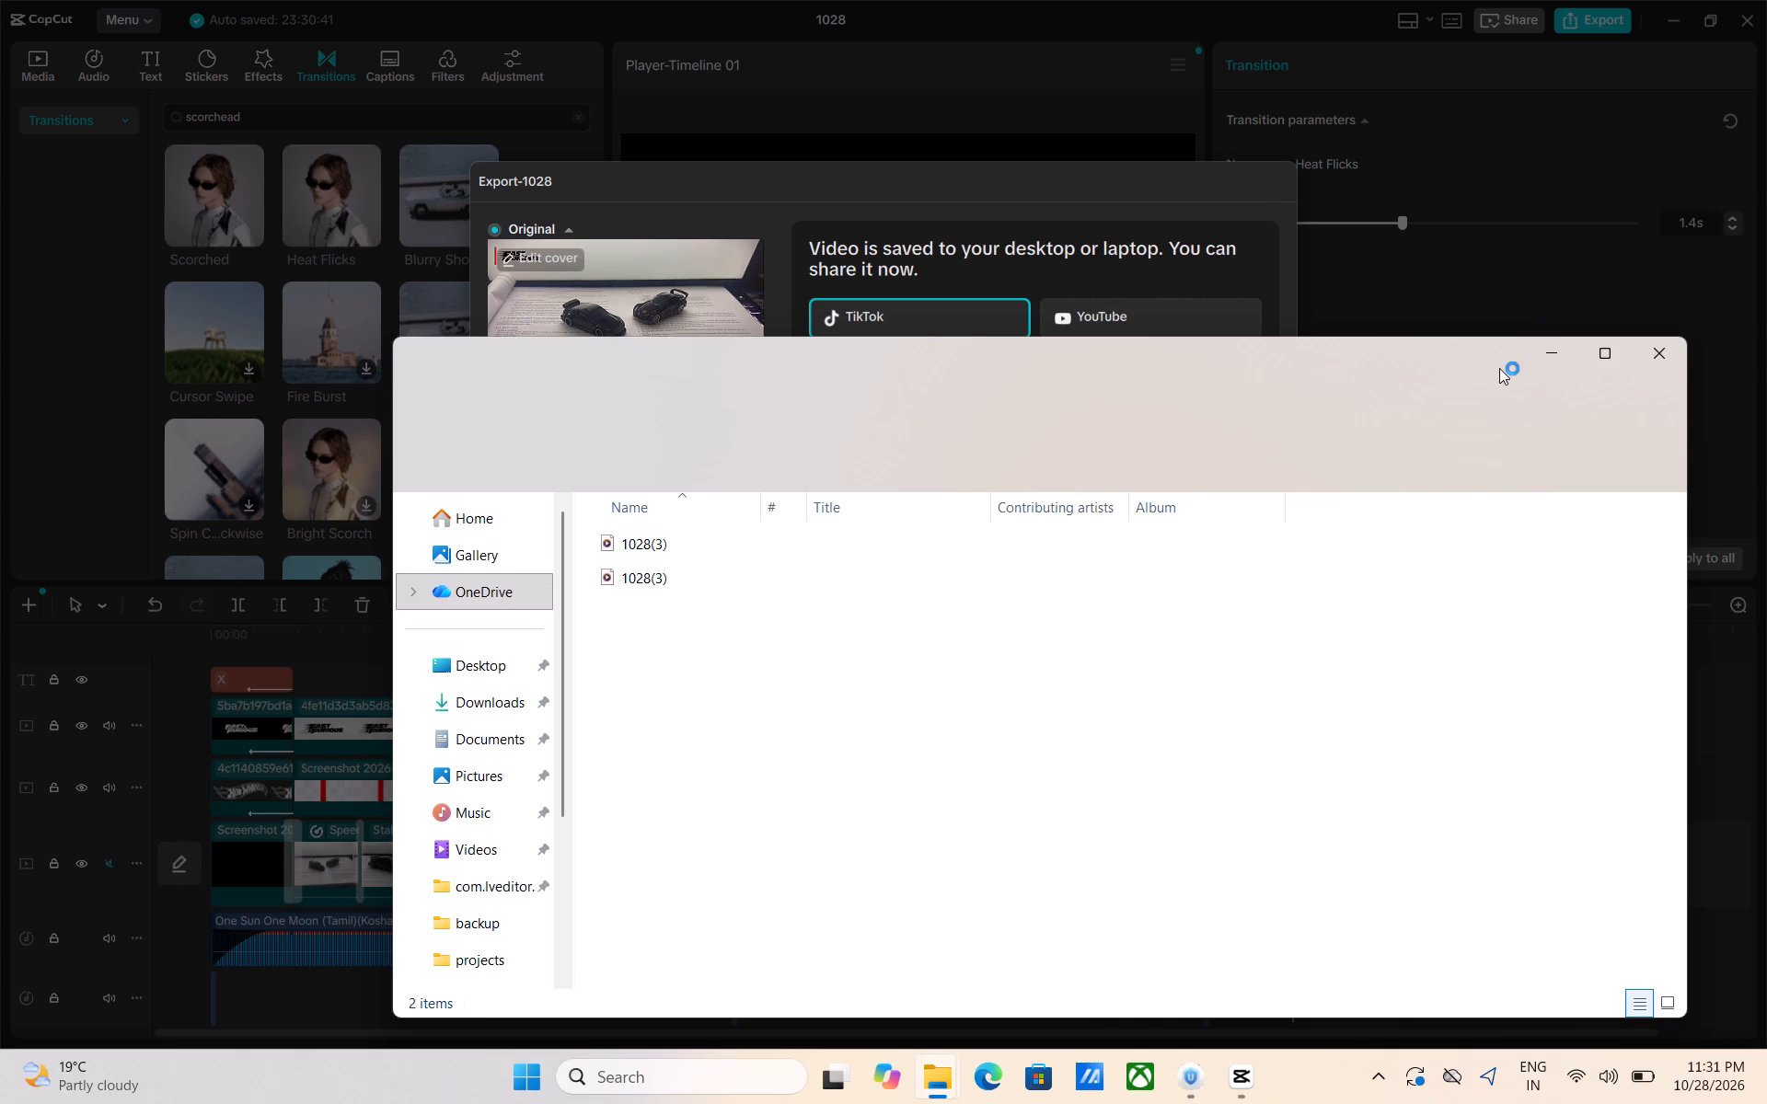
drag(1499, 368, 1302, 443)
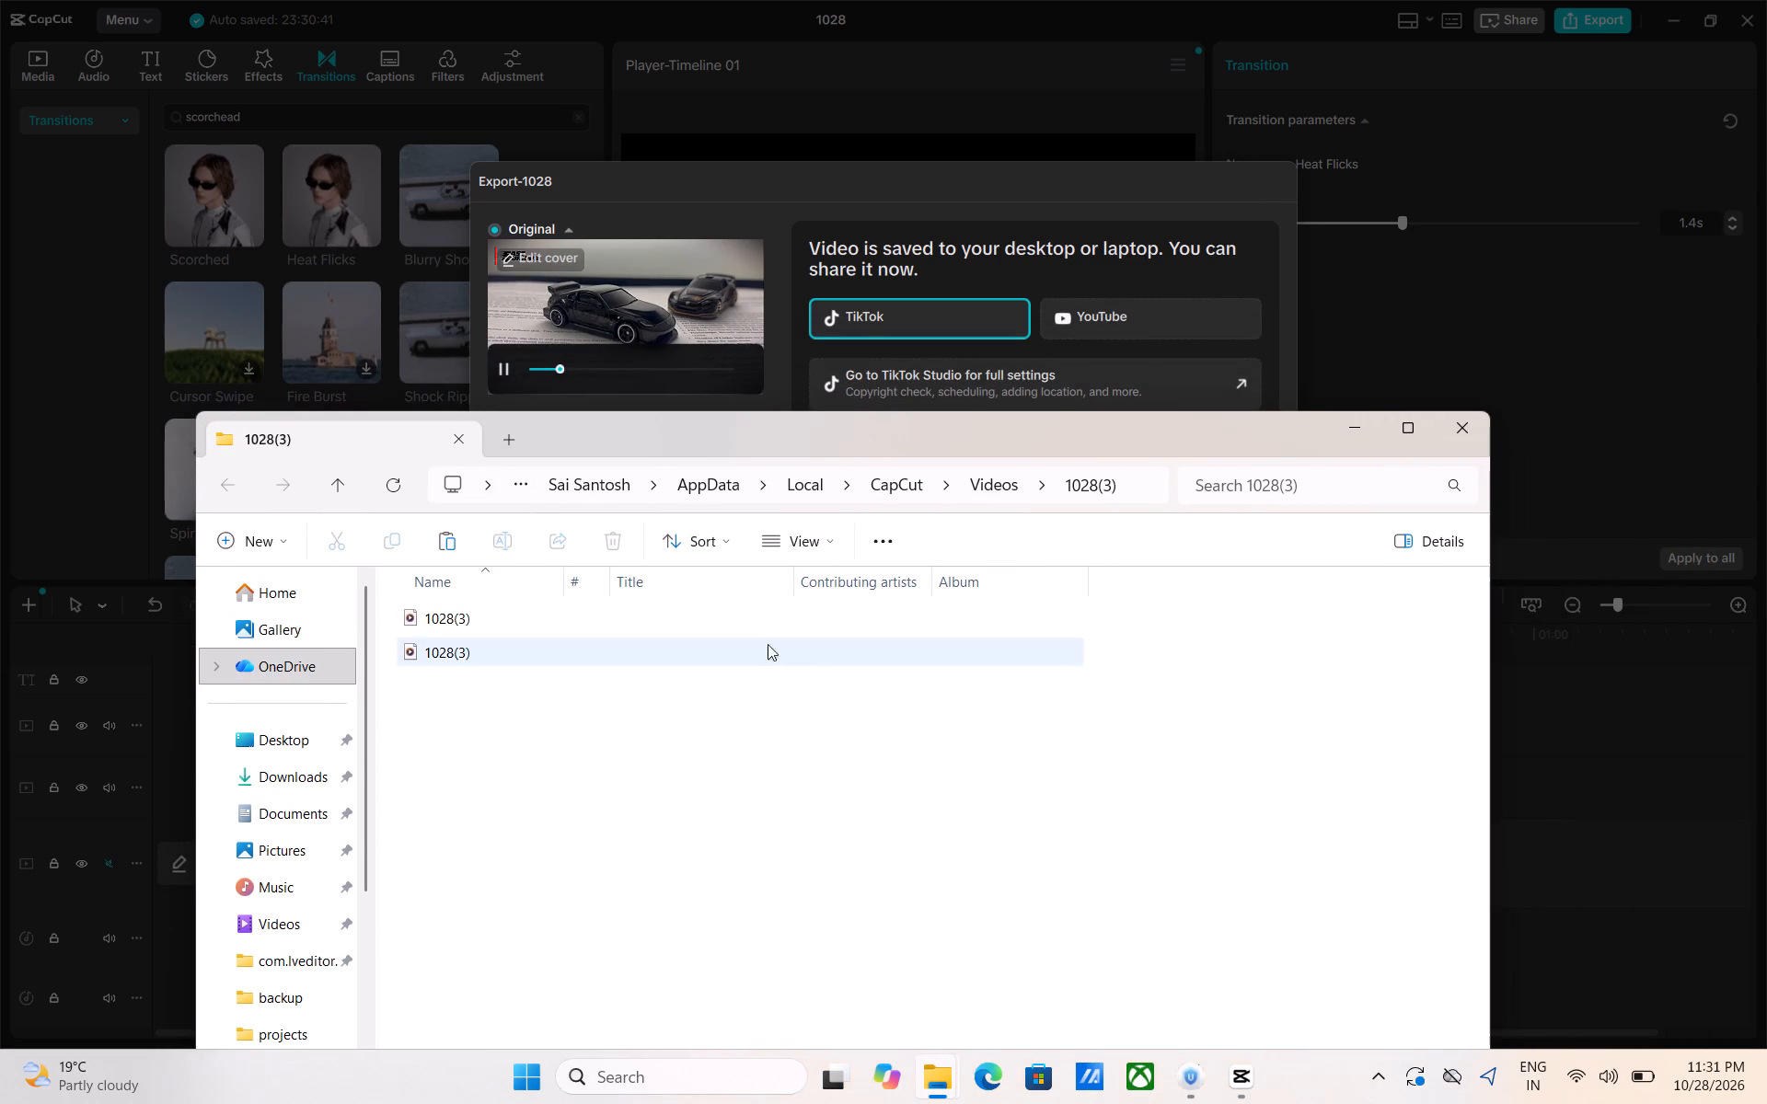
Switch back to CapCut and exit it completely, closing the export dialog, the 1028 project editor and the home window.
click(1637, 78)
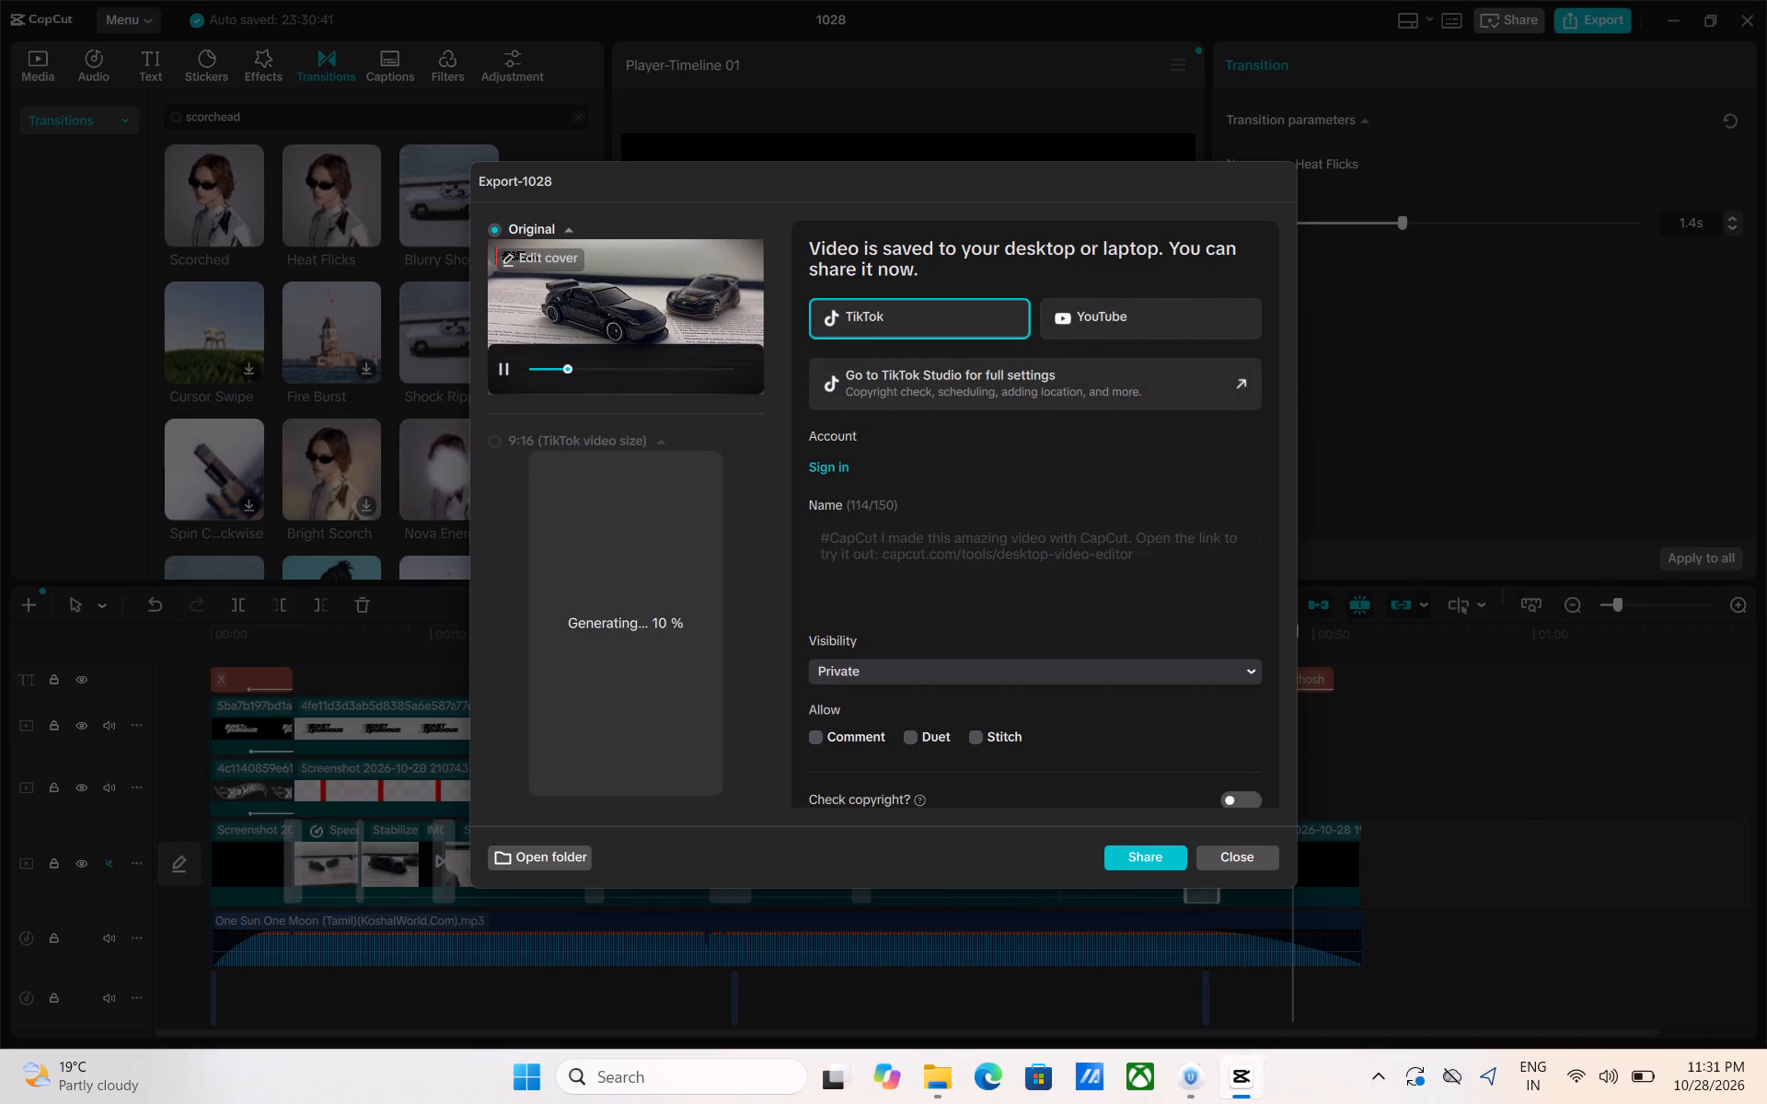
click(1206, 854)
click(1766, 0)
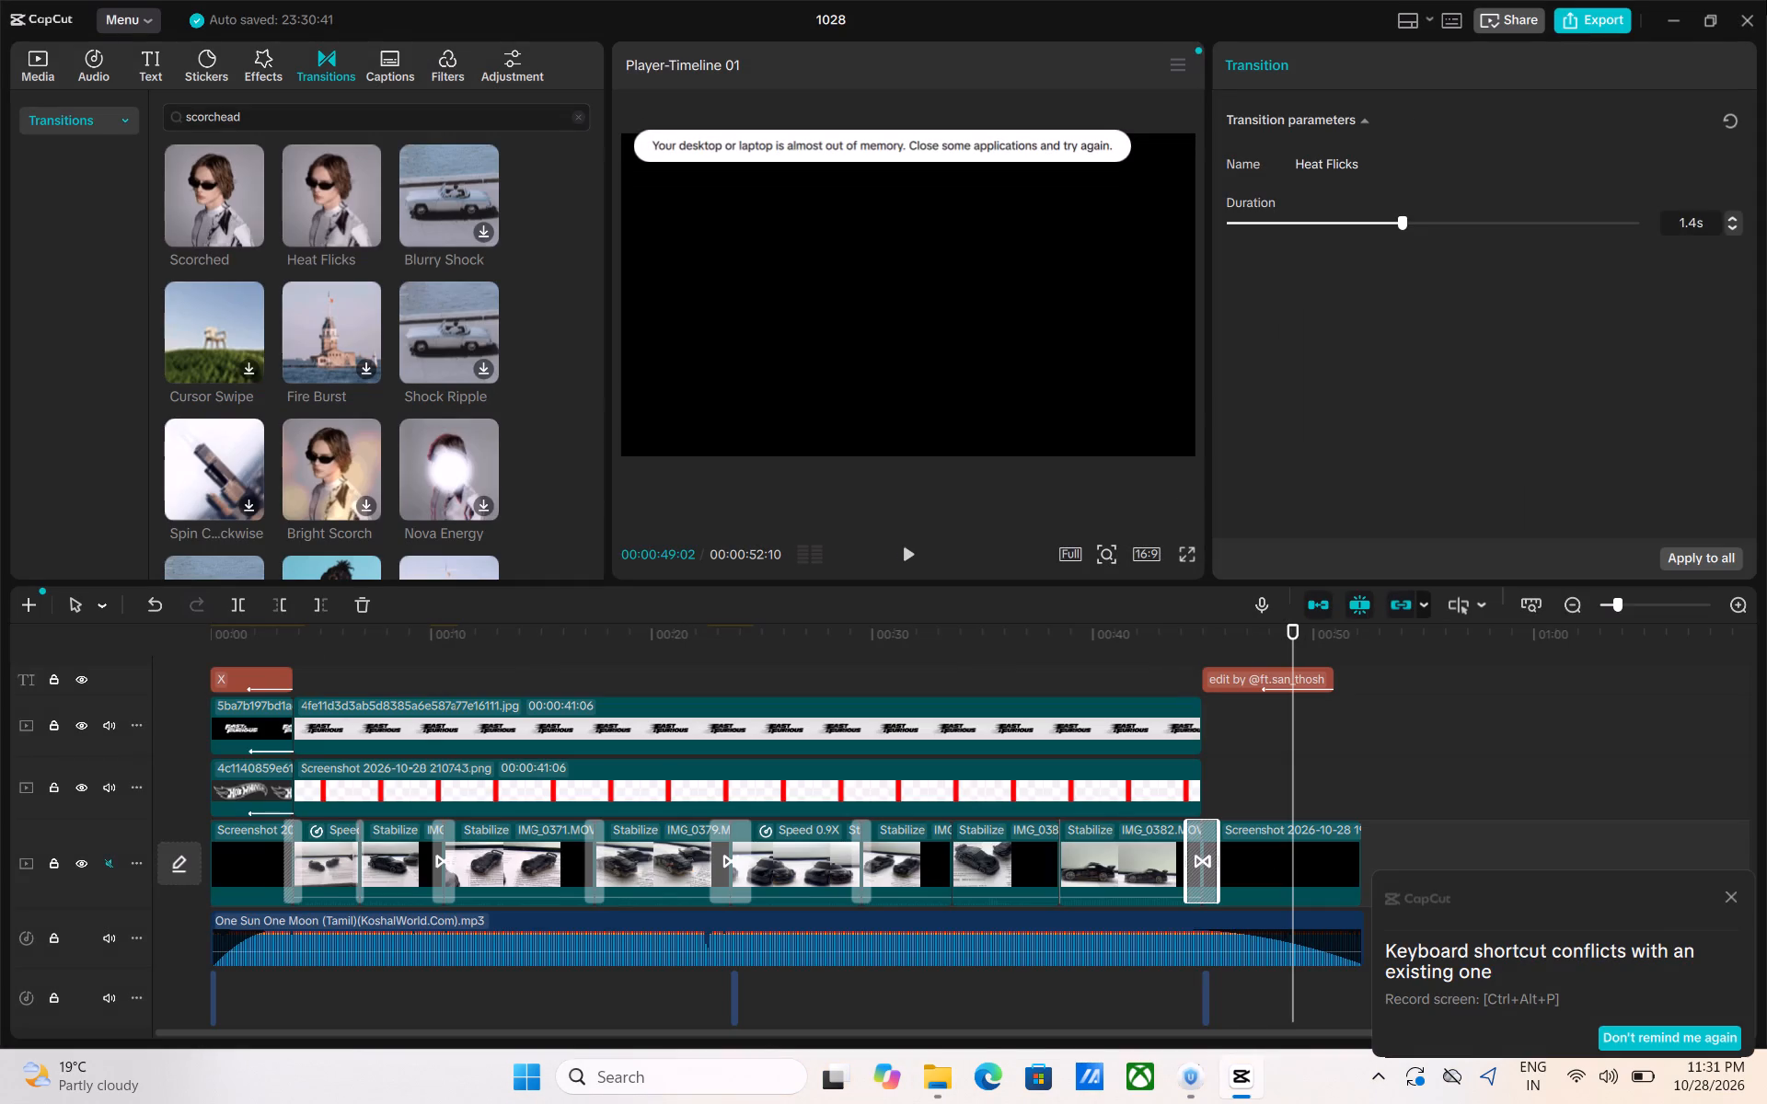
drag(1766, 0, 1753, 7)
double_click(1753, 7)
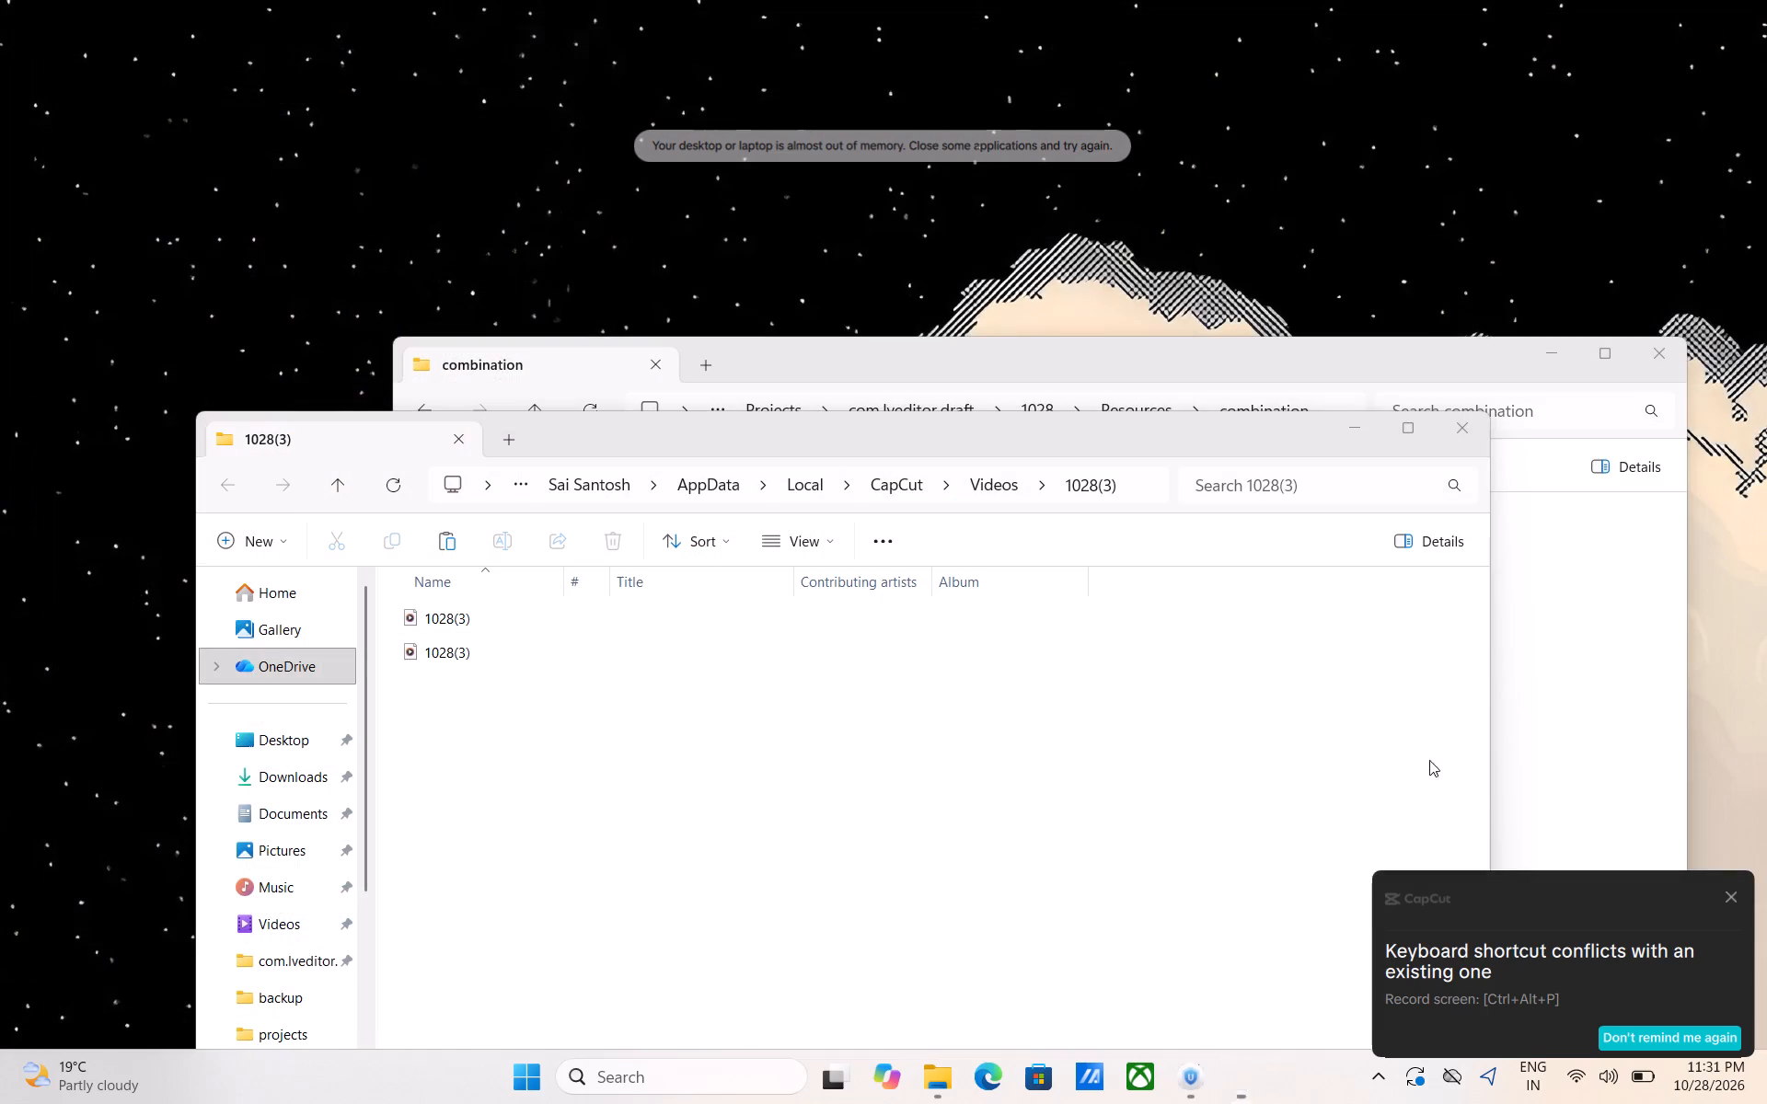
click(1217, 1092)
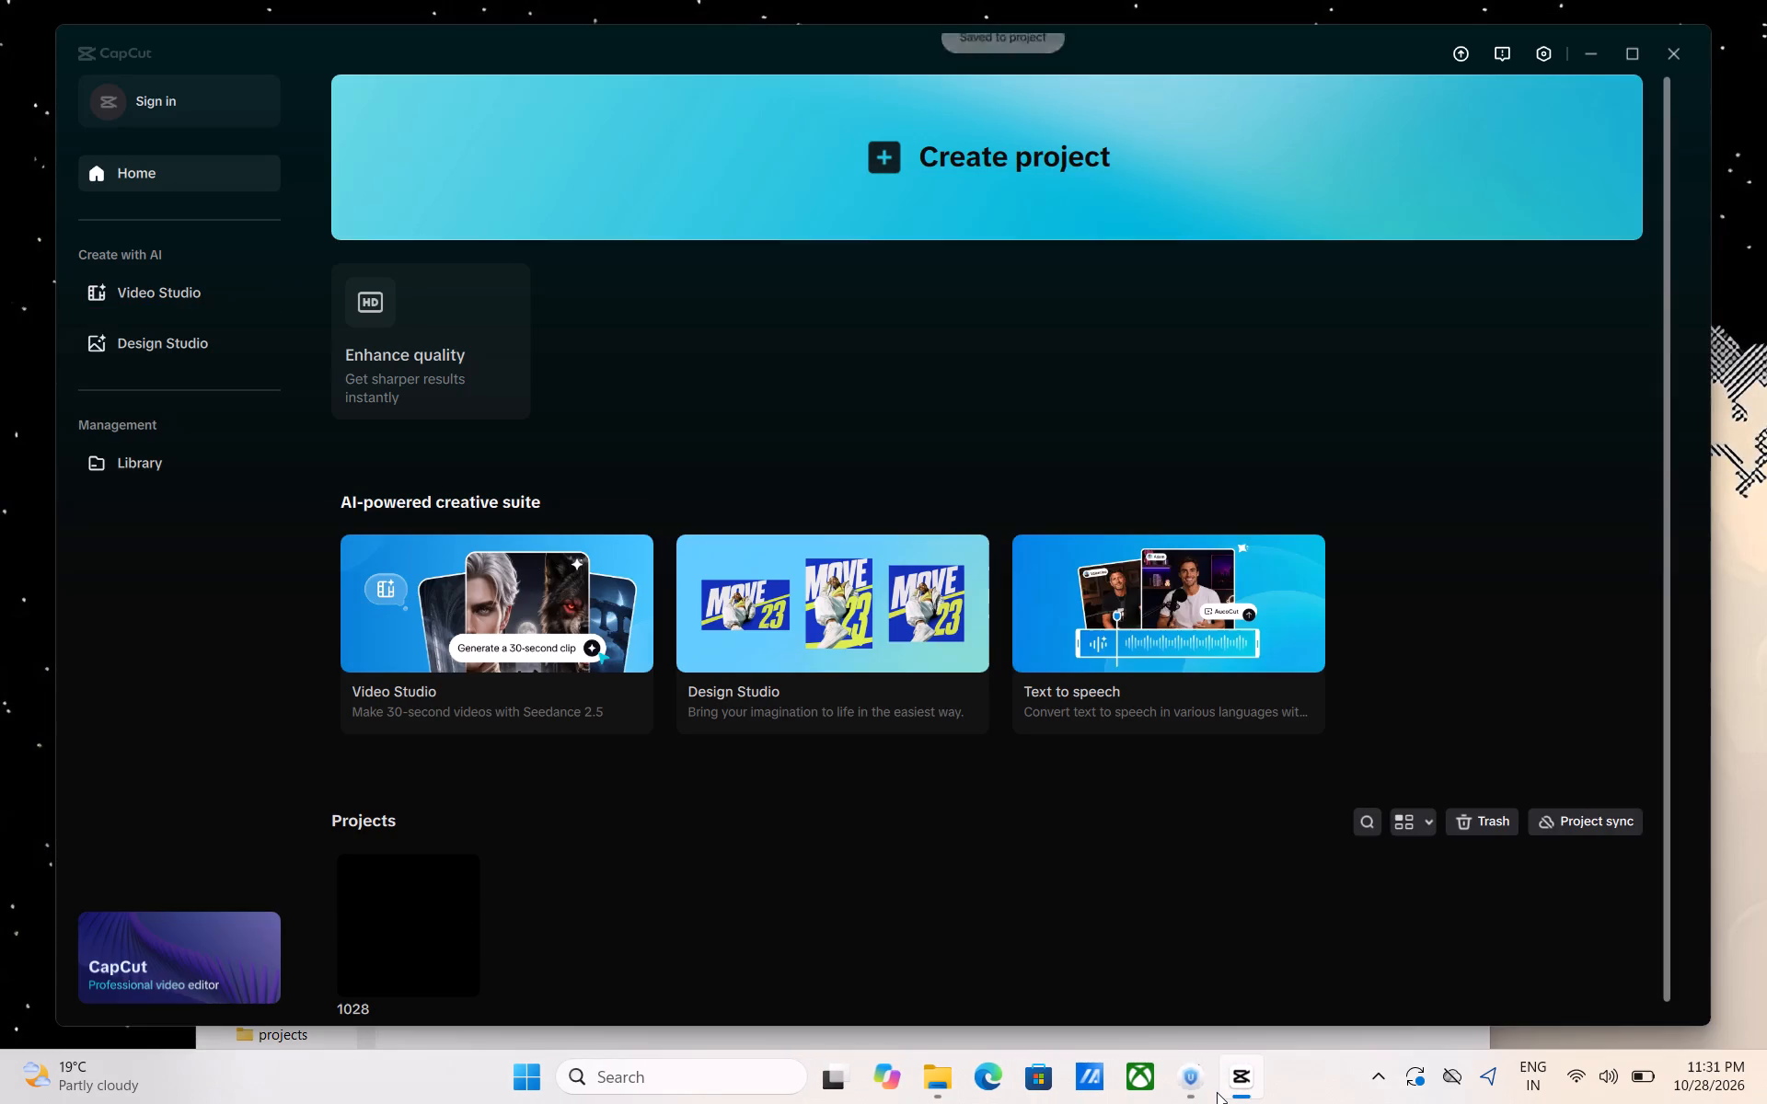
click(1675, 40)
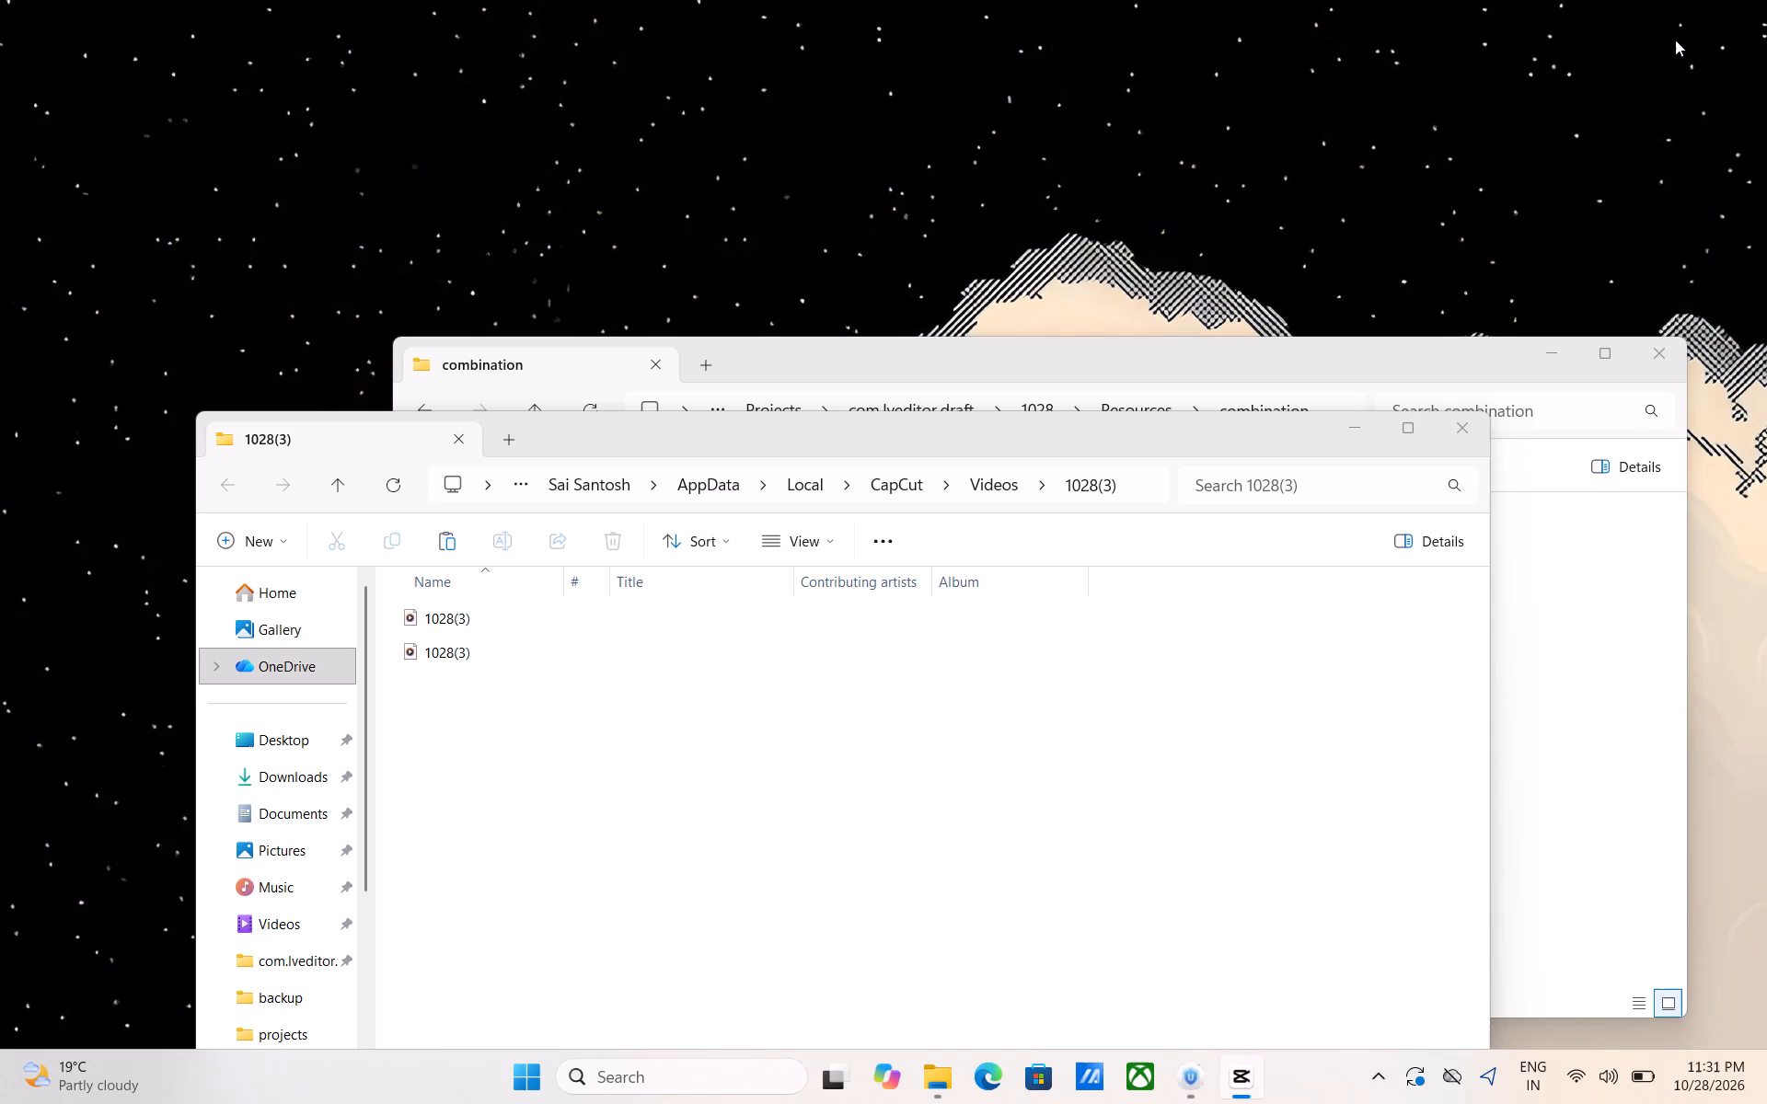
Play the exported 1028(3) video in Media Player, raise the playback volume to check its sound, and close the player.
triple_click(451, 654)
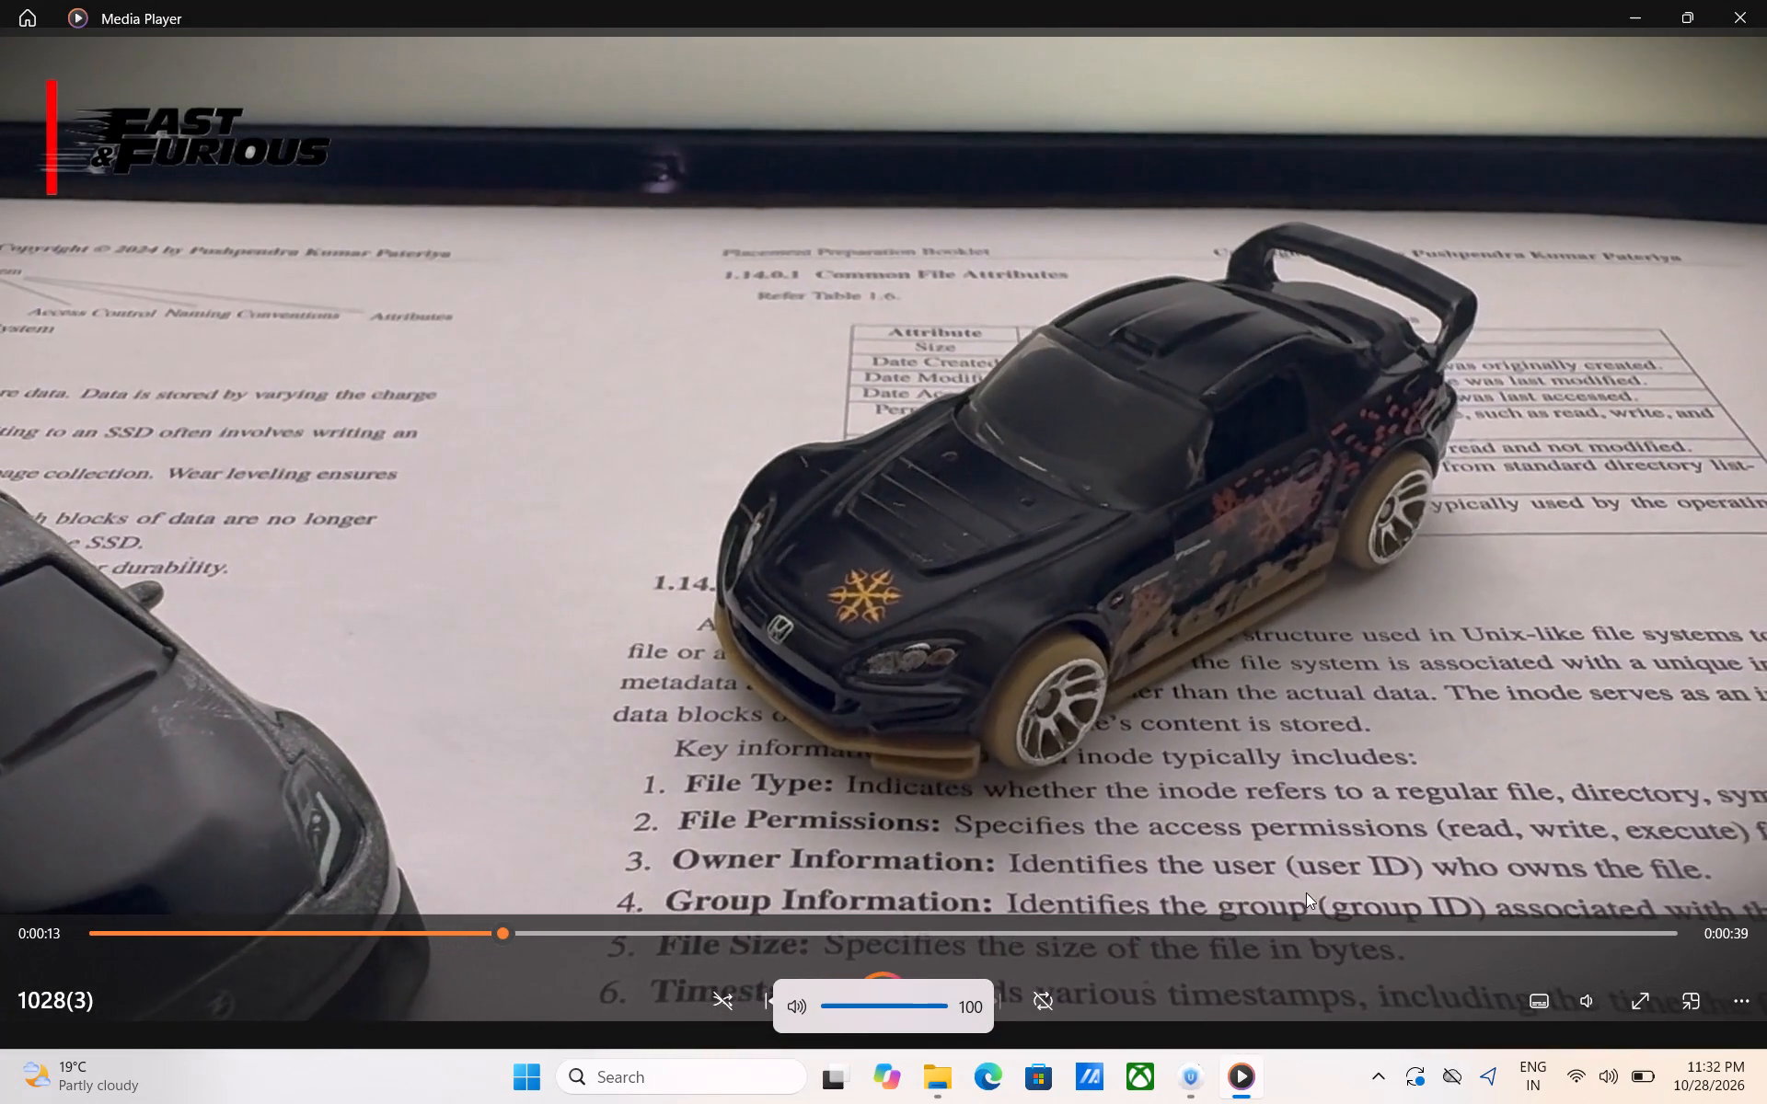
click(1591, 1008)
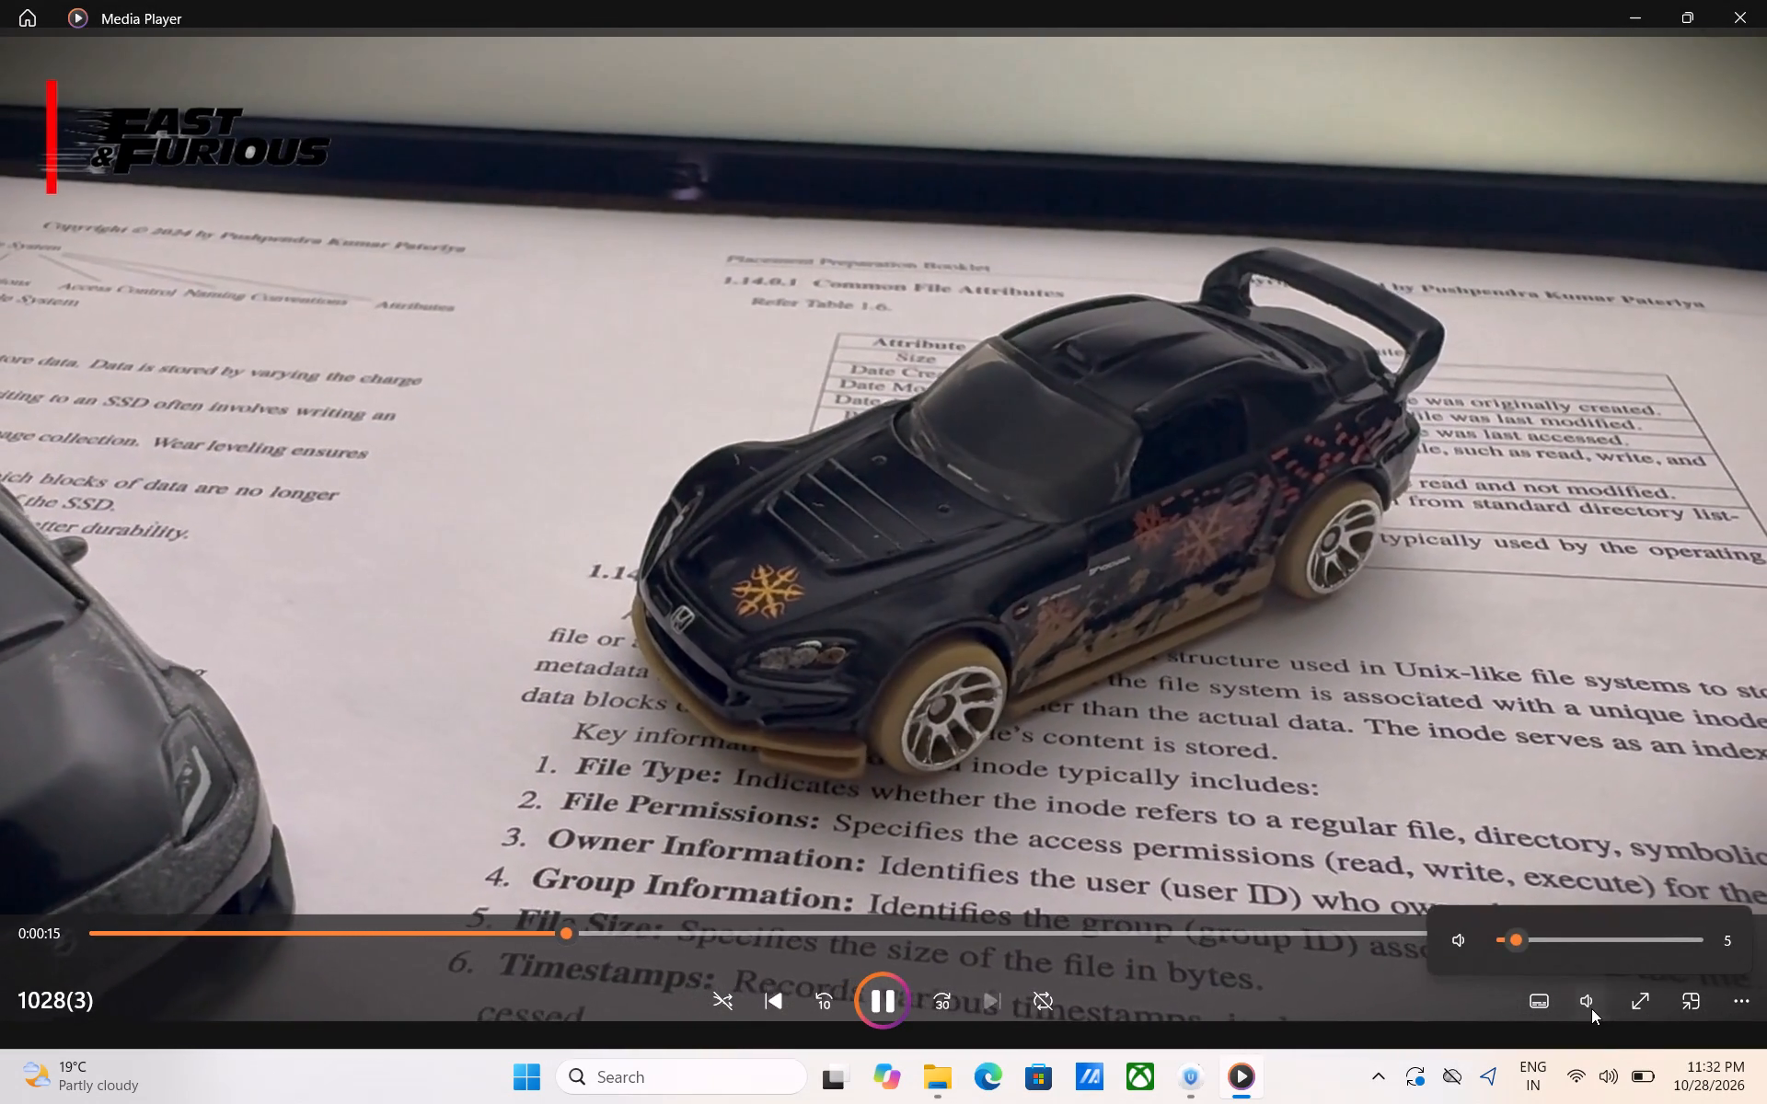
drag(1525, 938, 1653, 945)
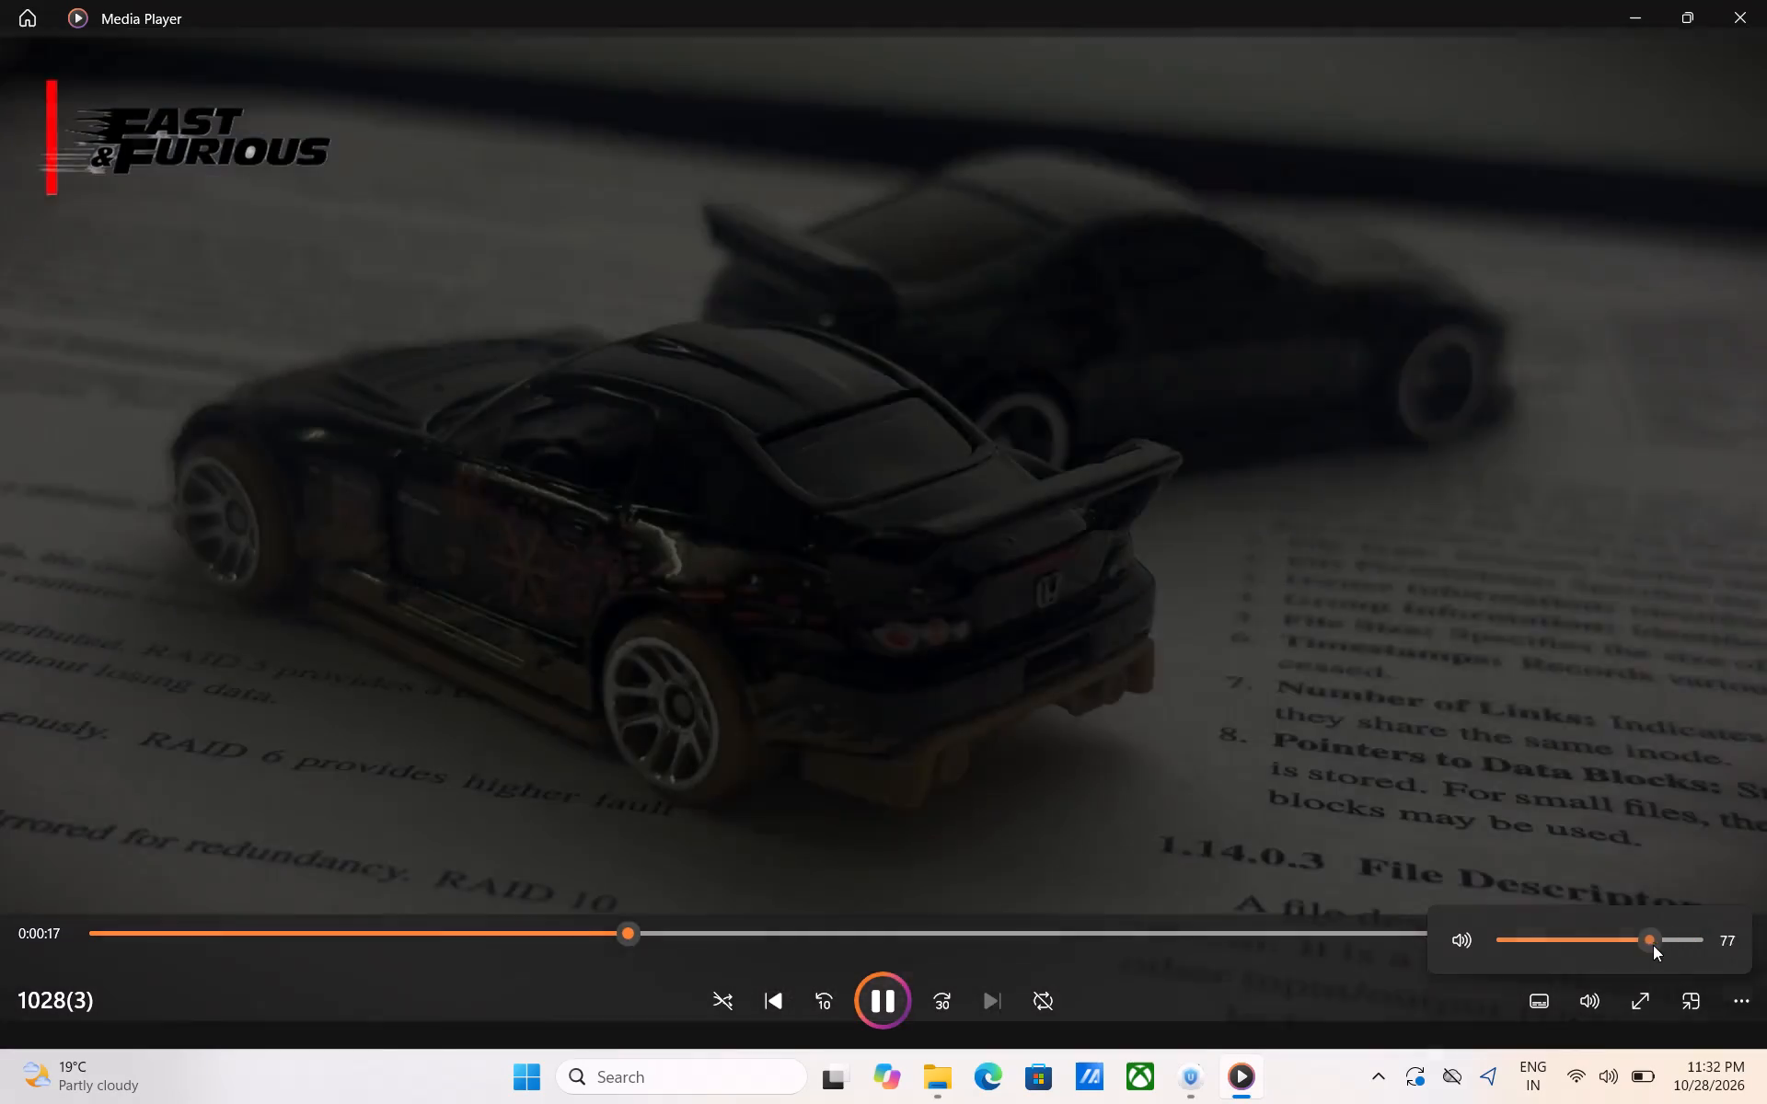
drag(1653, 945, 1614, 949)
click(1570, 782)
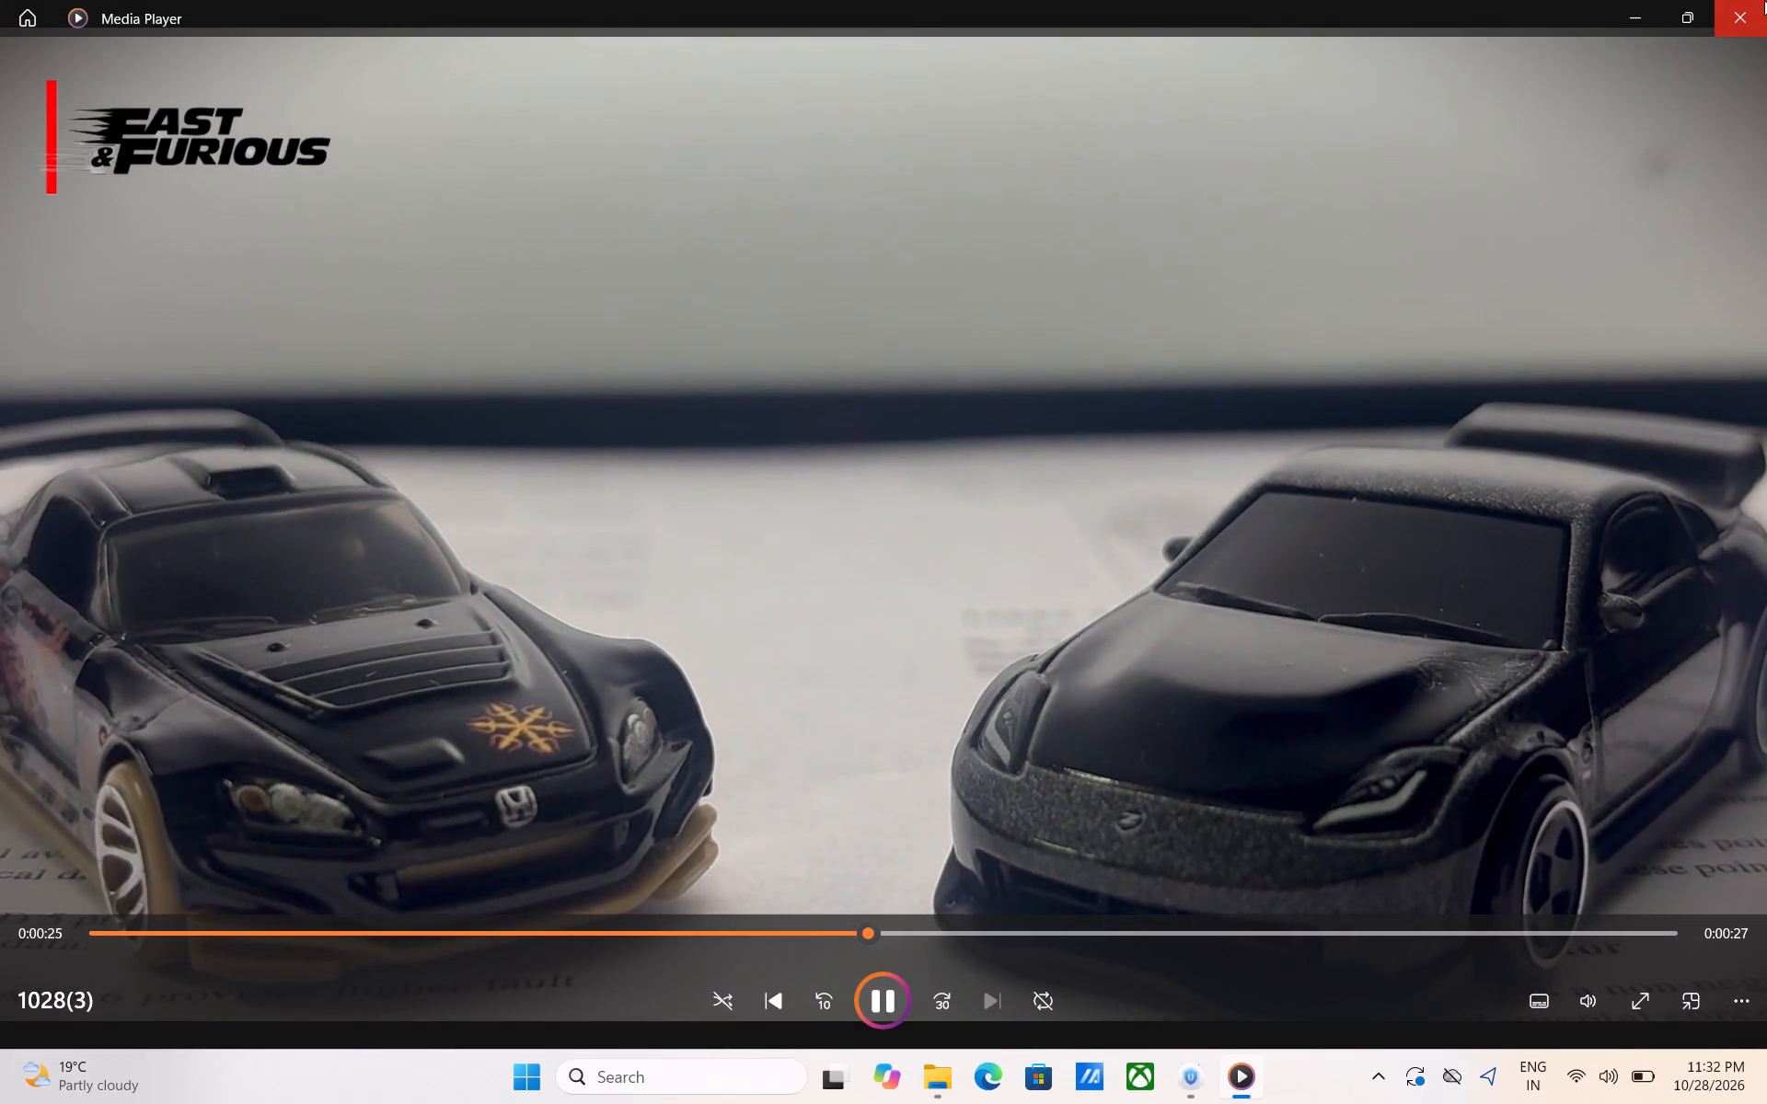
click(1764, 0)
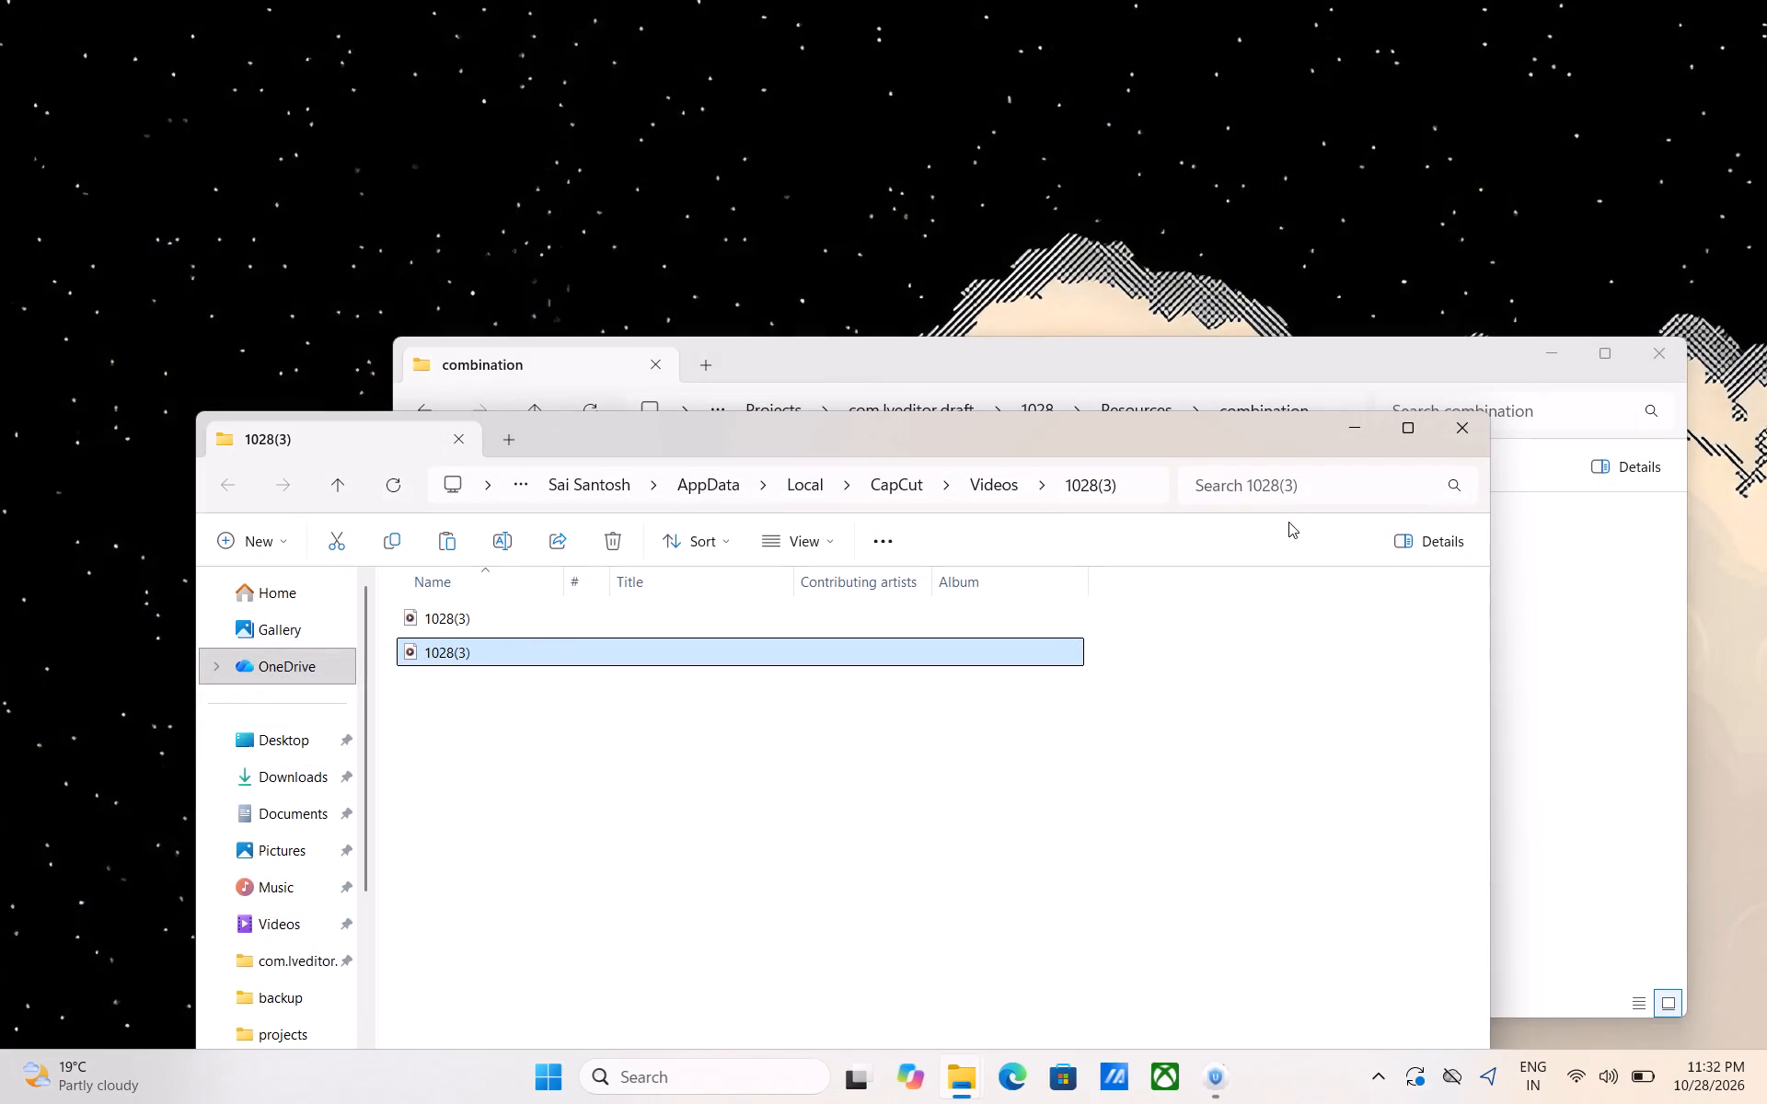
Switch to Microsoft Edge and search the web for whatsapp web.
click(1020, 1079)
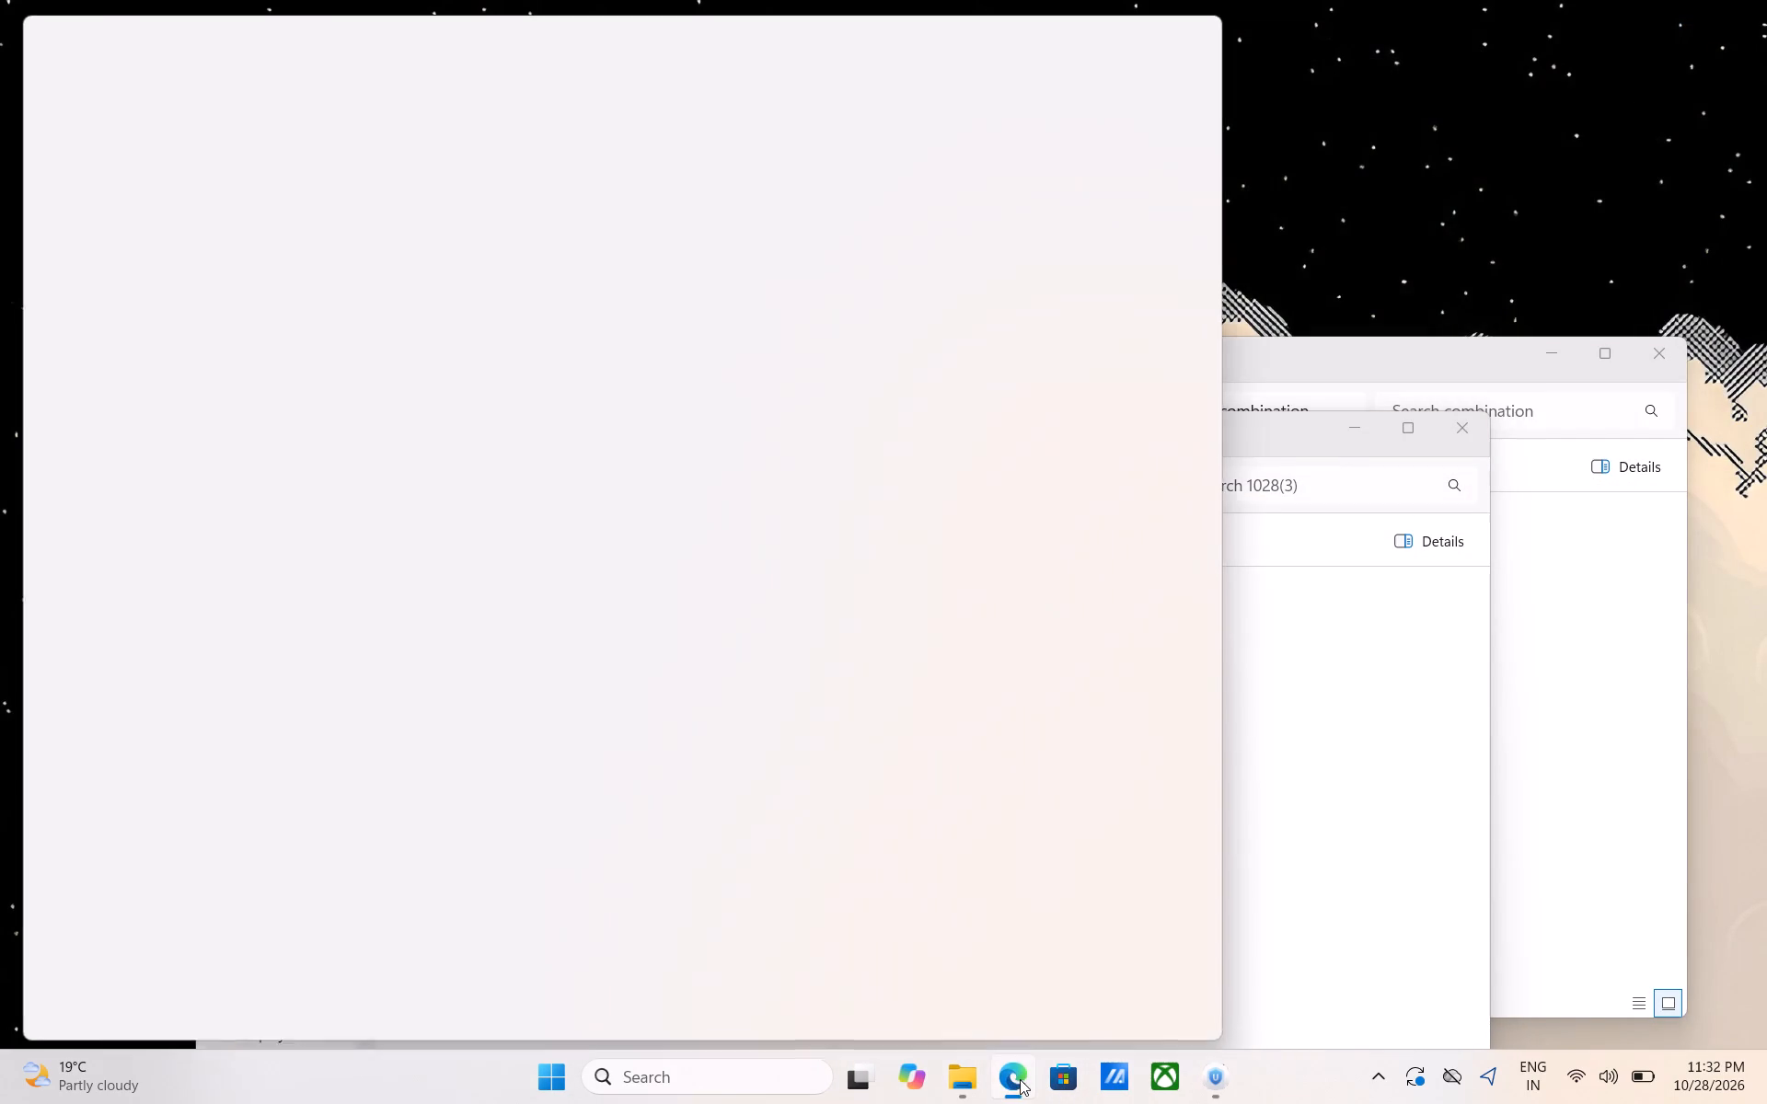
click(601, 272)
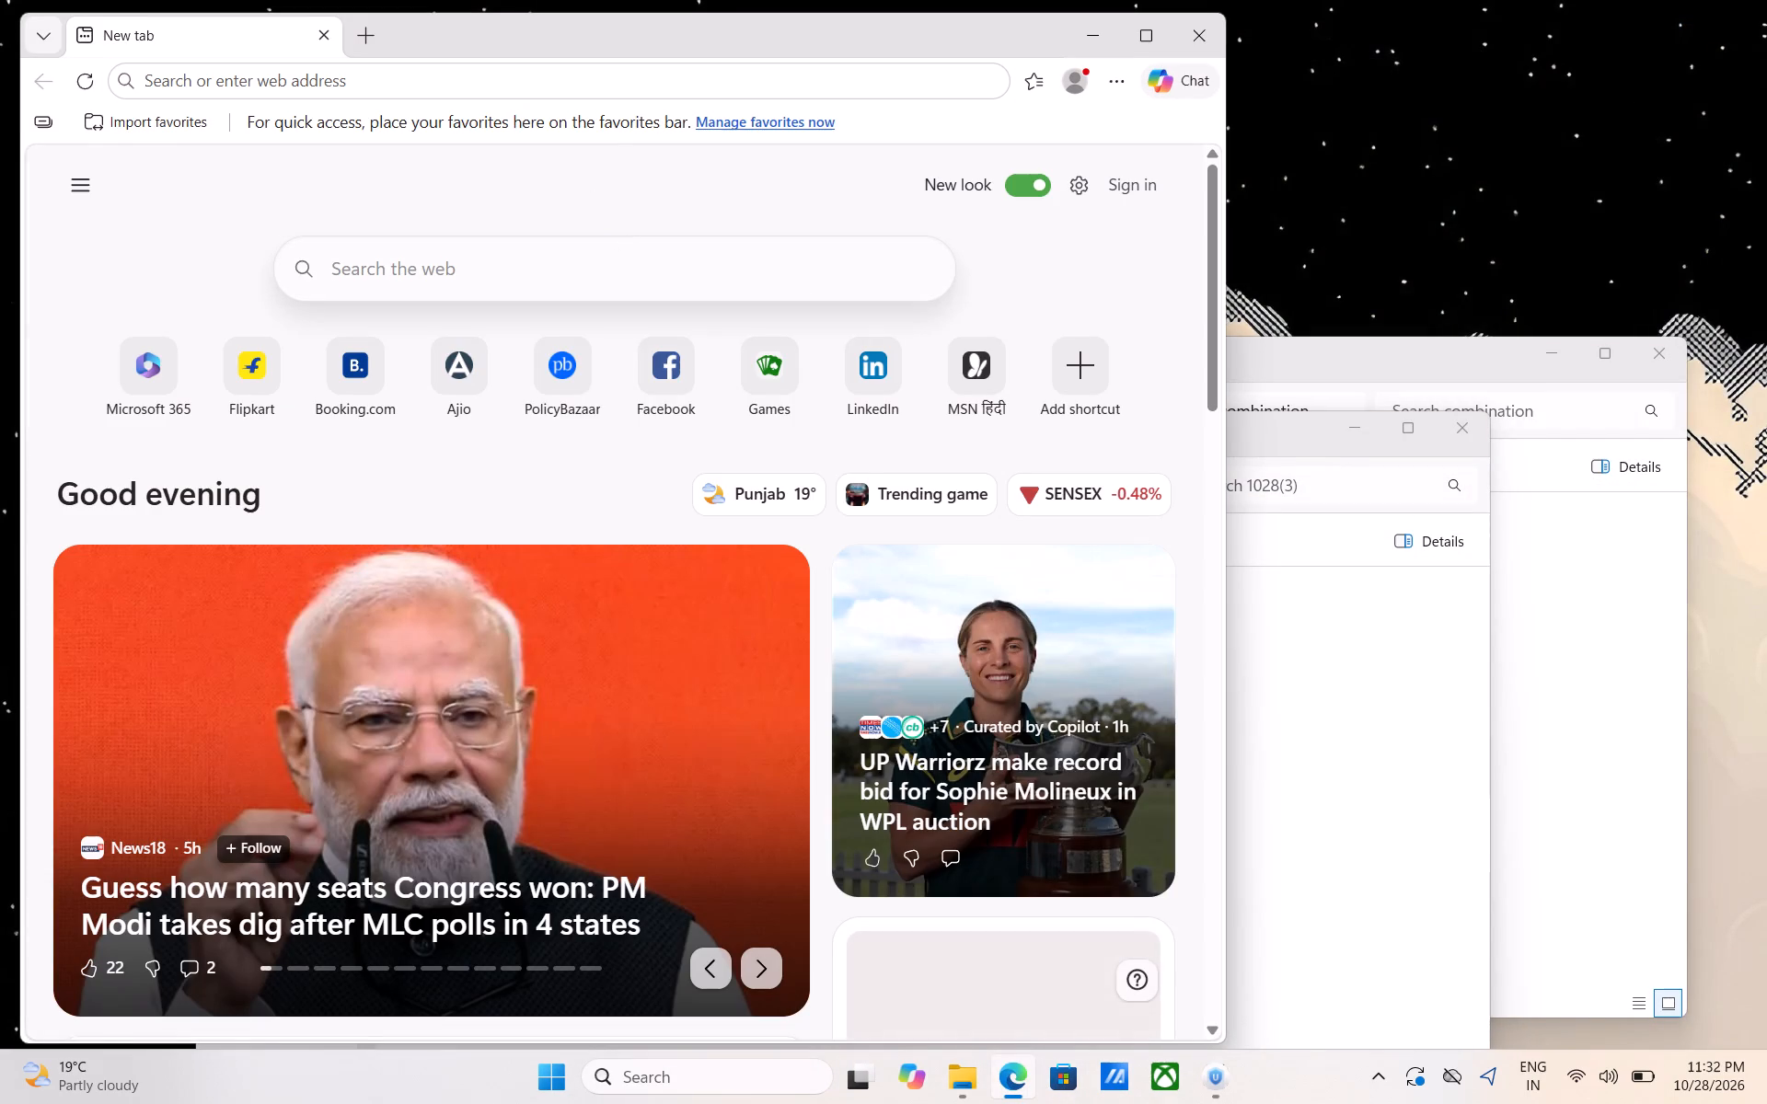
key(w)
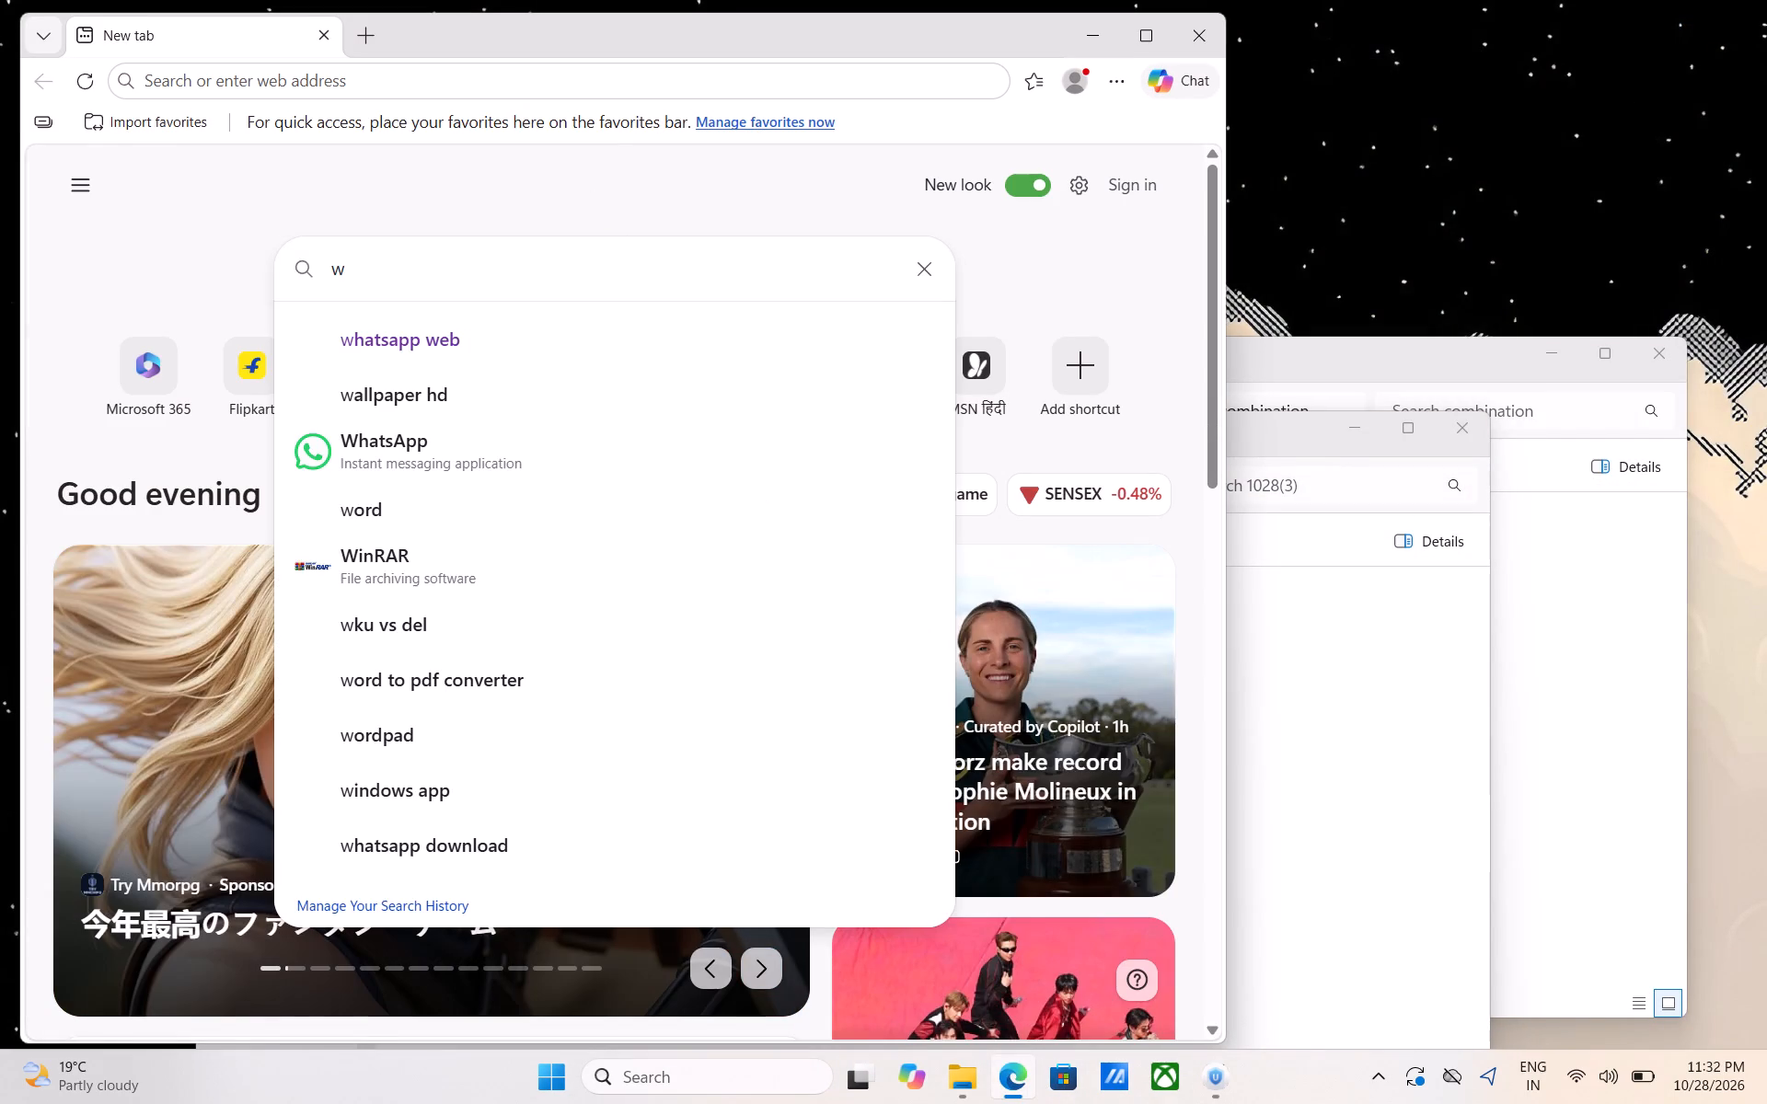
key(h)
click(432, 363)
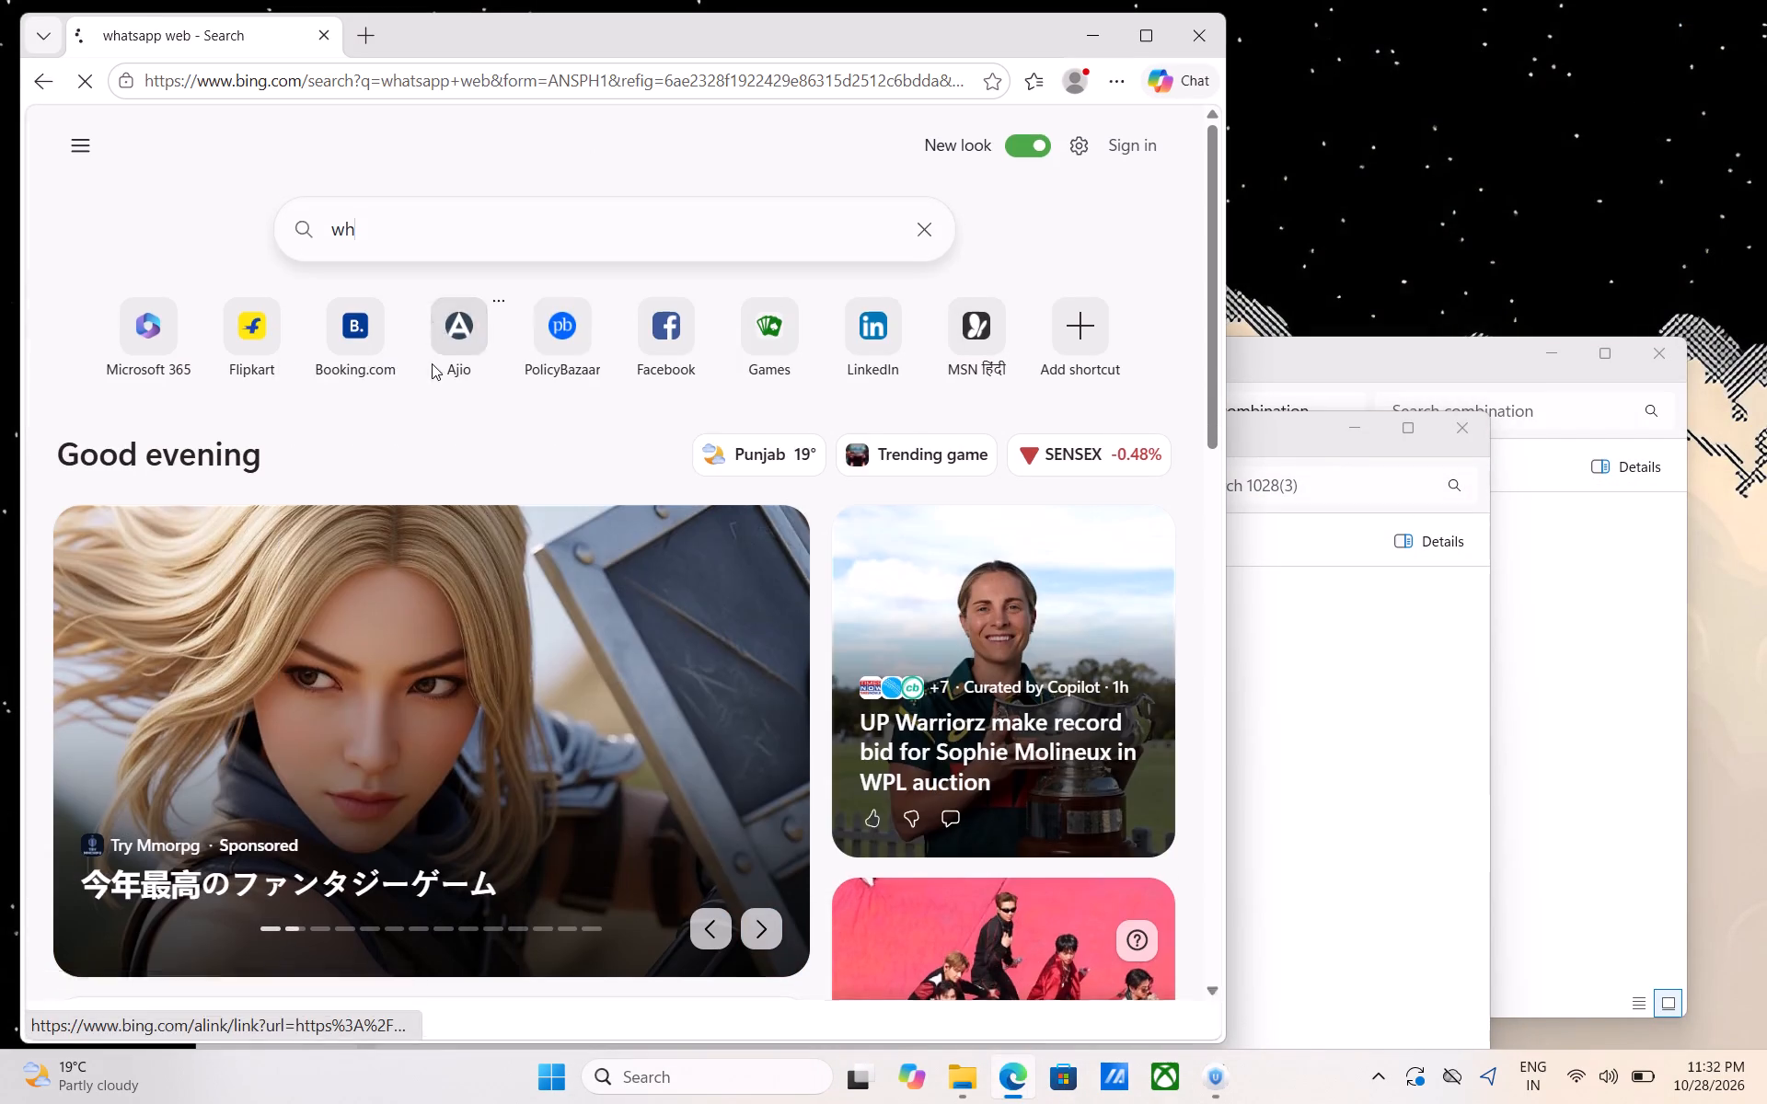